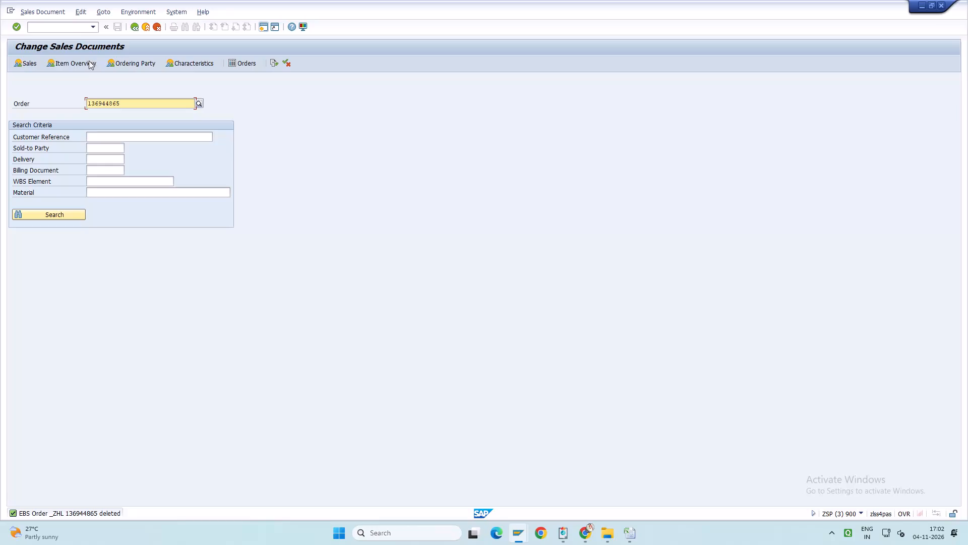
{"action": "left_click", "coordinate": [79, 27]}
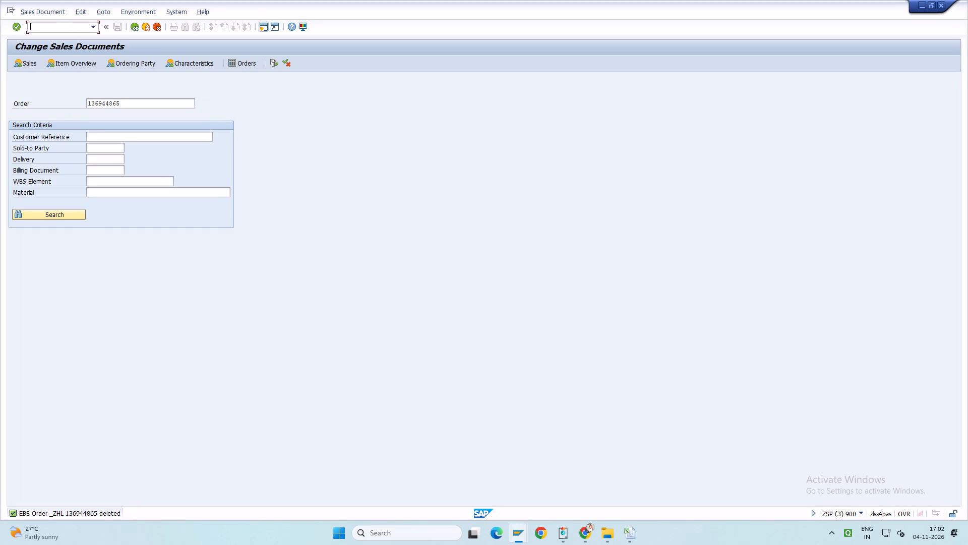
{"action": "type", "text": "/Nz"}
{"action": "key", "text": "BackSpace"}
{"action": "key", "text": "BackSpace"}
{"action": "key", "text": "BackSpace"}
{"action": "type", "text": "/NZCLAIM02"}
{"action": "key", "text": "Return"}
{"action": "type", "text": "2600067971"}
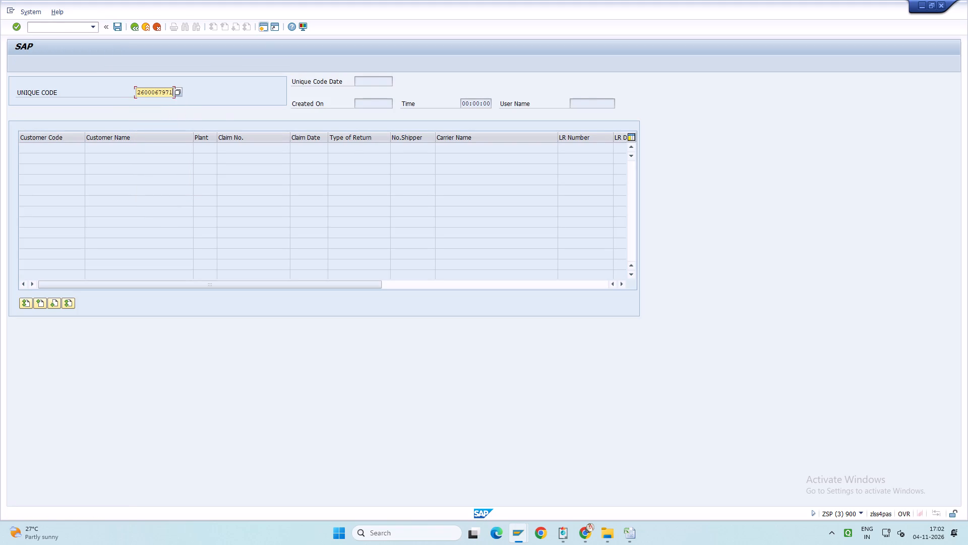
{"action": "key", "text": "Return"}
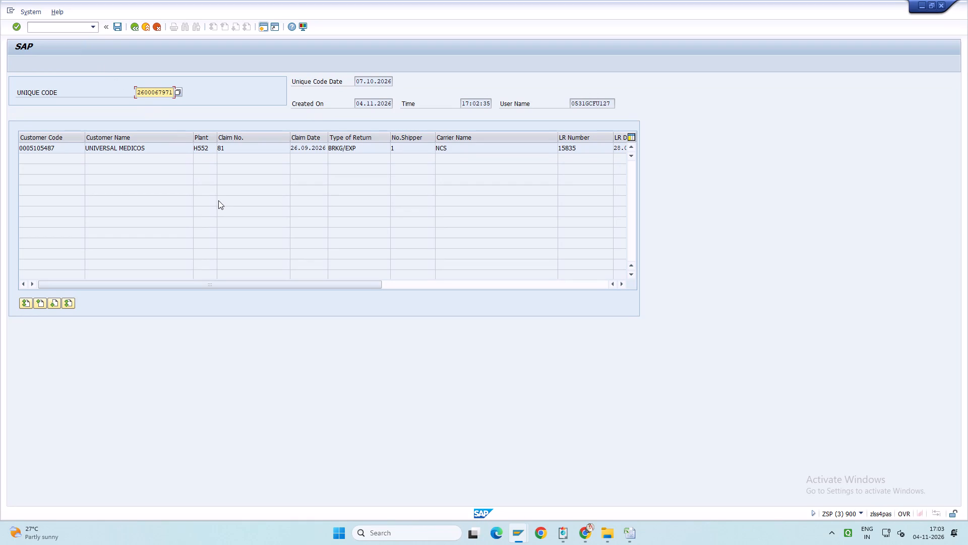
Enter GRN No 2837 and GRN Date 04.11.2026 on the claim line and save the record.
{"action": "left_click_drag", "start_coordinate": [232, 282], "coordinate": [382, 279]}
{"action": "left_click", "coordinate": [337, 147]}
{"action": "type", "text": "2837"}
{"action": "key", "text": "Tab"}
{"action": "key", "text": "space"}
{"action": "key", "text": "Down"}
{"action": "key", "text": "Return"}
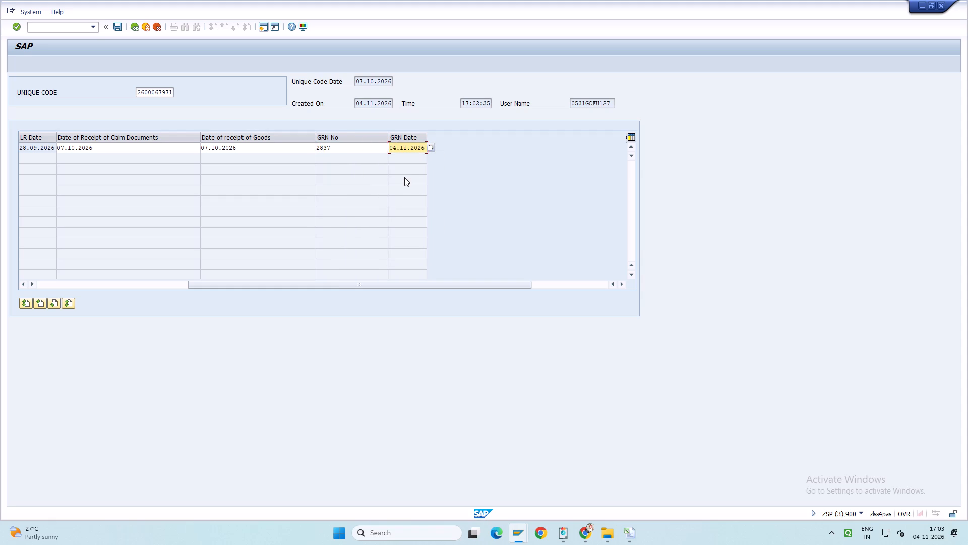
{"action": "left_click_drag", "start_coordinate": [453, 286], "coordinate": [442, 286]}
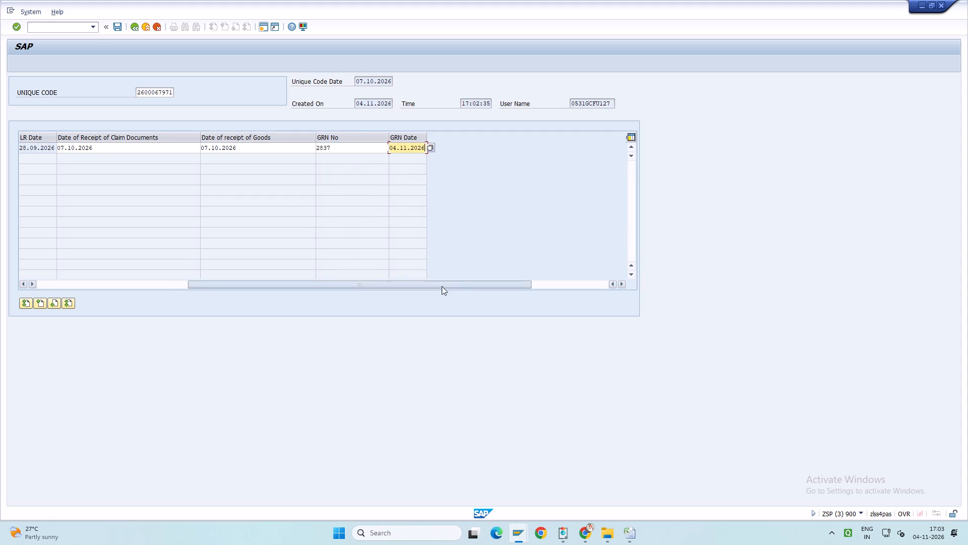
{"action": "left_click_drag", "start_coordinate": [442, 286], "coordinate": [86, 279]}
{"action": "key", "text": "ctrl+s"}
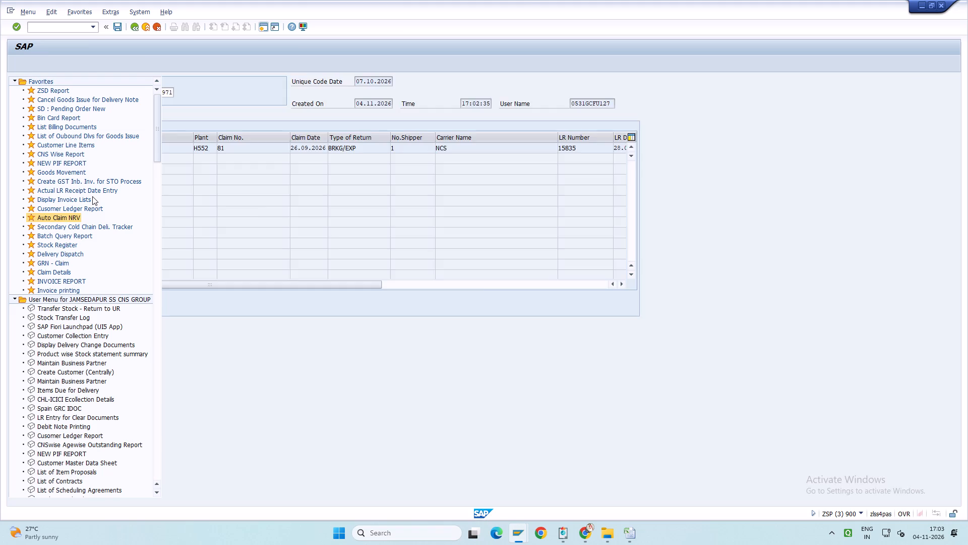
{"action": "double_click", "coordinate": [65, 216]}
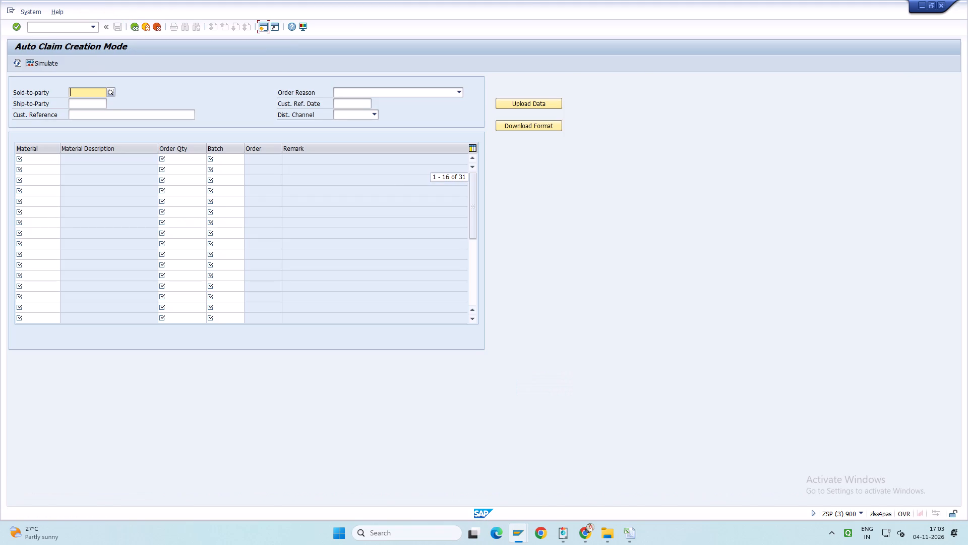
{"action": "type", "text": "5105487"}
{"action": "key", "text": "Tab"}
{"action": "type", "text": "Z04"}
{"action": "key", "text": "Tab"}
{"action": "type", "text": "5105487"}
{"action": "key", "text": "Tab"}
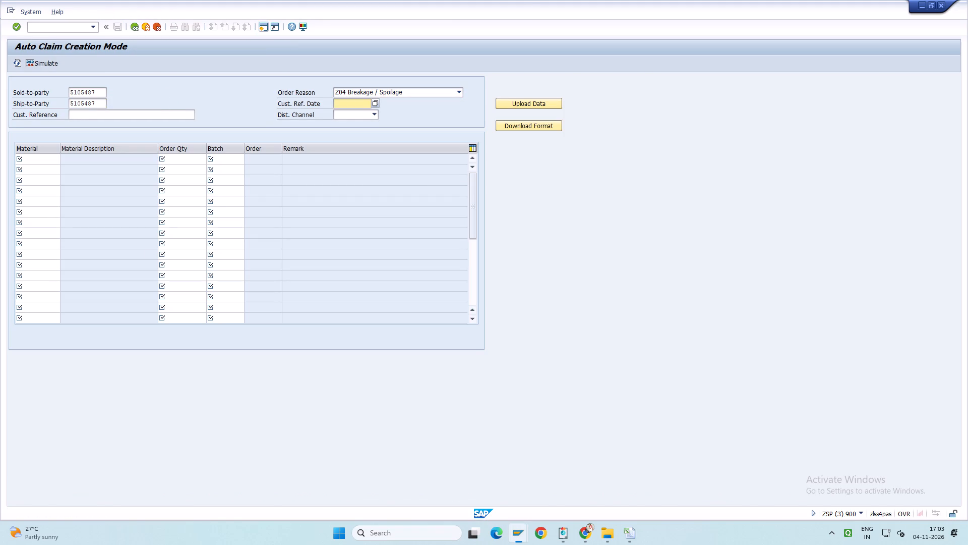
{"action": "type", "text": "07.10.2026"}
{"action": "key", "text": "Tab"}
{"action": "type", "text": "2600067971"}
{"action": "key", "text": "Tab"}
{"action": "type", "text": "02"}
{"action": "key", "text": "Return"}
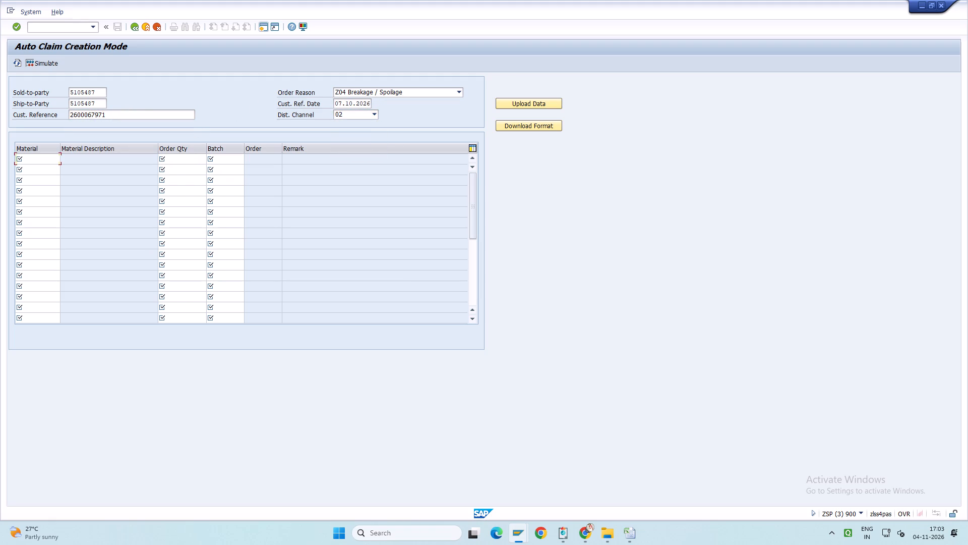
Switch to Excel and close the DROLIA DISTRIBUTORS_5107487_Novas(2) workbook without saving changes.
{"action": "left_click", "coordinate": [630, 542]}
{"action": "left_click", "coordinate": [671, 500]}
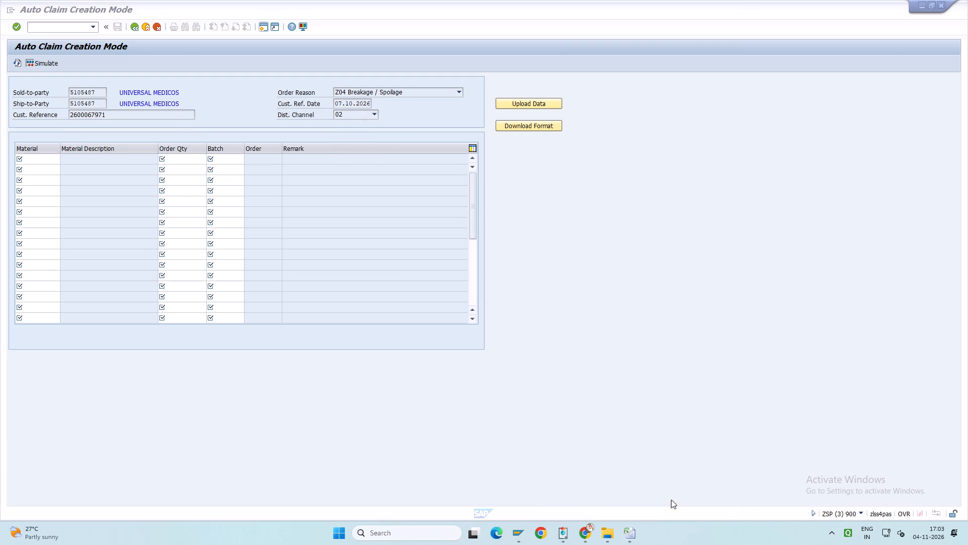
{"action": "left_click", "coordinate": [967, 7]}
{"action": "left_click", "coordinate": [476, 291]}
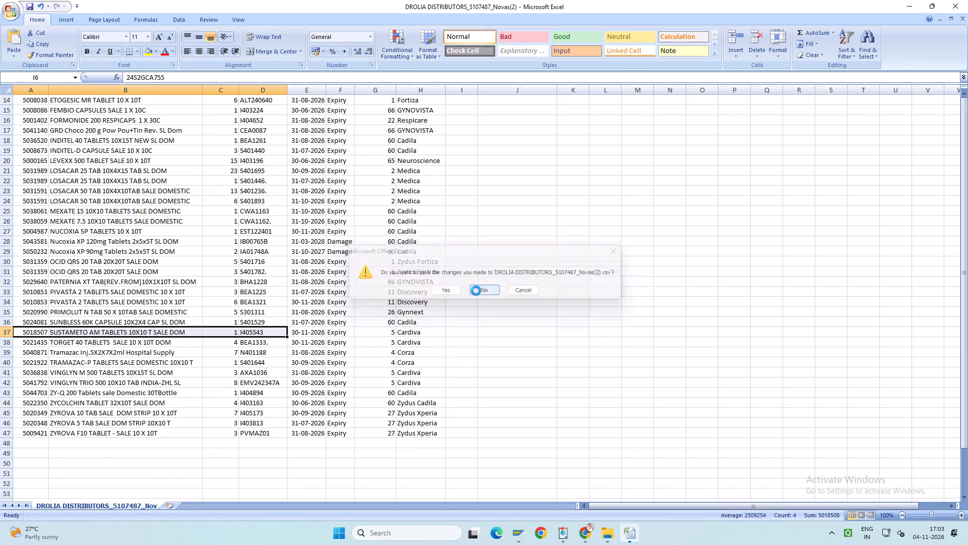
Clear all the old claim data below the header row in the AUTO_CLAIM_FORMAT sheet.
{"action": "scroll", "coordinate": [60, 121], "scroll_direction": "up", "scroll_amount": 2}
{"action": "left_click_drag", "start_coordinate": [39, 108], "coordinate": [308, 388]}
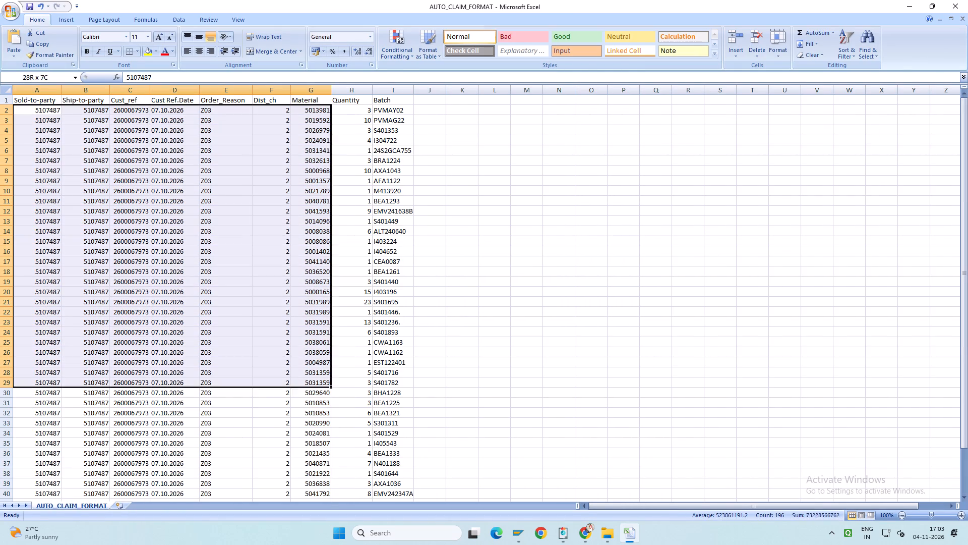
{"action": "left_click_drag", "start_coordinate": [308, 388], "coordinate": [384, 437]}
{"action": "key", "text": "ctrl+shift+Down"}
{"action": "key", "text": "Delete"}
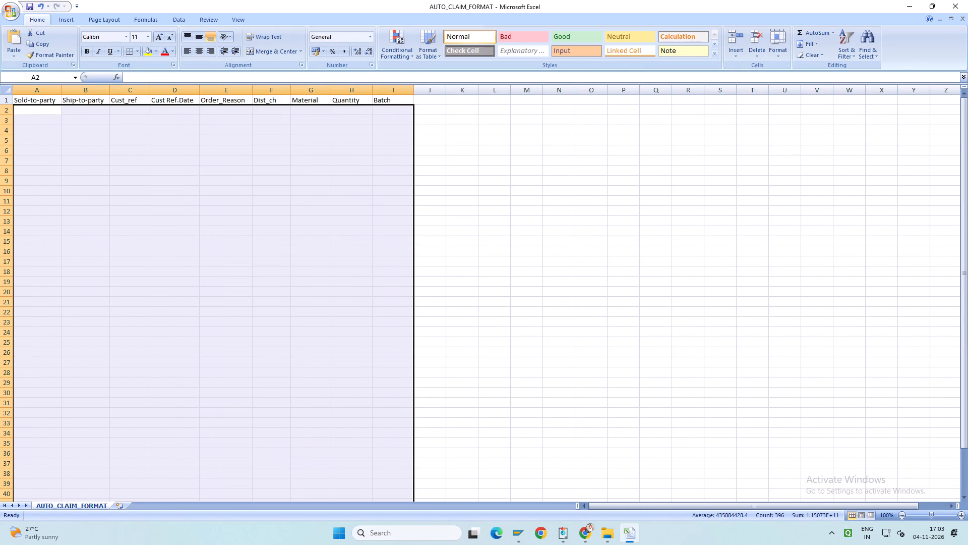
Open the UNIVERSAL MEDICOS_5105487_Novas file from the 2834-2840 folder and autofit all its columns.
{"action": "left_click", "coordinate": [606, 535]}
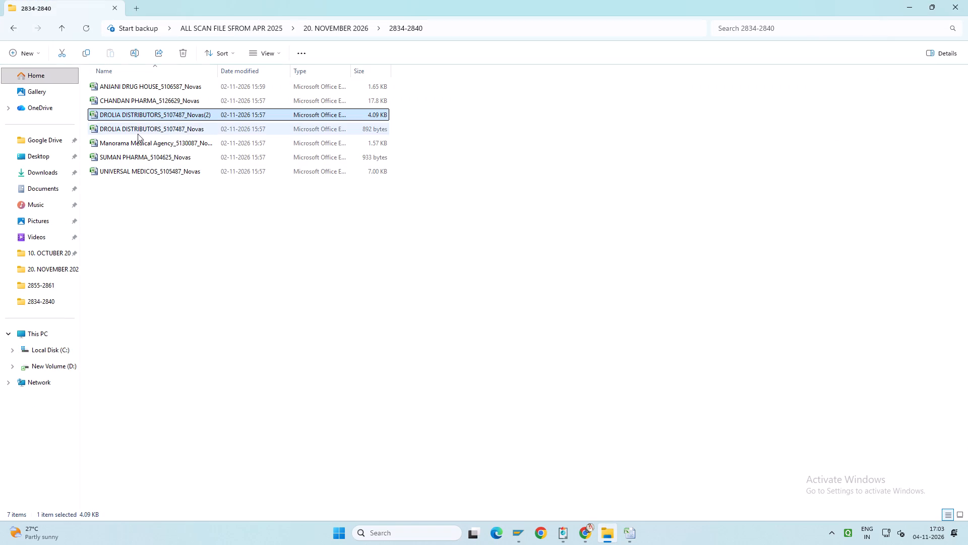
{"action": "double_click", "coordinate": [145, 173]}
{"action": "left_click", "coordinate": [4, 91]}
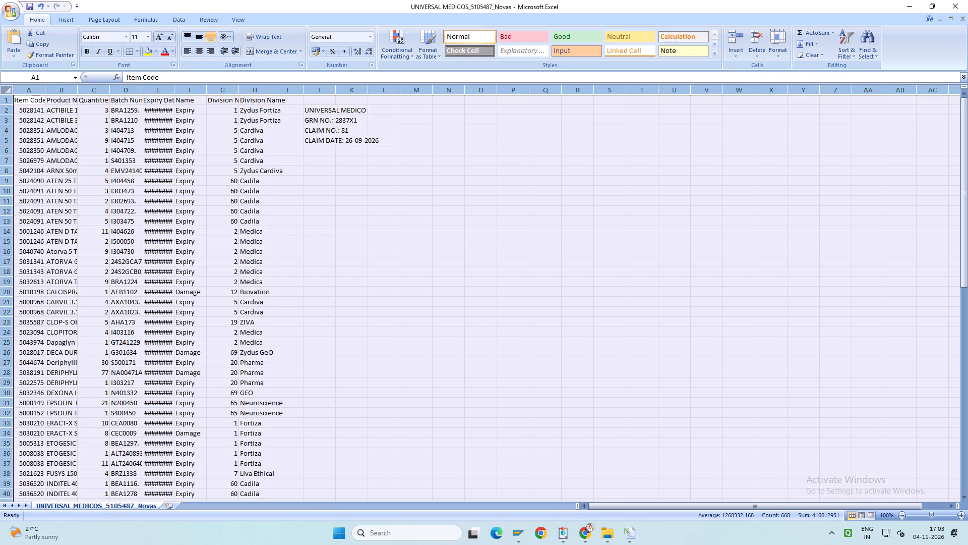
{"action": "double_click", "coordinate": [47, 90]}
Select the item codes in column A from A2 downward in the UNIVERSAL MEDICOS sheet.
{"action": "left_click", "coordinate": [31, 111]}
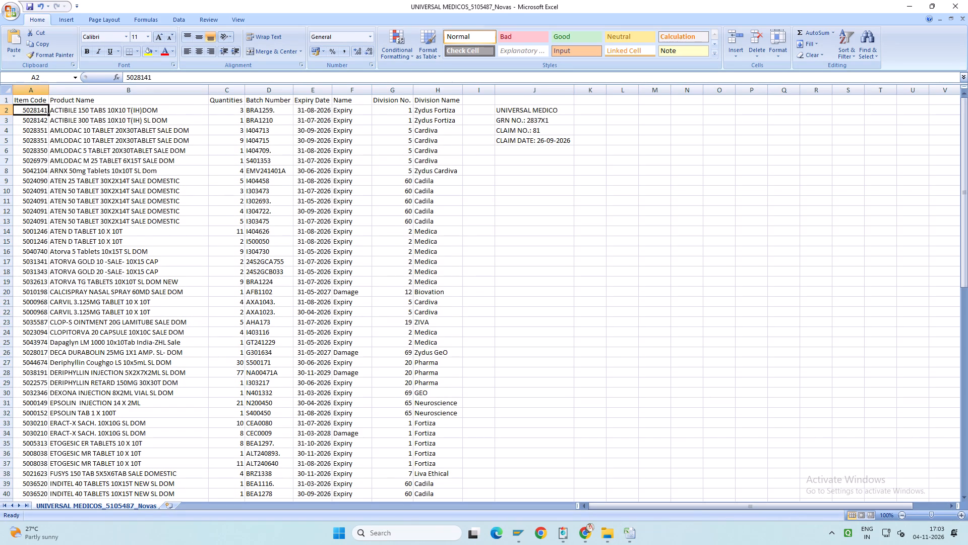
{"action": "key", "text": "Up"}
{"action": "key", "text": "Down"}
{"action": "key", "text": "shift+Down"}
{"action": "key", "text": "shift+Down"}
{"action": "key", "text": "shift+Down"}
{"action": "key", "text": "shift+Down"}
{"action": "key", "text": "shift+Down"}
{"action": "key", "text": "shift+Down"}
{"action": "key", "text": "shift+Down"}
{"action": "key", "text": "shift+Down"}
{"action": "key", "text": "shift+Down"}
{"action": "key", "text": "shift+Down"}
{"action": "key", "text": "shift+Down"}
{"action": "key", "text": "shift+Down"}
{"action": "key", "text": "shift+Down"}
{"action": "key", "text": "shift+Down"}
{"action": "key", "text": "shift+Down"}
{"action": "key", "text": "shift+Down"}
{"action": "key", "text": "shift+Down"}
{"action": "key", "text": "shift+Down"}
{"action": "key", "text": "shift+Down"}
{"action": "key", "text": "shift+Down"}
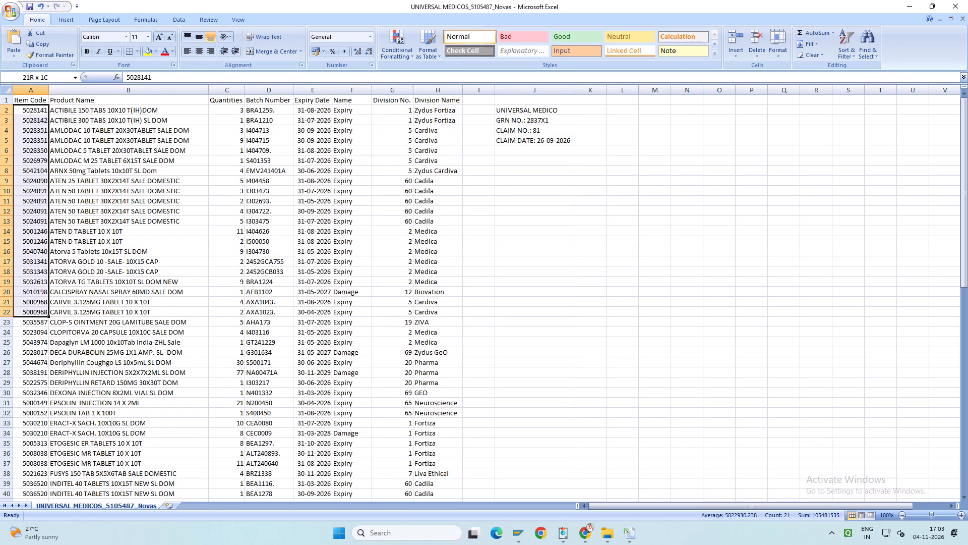
{"action": "key", "text": "shift+Down"}
{"action": "key", "text": "shift+Down"}
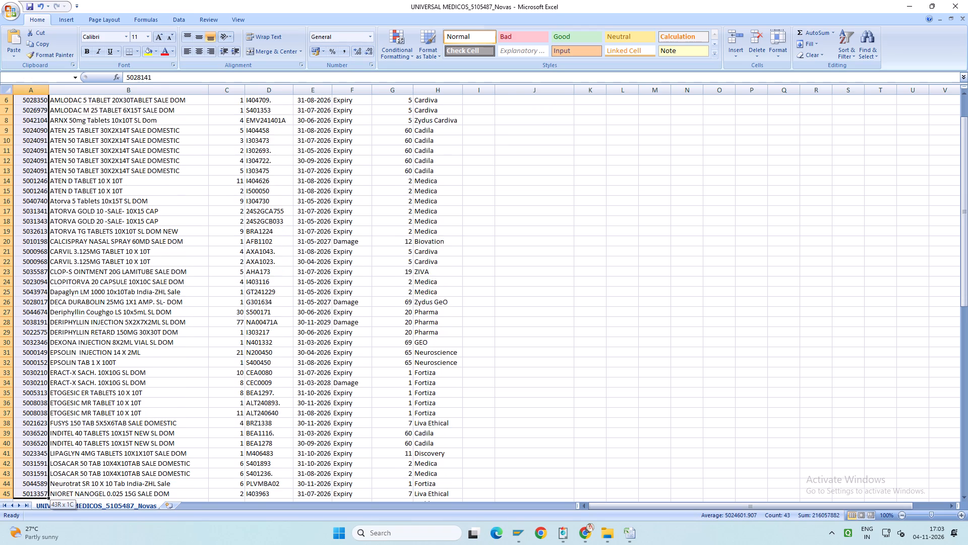
{"action": "key", "text": "shift+Down"}
{"action": "key", "text": "shift+Down"}
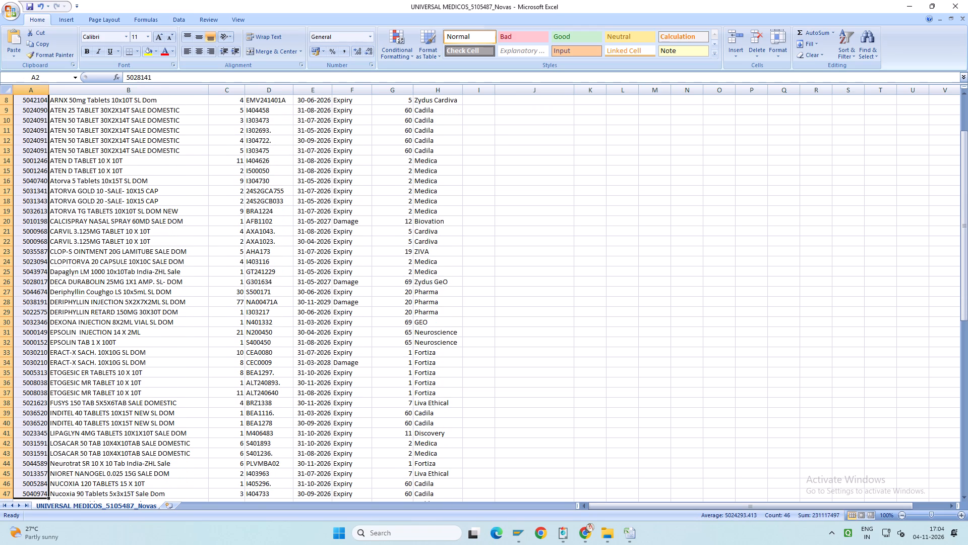
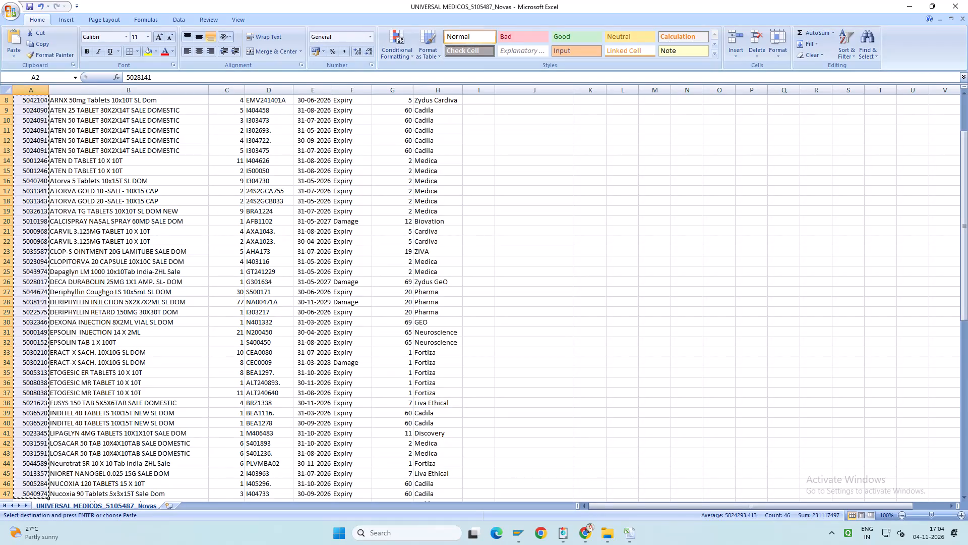
Paste the copied item codes into the Material column of AUTO_CLAIM_FORMAT, starting at G2.
{"action": "left_click", "coordinate": [629, 541]}
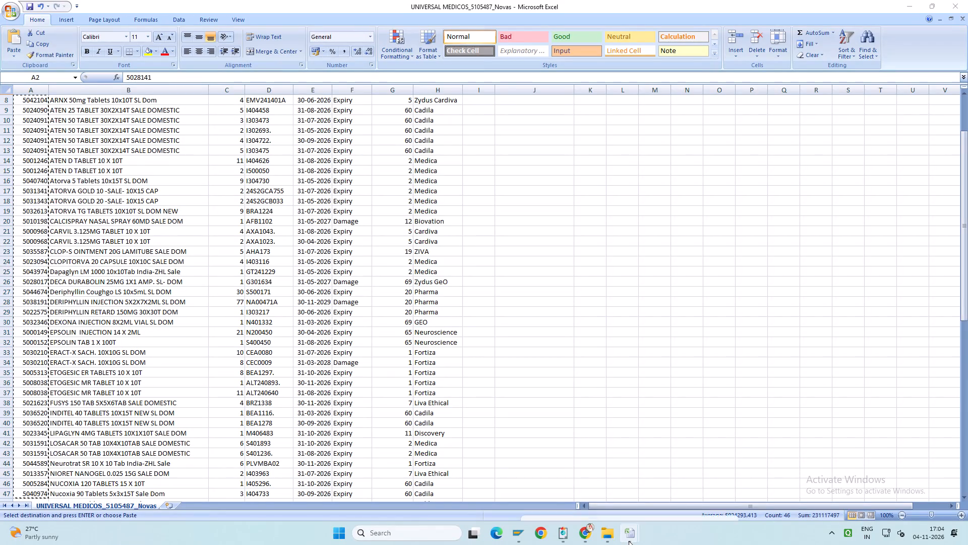
{"action": "left_click", "coordinate": [592, 488]}
{"action": "left_click", "coordinate": [318, 111]}
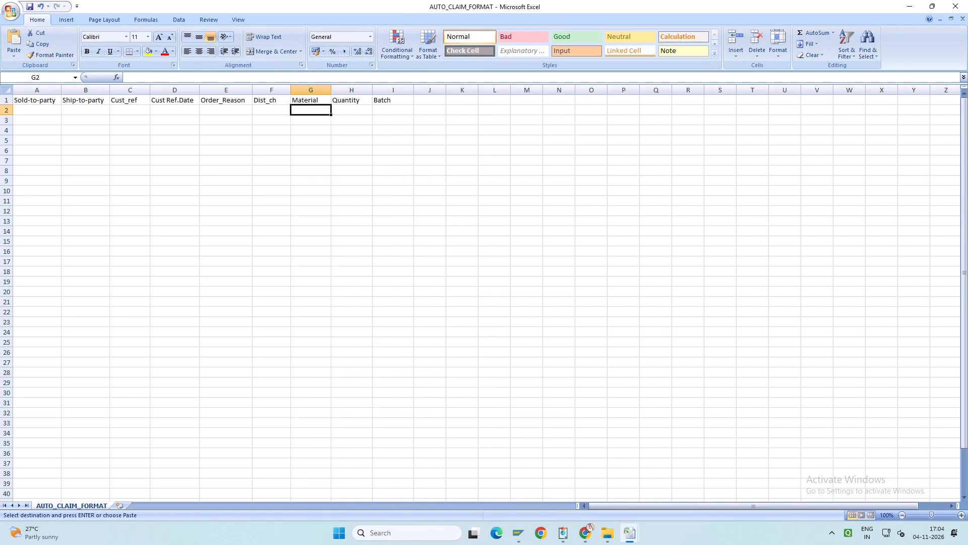
{"action": "key", "text": "ctrl+v"}
Copy quantities and batch numbers C2:D47 from the UNIVERSAL MEDICOS workbook into AUTO_CLAIM_FORMAT's Quantity and Batch columns, starting at H2.
{"action": "left_click", "coordinate": [624, 532]}
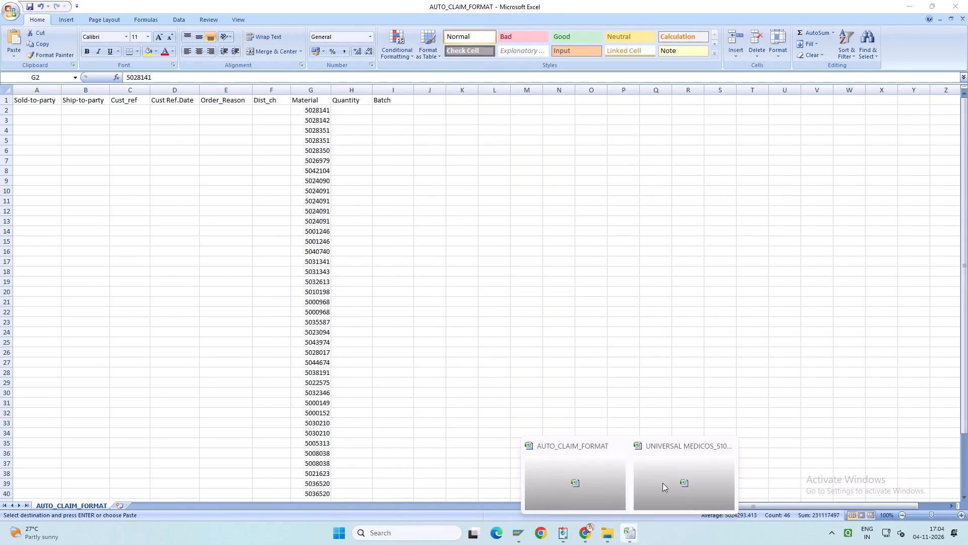
{"action": "left_click", "coordinate": [662, 482]}
{"action": "scroll", "coordinate": [389, 264], "scroll_direction": "up", "scroll_amount": 9}
{"action": "left_click_drag", "start_coordinate": [233, 108], "coordinate": [275, 113]}
{"action": "key", "text": "shift+Down"}
{"action": "key", "text": "shift+Down"}
{"action": "key", "text": "shift+Down"}
{"action": "key", "text": "shift+Down"}
{"action": "key", "text": "shift+Down"}
{"action": "key", "text": "shift+Down"}
{"action": "key", "text": "shift+Down"}
{"action": "key", "text": "shift+Down"}
{"action": "key", "text": "shift+Down"}
{"action": "key", "text": "shift+Down"}
{"action": "key", "text": "shift+Down"}
{"action": "key", "text": "shift+Down"}
{"action": "key", "text": "shift+Down"}
{"action": "key", "text": "shift+Down"}
{"action": "key", "text": "shift+Down"}
{"action": "key", "text": "shift+Down"}
{"action": "key", "text": "shift+Down"}
{"action": "key", "text": "shift+Down"}
{"action": "key", "text": "shift+Down"}
{"action": "key", "text": "shift+Down"}
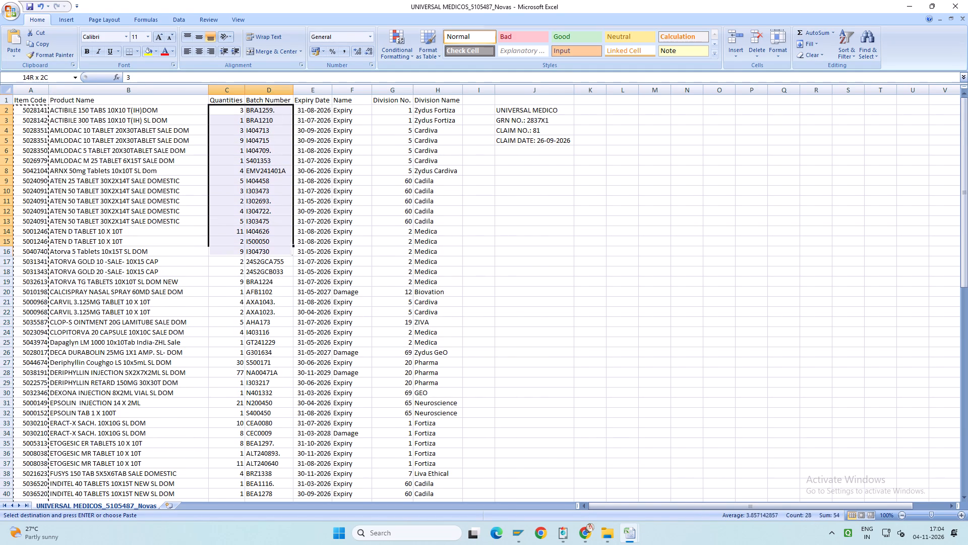
{"action": "key", "text": "shift+Up"}
{"action": "key", "text": "shift+Up"}
{"action": "key", "text": "shift+Up"}
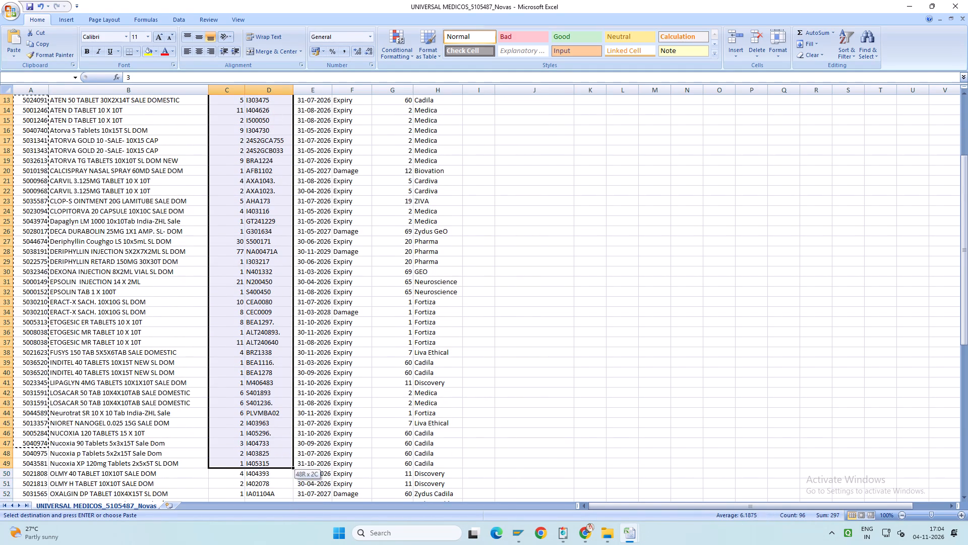
{"action": "key", "text": "shift+Up"}
{"action": "key", "text": "shift+Up"}
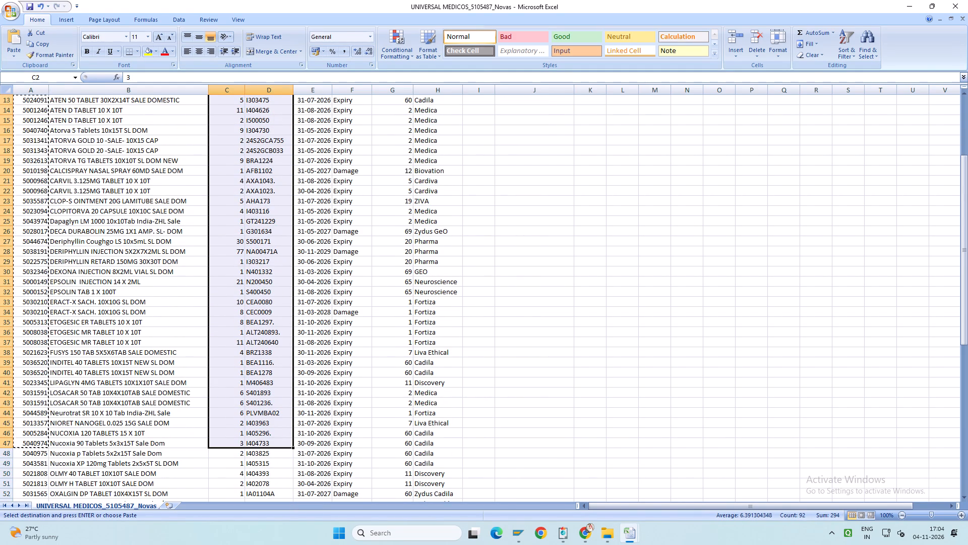
{"action": "key", "text": "ctrl+c"}
{"action": "left_click", "coordinate": [626, 534]}
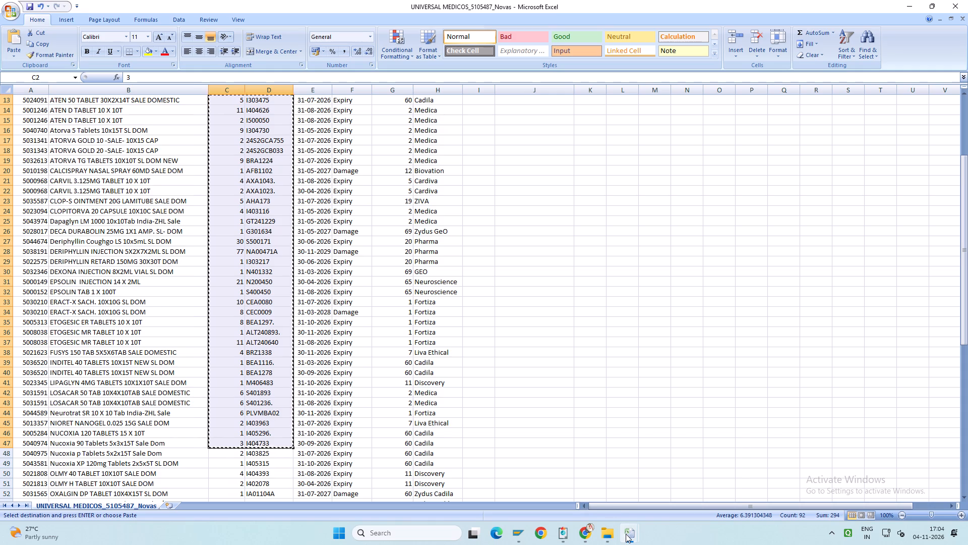
{"action": "left_click", "coordinate": [587, 463]}
{"action": "left_click", "coordinate": [350, 112]}
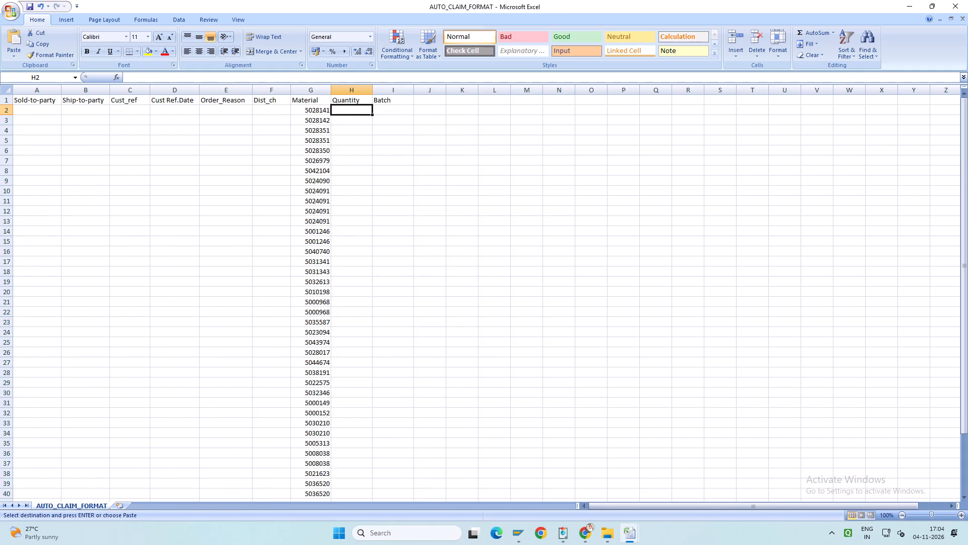
{"action": "key", "text": "ctrl+v"}
{"action": "left_click", "coordinate": [47, 108]}
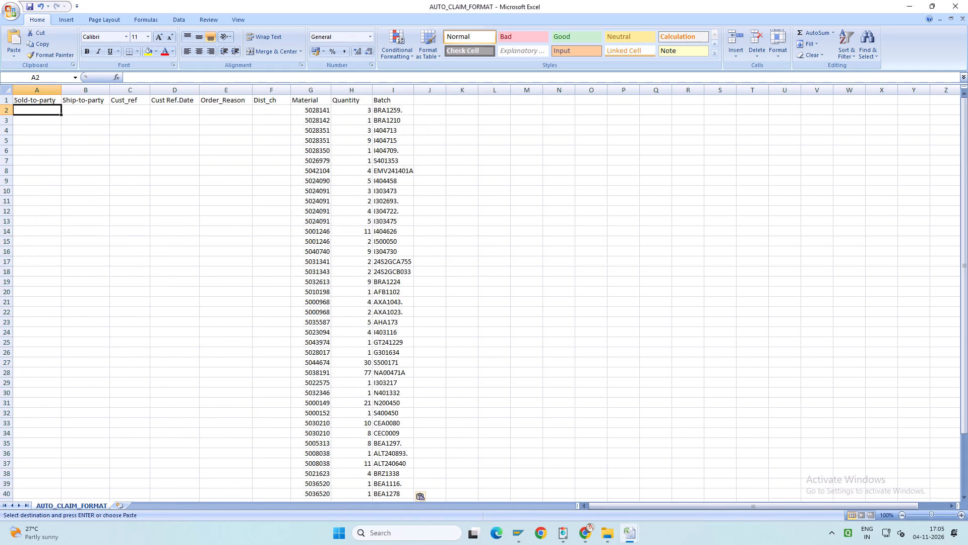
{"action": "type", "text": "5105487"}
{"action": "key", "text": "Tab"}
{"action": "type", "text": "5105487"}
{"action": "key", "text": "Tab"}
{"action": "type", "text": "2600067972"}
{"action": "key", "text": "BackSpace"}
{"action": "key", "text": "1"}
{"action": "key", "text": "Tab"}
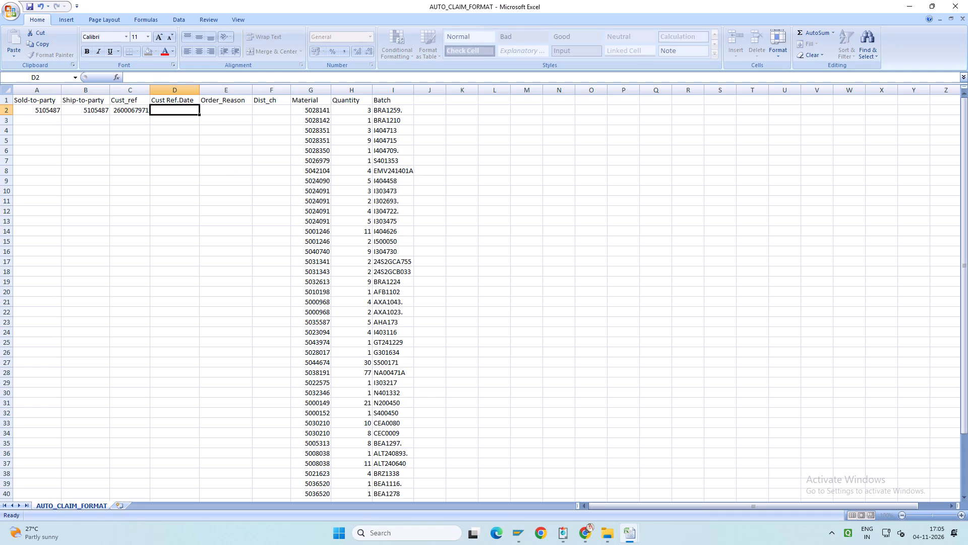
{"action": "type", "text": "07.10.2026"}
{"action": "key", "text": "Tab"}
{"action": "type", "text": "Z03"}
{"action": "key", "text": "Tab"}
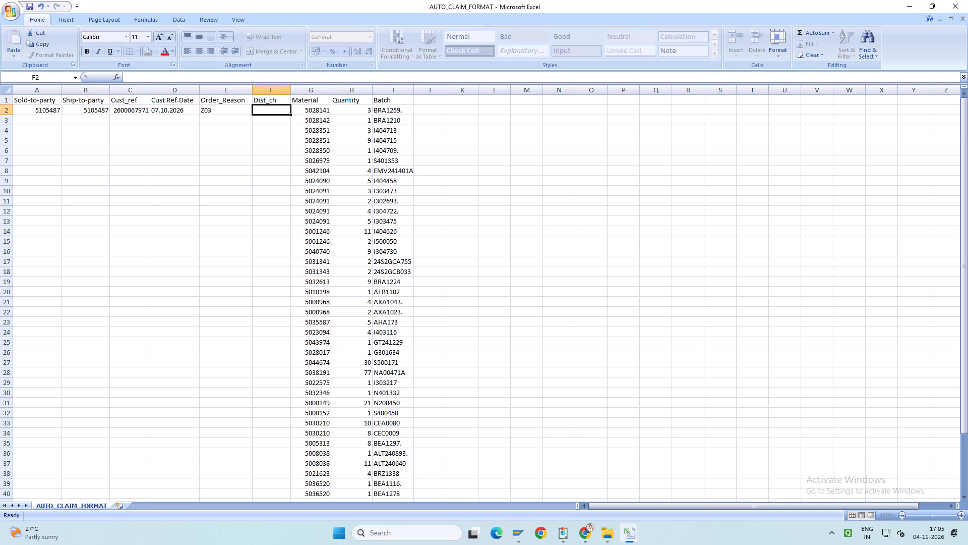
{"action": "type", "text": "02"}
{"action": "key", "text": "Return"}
Fill the row 2 claim header values in columns A to F down to row 47.
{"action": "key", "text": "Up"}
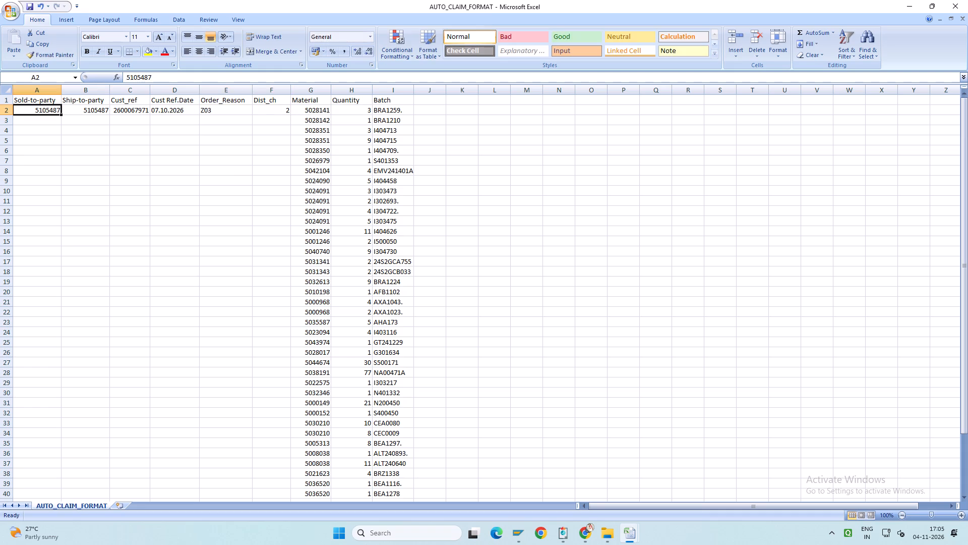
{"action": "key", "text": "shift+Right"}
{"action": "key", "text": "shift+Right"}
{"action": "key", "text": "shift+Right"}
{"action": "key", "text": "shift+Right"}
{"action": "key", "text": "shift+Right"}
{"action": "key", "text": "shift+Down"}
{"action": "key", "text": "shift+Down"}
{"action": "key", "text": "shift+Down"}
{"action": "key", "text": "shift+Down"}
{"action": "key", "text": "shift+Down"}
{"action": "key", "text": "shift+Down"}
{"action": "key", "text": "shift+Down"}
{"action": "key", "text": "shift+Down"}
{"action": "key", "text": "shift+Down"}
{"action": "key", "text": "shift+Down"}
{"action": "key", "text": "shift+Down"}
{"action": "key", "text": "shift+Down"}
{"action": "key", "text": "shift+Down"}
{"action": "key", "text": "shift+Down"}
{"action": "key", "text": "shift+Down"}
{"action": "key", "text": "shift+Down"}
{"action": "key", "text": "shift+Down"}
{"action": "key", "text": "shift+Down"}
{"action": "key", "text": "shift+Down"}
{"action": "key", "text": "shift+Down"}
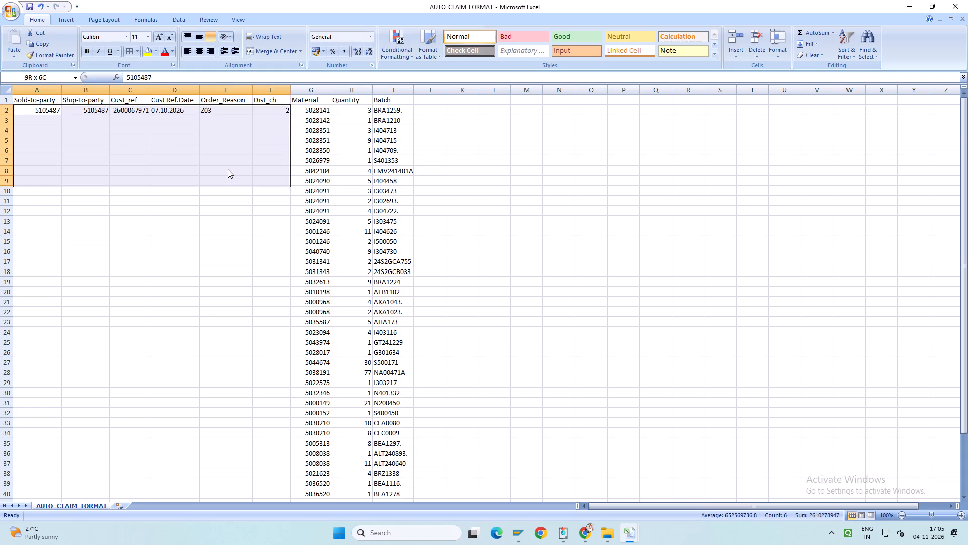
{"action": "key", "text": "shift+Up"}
{"action": "key", "text": "shift+Up"}
{"action": "key", "text": "shift+Up"}
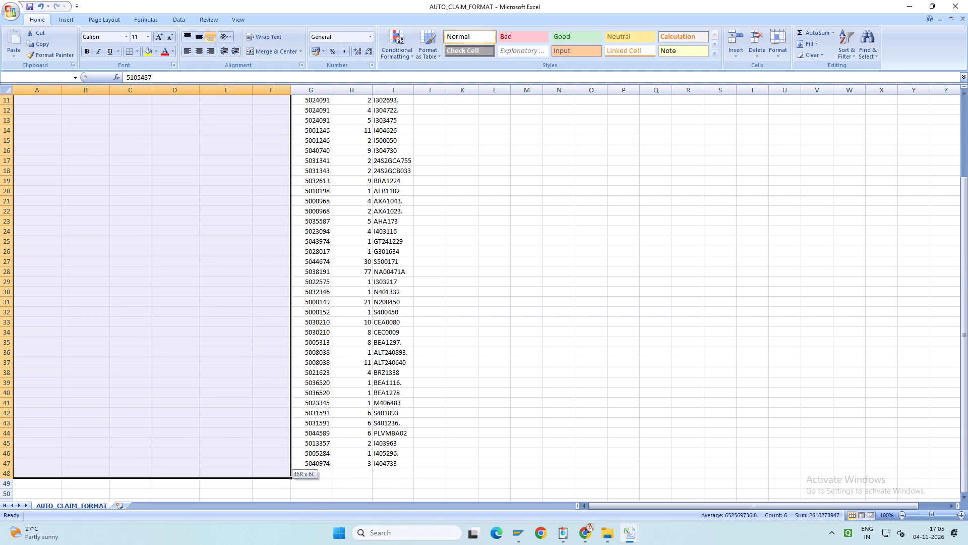
{"action": "key", "text": "ctrl+d"}
Save the AUTO_CLAIM_FORMAT workbook, keeping its tab-delimited text format.
{"action": "key", "text": "ctrl+s"}
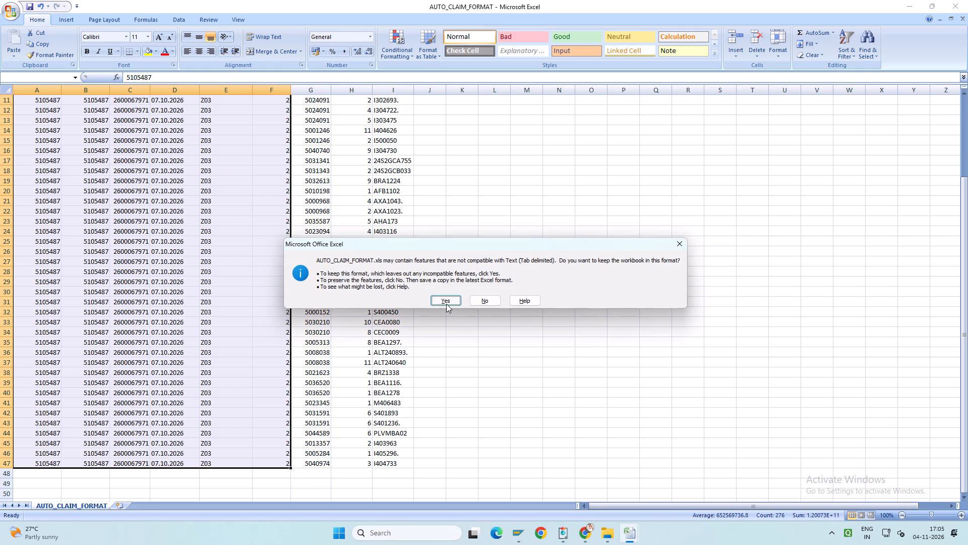
{"action": "left_click", "coordinate": [448, 304]}
Remove the trailing period from the batch numbers in I2, I6, I11 and I12.
{"action": "scroll", "coordinate": [376, 301], "scroll_direction": "up", "scroll_amount": 9}
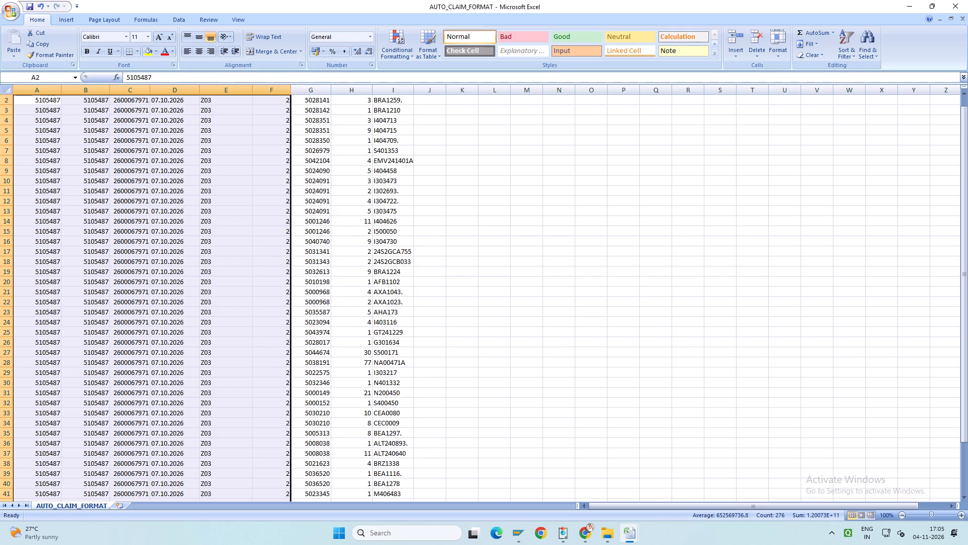
{"action": "double_click", "coordinate": [406, 109]}
{"action": "key", "text": "BackSpace"}
{"action": "key", "text": "Return"}
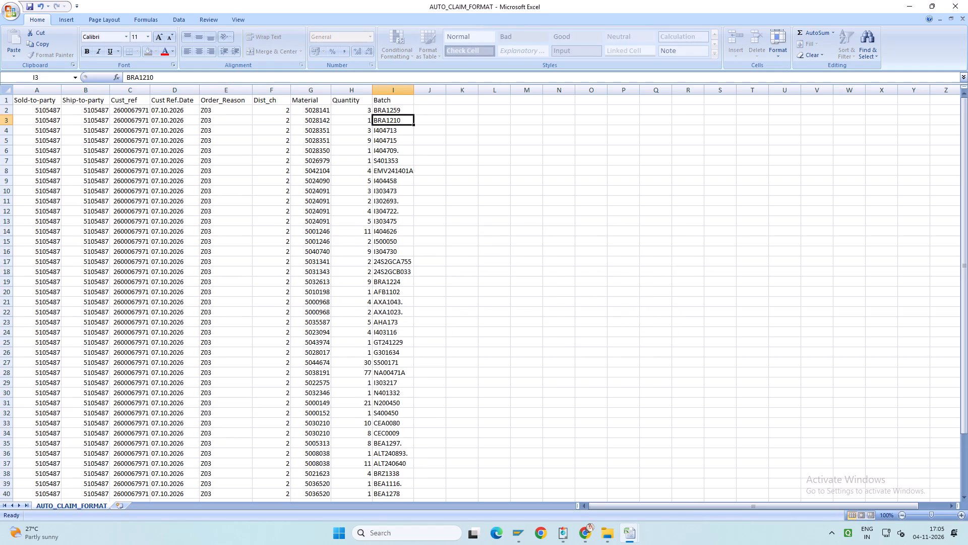
{"action": "double_click", "coordinate": [408, 151]}
{"action": "key", "text": "BackSpace"}
{"action": "key", "text": "Return"}
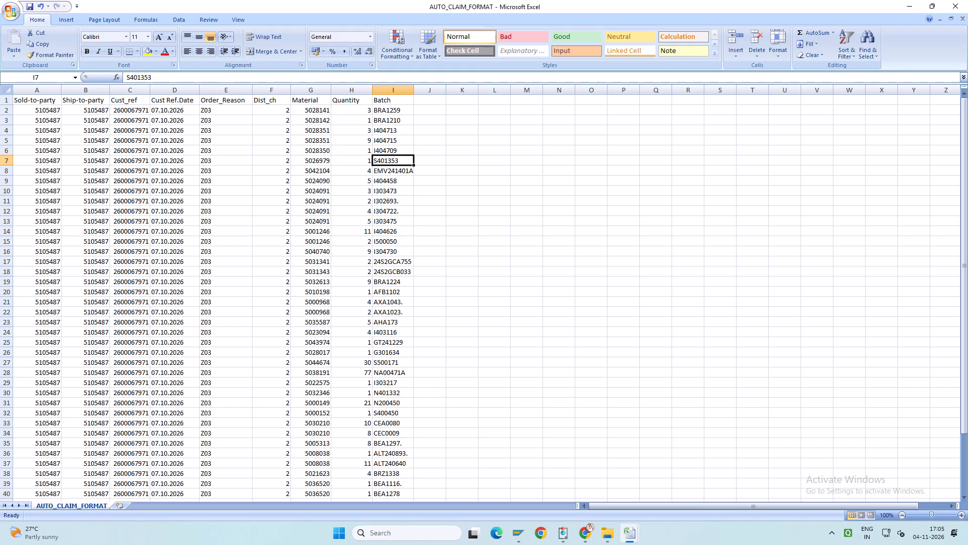
{"action": "double_click", "coordinate": [405, 200]}
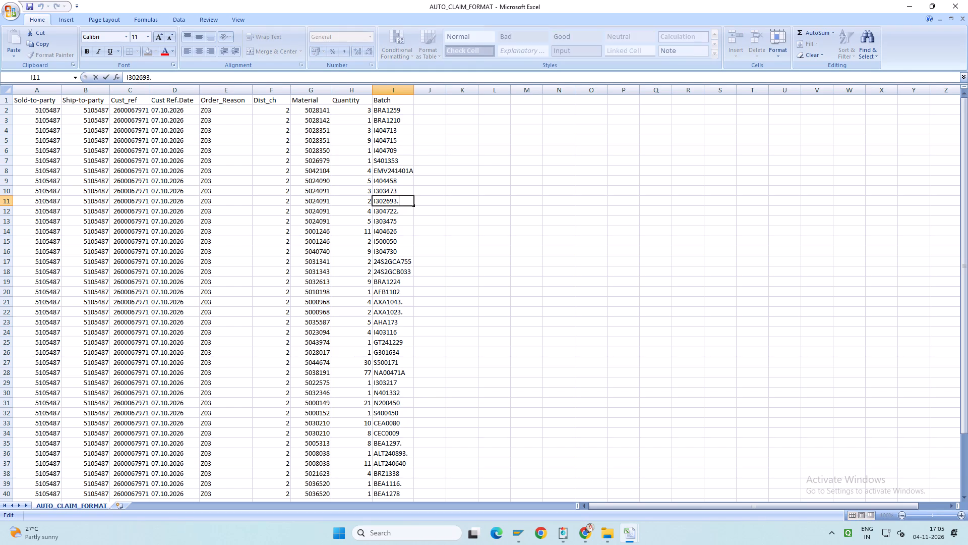
{"action": "key", "text": "BackSpace"}
{"action": "key", "text": "Return"}
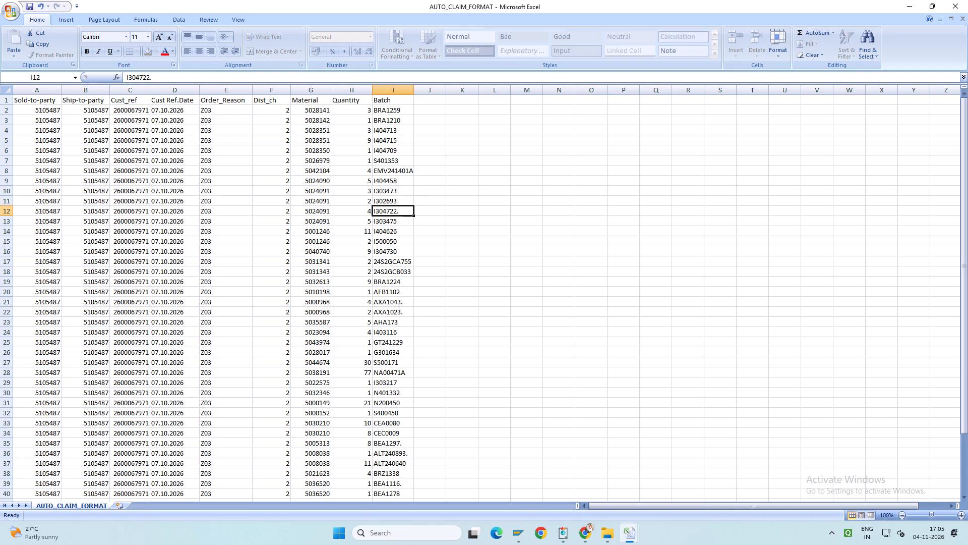
{"action": "double_click", "coordinate": [405, 211]}
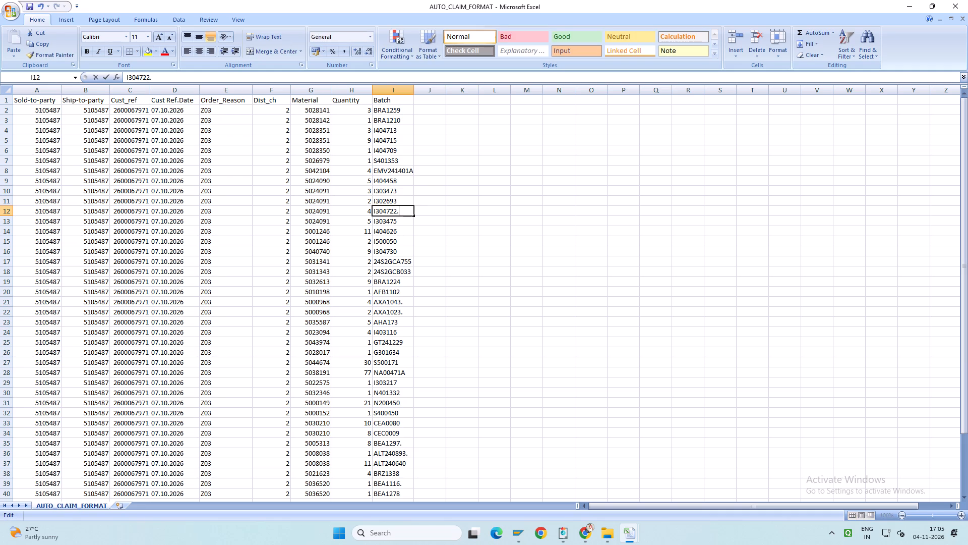
{"action": "key", "text": "BackSpace"}
{"action": "key", "text": "Return"}
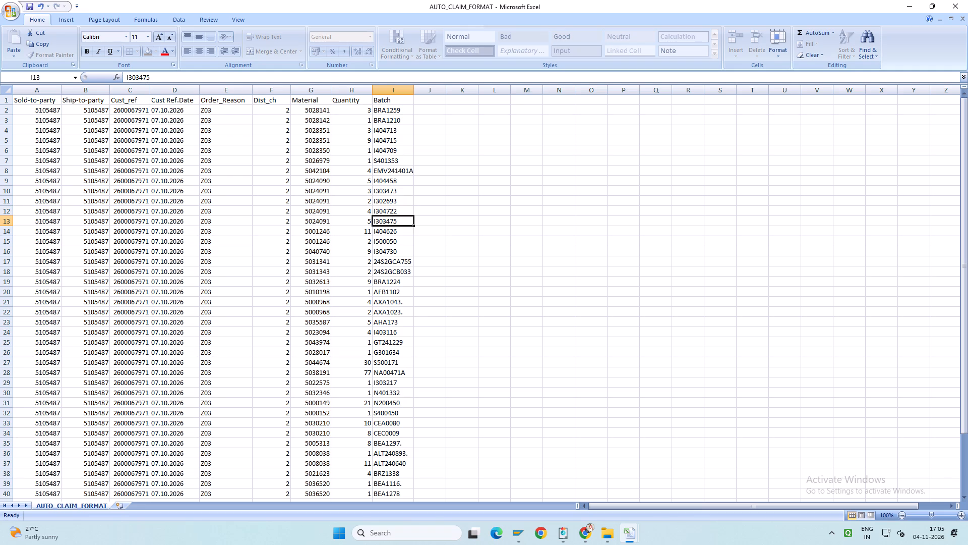
Remove the trailing period from the batch numbers in I21, I22, I35 and I36.
{"action": "double_click", "coordinate": [407, 304]}
{"action": "key", "text": "BackSpace"}
{"action": "key", "text": "Return"}
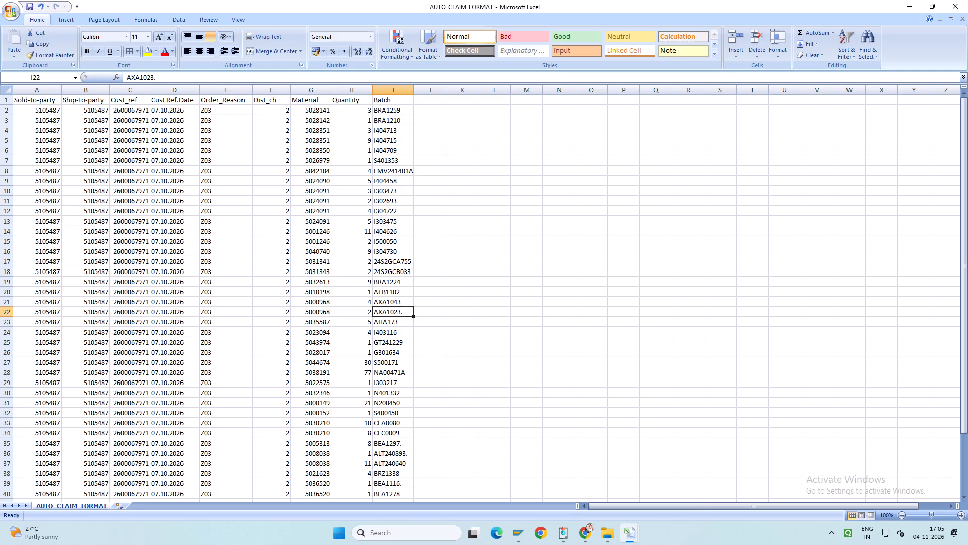
{"action": "double_click", "coordinate": [404, 310]}
{"action": "key", "text": "BackSpace"}
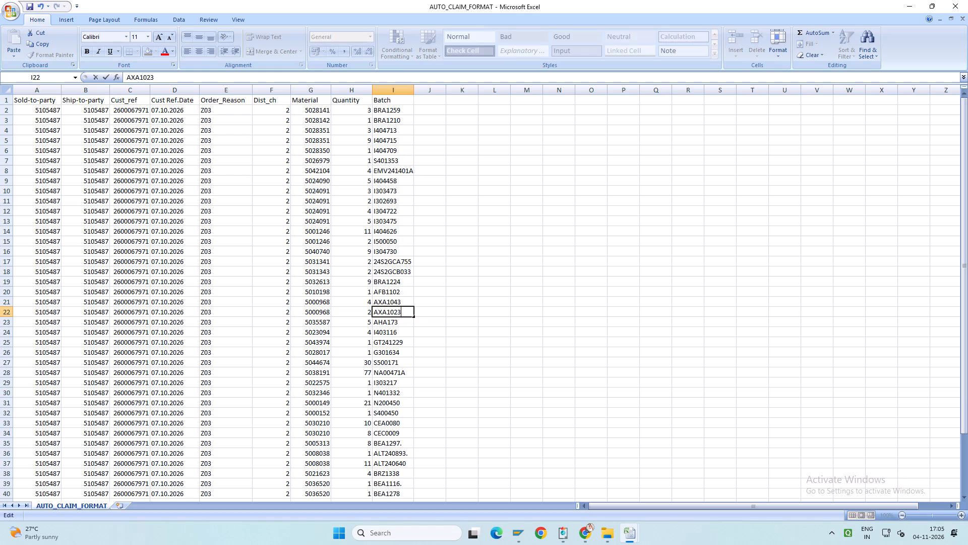
{"action": "key", "text": "Return"}
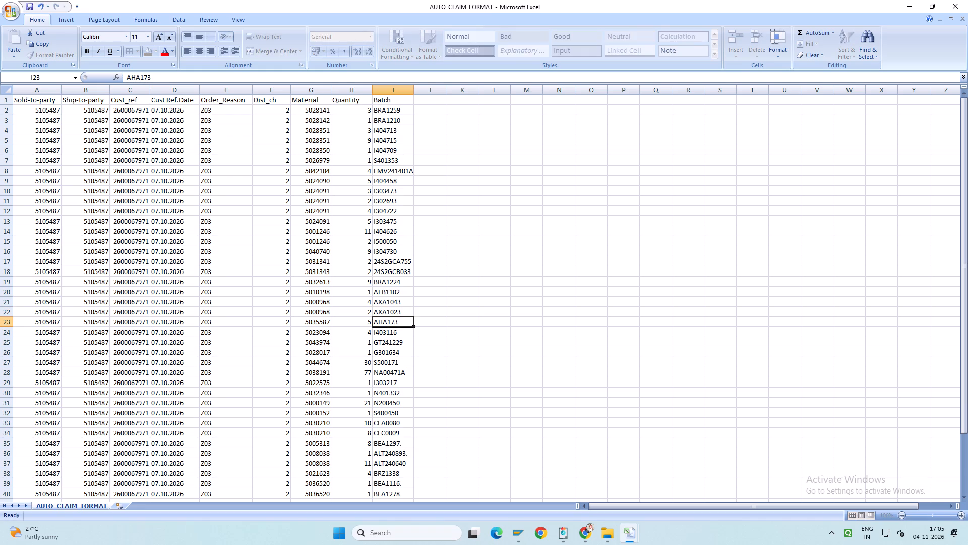
{"action": "double_click", "coordinate": [406, 444]}
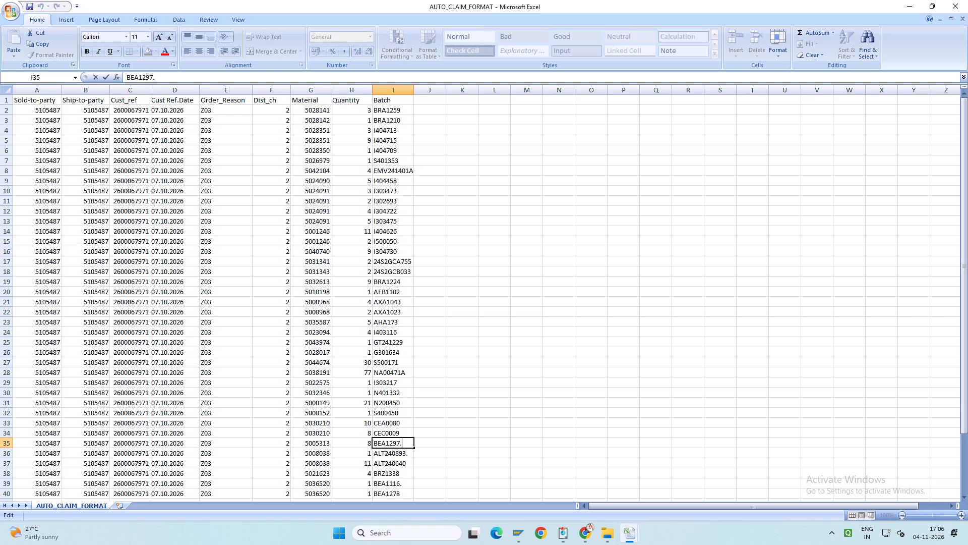
{"action": "key", "text": "BackSpace"}
{"action": "key", "text": "Return"}
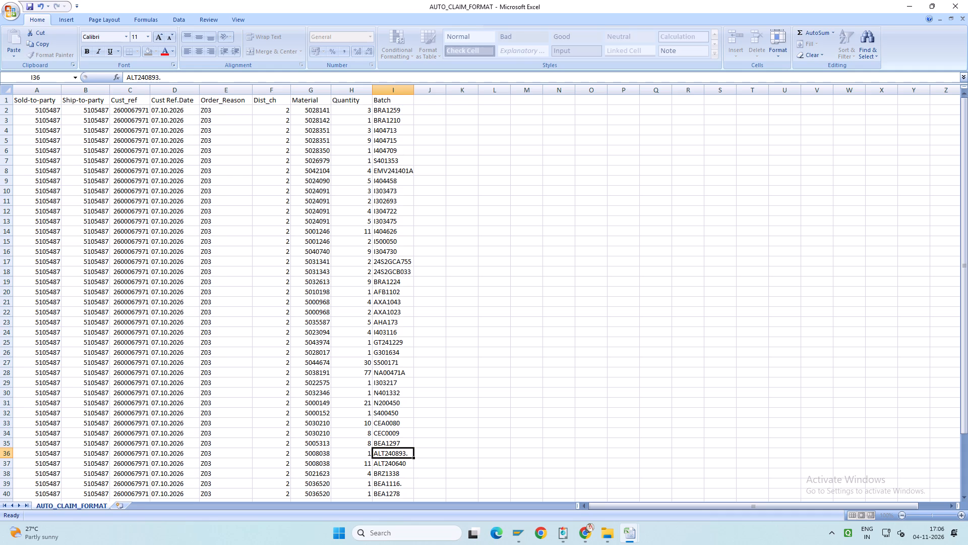
{"action": "double_click", "coordinate": [410, 450]}
{"action": "key", "text": "BackSpace"}
{"action": "key", "text": "Return"}
Remove the trailing period from the batch numbers in I39, I43 and I46.
{"action": "scroll", "coordinate": [413, 461], "scroll_direction": "down", "scroll_amount": 1}
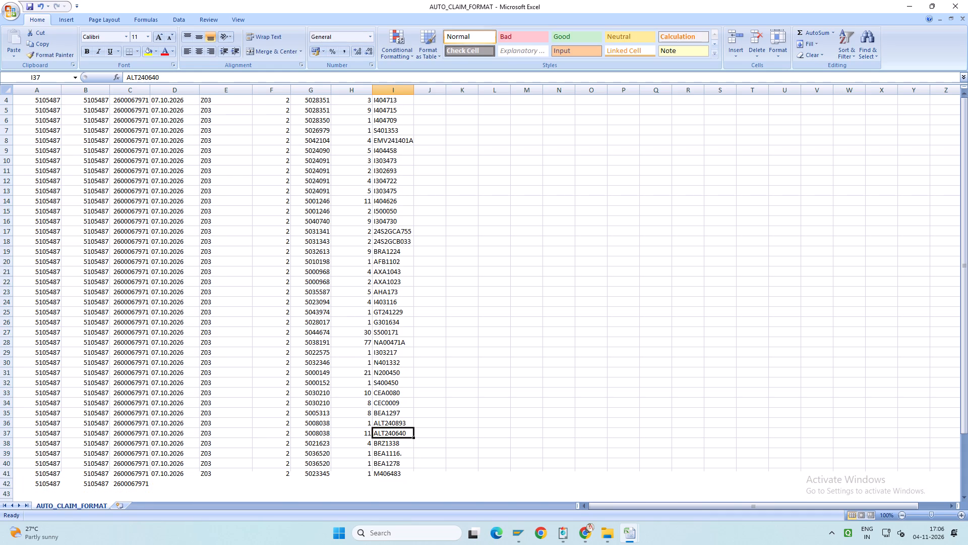
{"action": "double_click", "coordinate": [409, 452]}
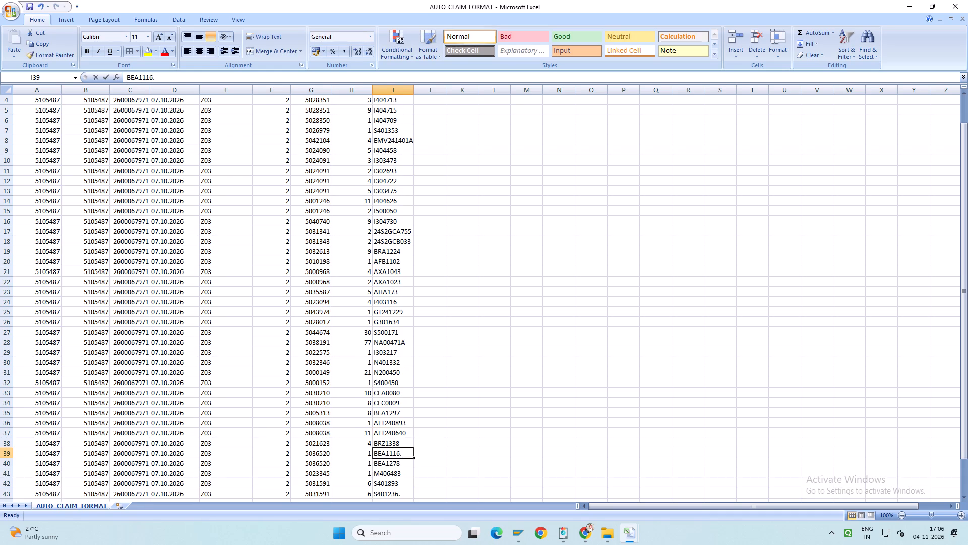
{"action": "key", "text": "BackSpace"}
{"action": "key", "text": "Return"}
{"action": "scroll", "coordinate": [409, 452], "scroll_direction": "down", "scroll_amount": 2}
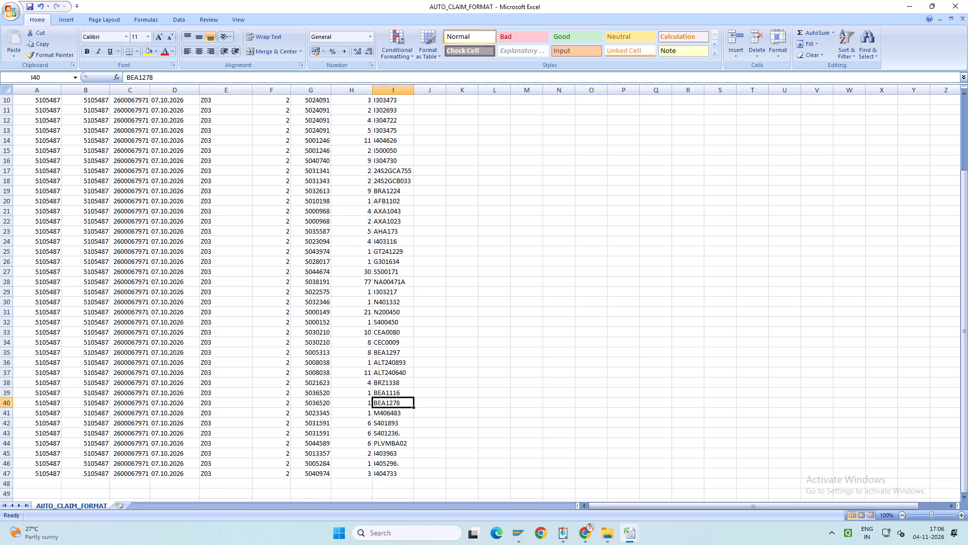
{"action": "double_click", "coordinate": [404, 434]}
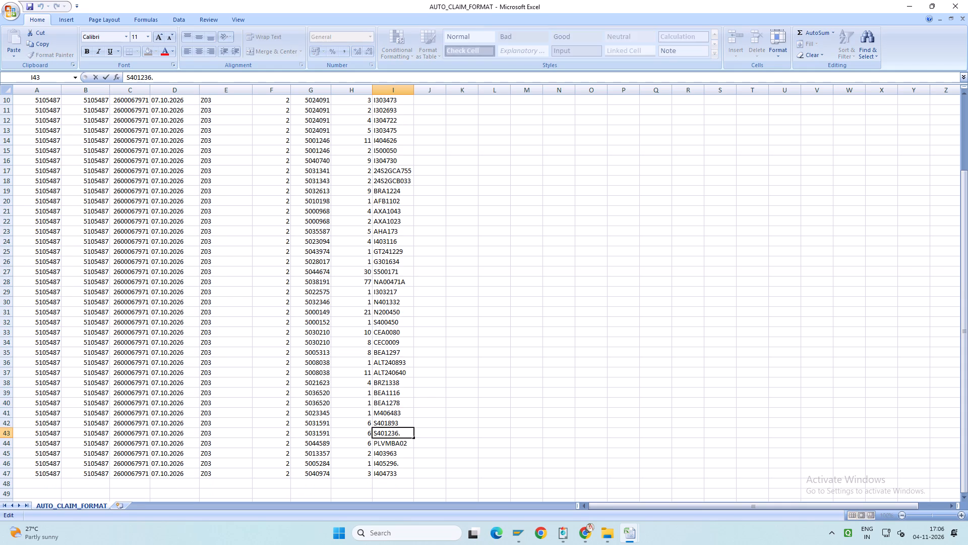
{"action": "key", "text": "BackSpace"}
{"action": "key", "text": "Return"}
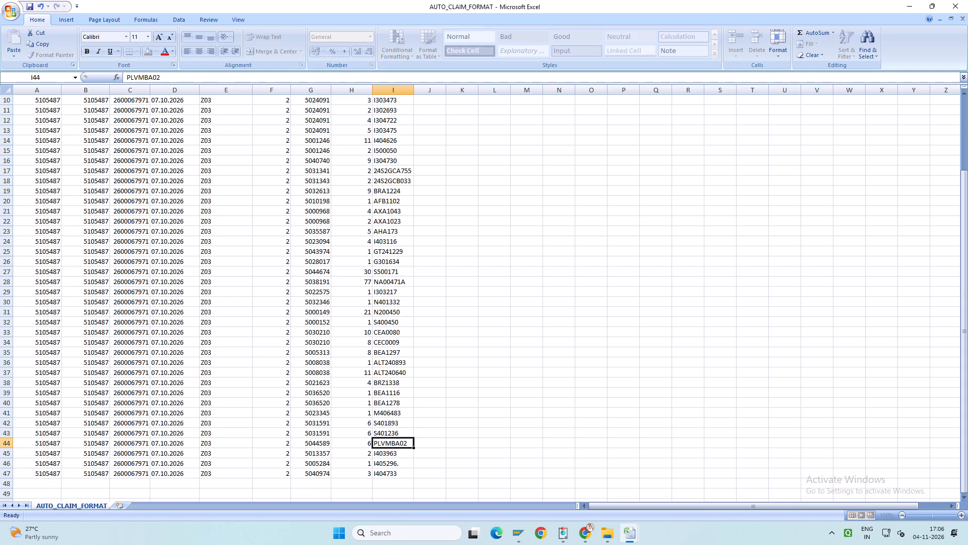
{"action": "double_click", "coordinate": [401, 461]}
{"action": "key", "text": "BackSpace"}
{"action": "key", "text": "Return"}
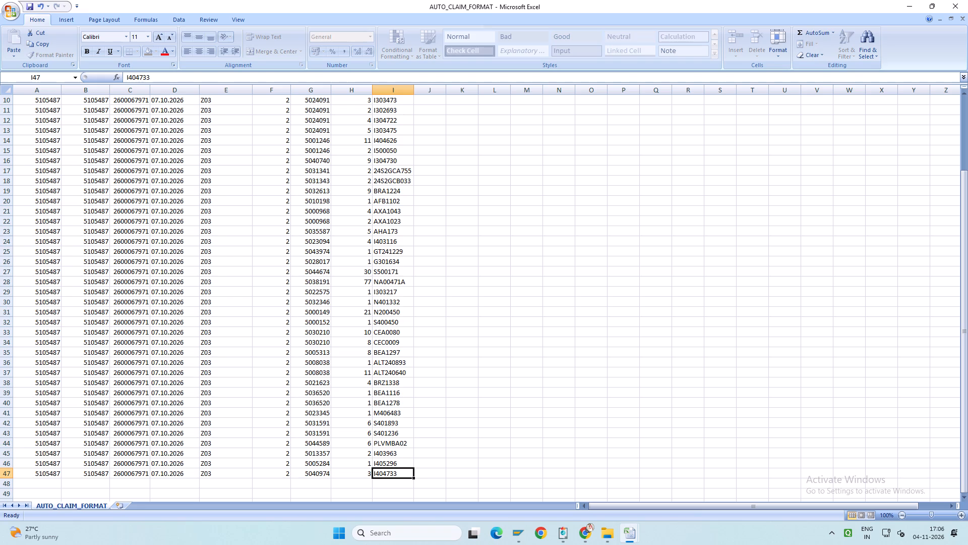
Save the cleaned AUTO_CLAIM_FORMAT workbook, keeping the tab-delimited text format.
{"action": "key", "text": "ctrl+s"}
{"action": "left_click", "coordinate": [456, 297]}
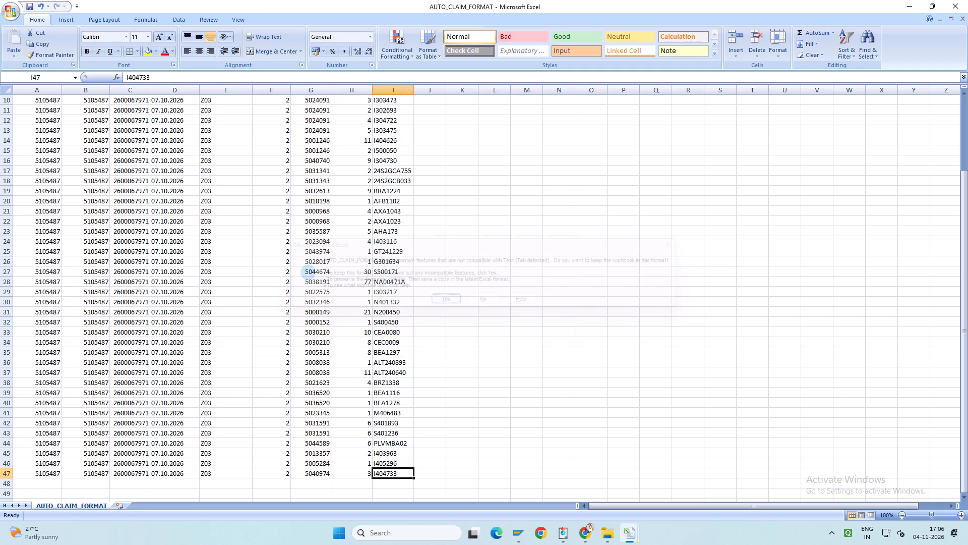
{"action": "left_click", "coordinate": [396, 203]}
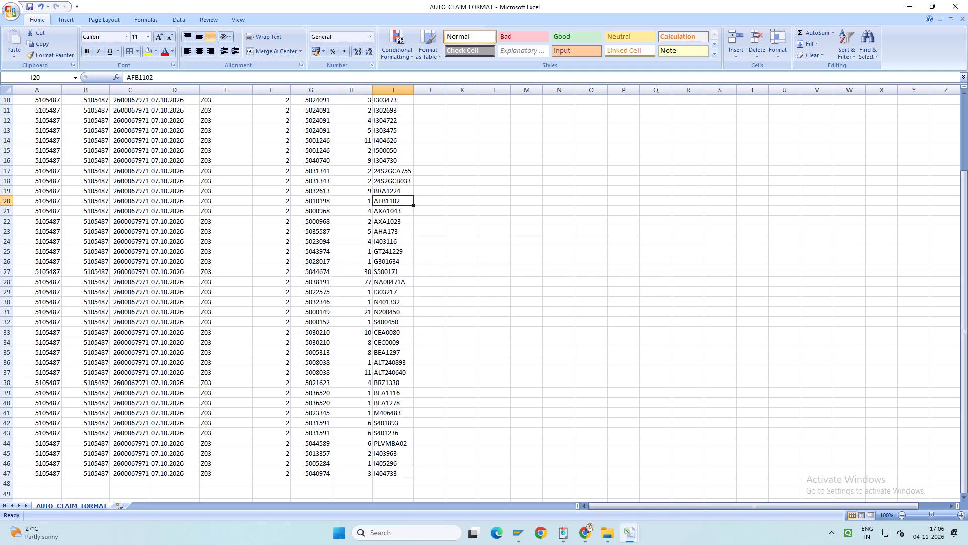
Delete the rows with batches AFB1102, G301634, NA00471A and CEC0009 from the AUTO_CLAIM_FORMAT sheet.
{"action": "left_click", "coordinate": [5, 201]}
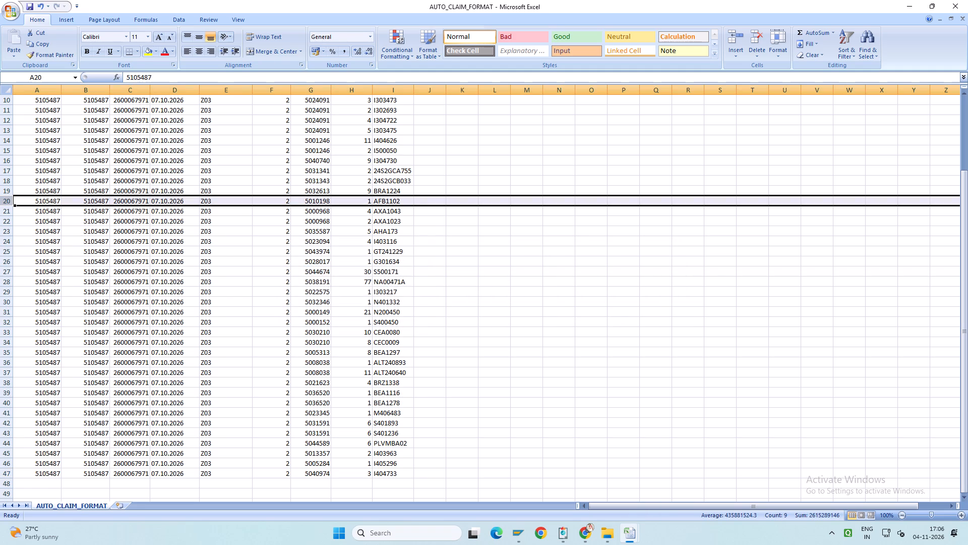
{"action": "key", "text": "ctrl+minus"}
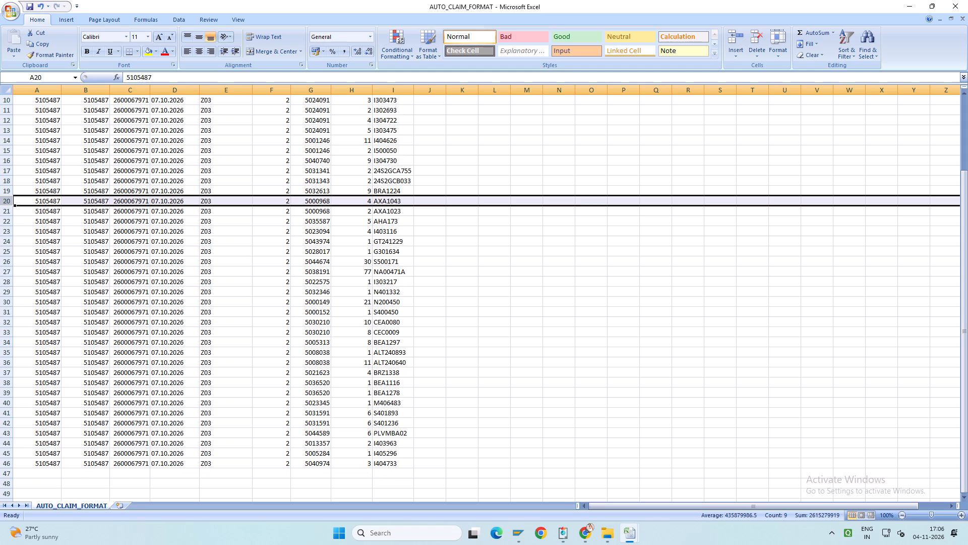
{"action": "left_click", "coordinate": [401, 253]}
{"action": "left_click", "coordinate": [3, 251]}
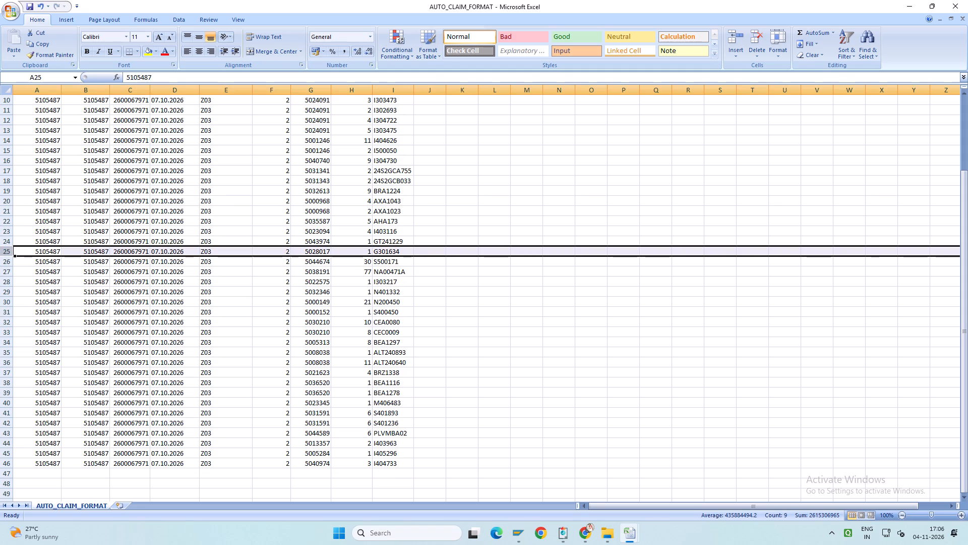
{"action": "key", "text": "ctrl+minus"}
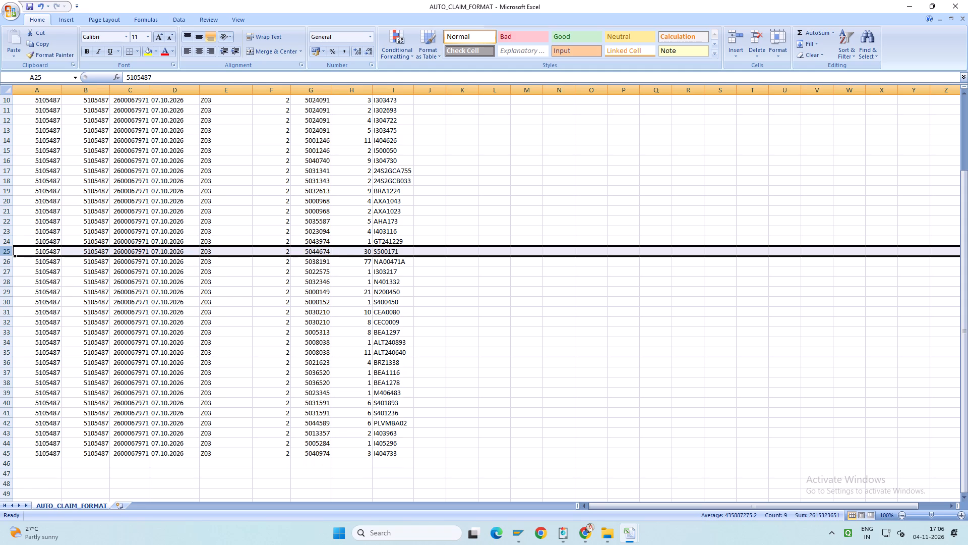
{"action": "left_click", "coordinate": [400, 263]}
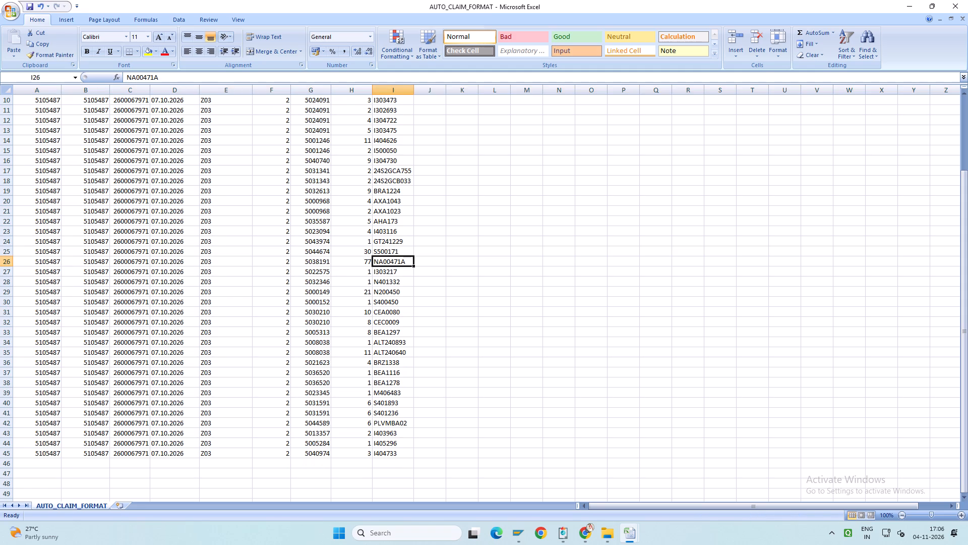
{"action": "left_click", "coordinate": [3, 262]}
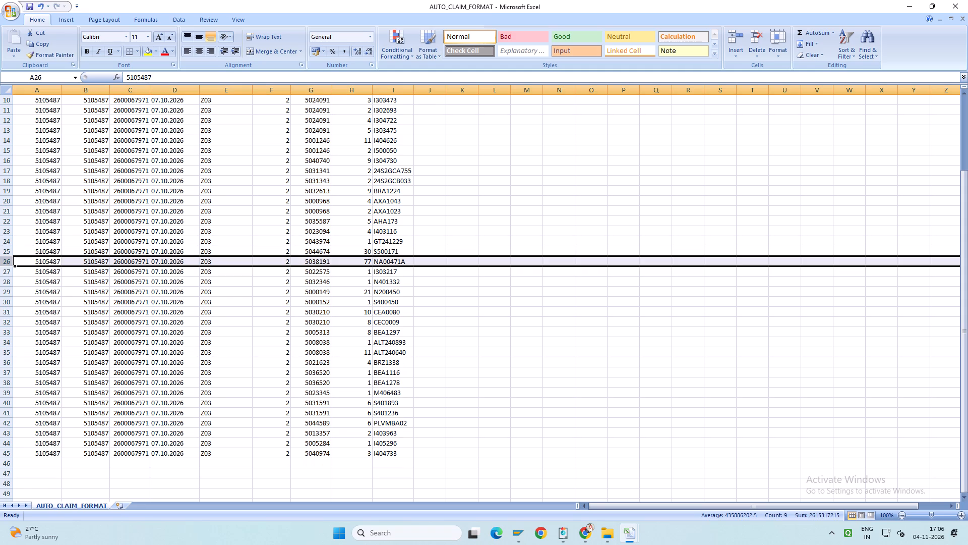
{"action": "key", "text": "ctrl+minus"}
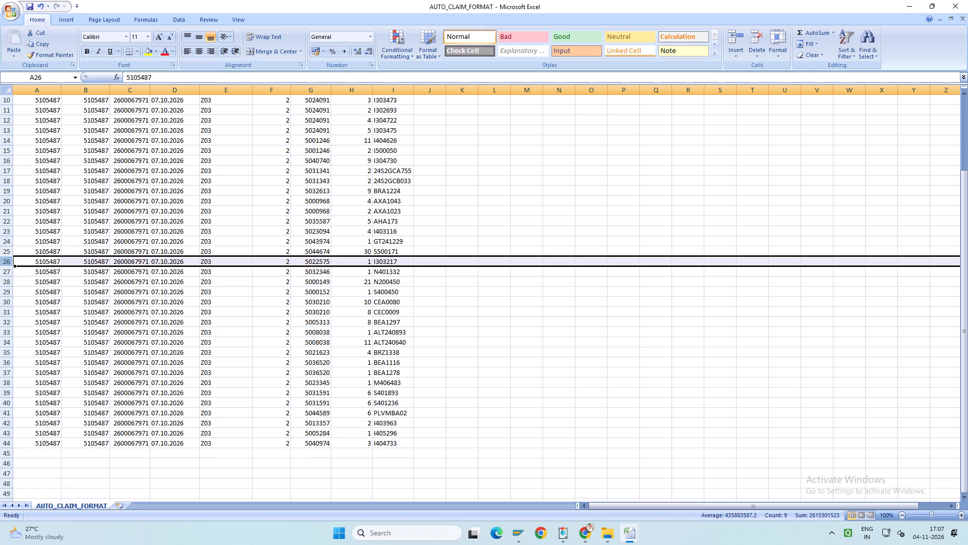
{"action": "left_click", "coordinate": [391, 312]}
{"action": "left_click", "coordinate": [4, 313]}
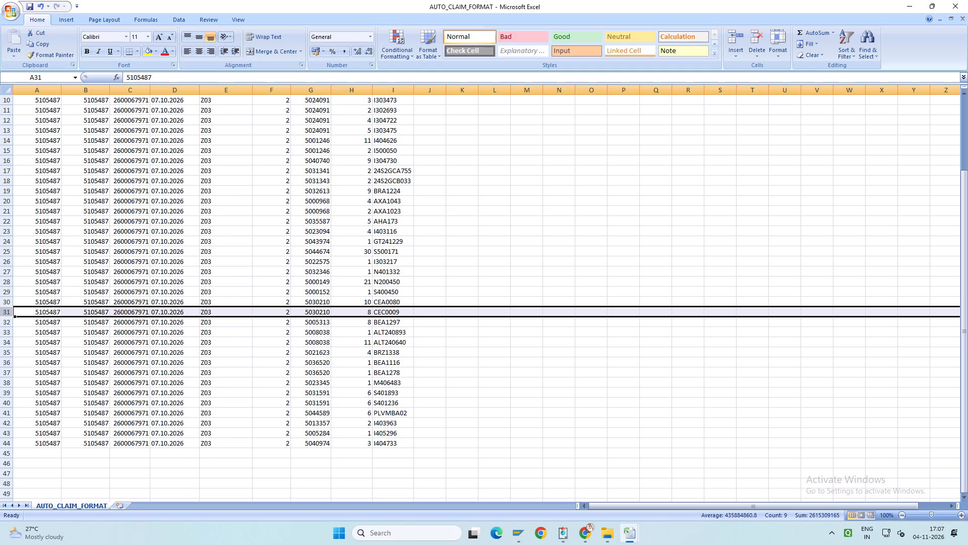
{"action": "key", "text": "ctrl+minus"}
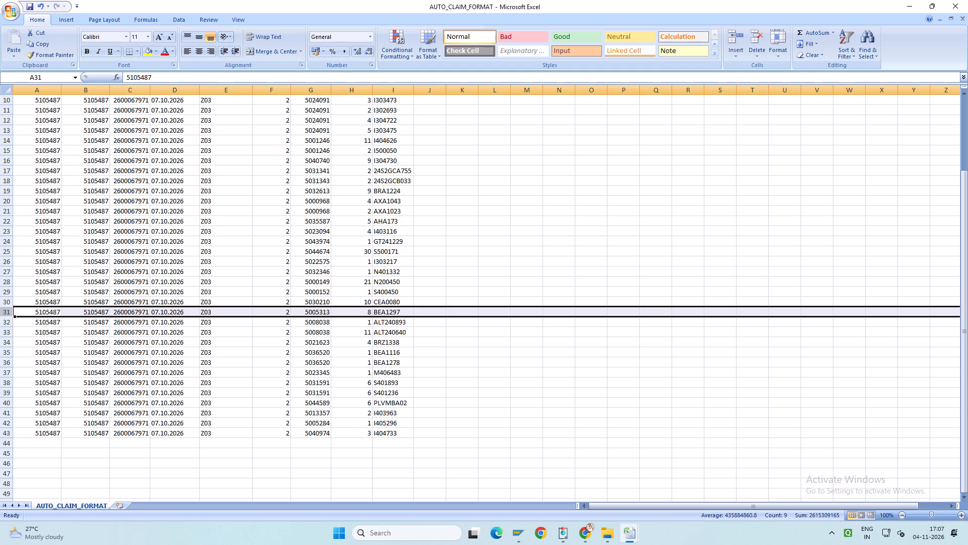
Save the AUTO_CLAIM_FORMAT workbook, keeping the tab-delimited text format.
{"action": "key", "text": "ctrl+s"}
{"action": "key", "text": "ctrl+s"}
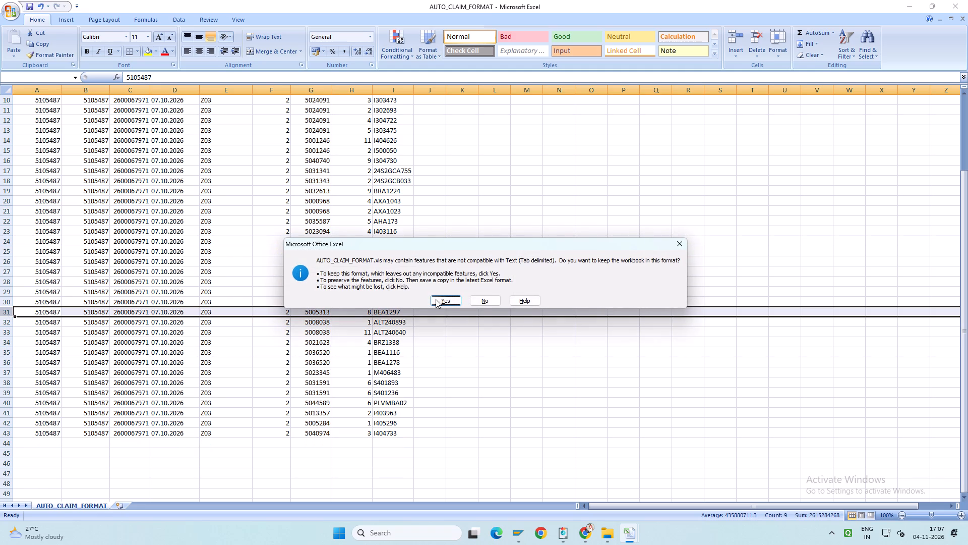
{"action": "left_click", "coordinate": [448, 299]}
Copy damaged item 5010198, quantity 1, batch AFB1102, from the UNIVERSAL MEDICOS workbook into the first item line of SAP's Breakage / Spoilage claim.
{"action": "left_click", "coordinate": [515, 544]}
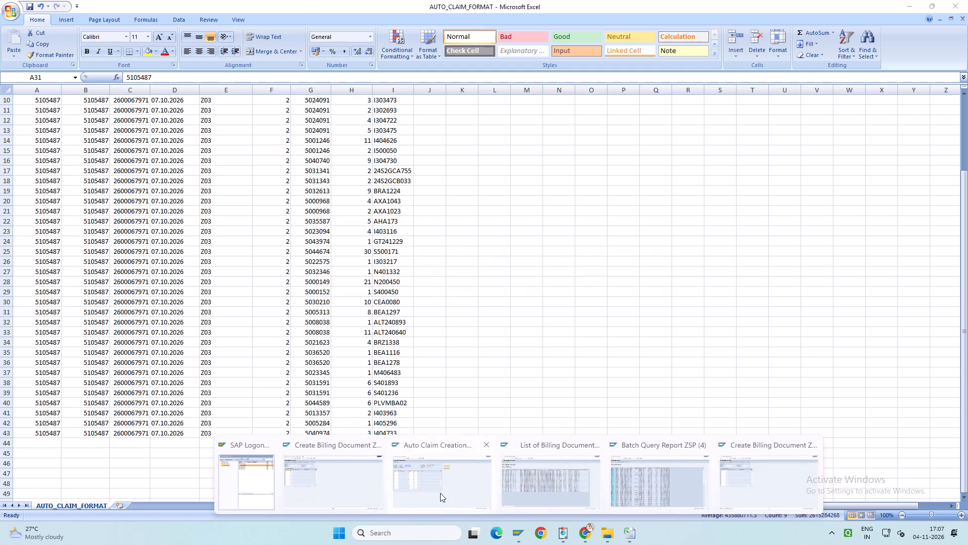
{"action": "left_click", "coordinate": [440, 493]}
{"action": "left_click", "coordinate": [634, 535]}
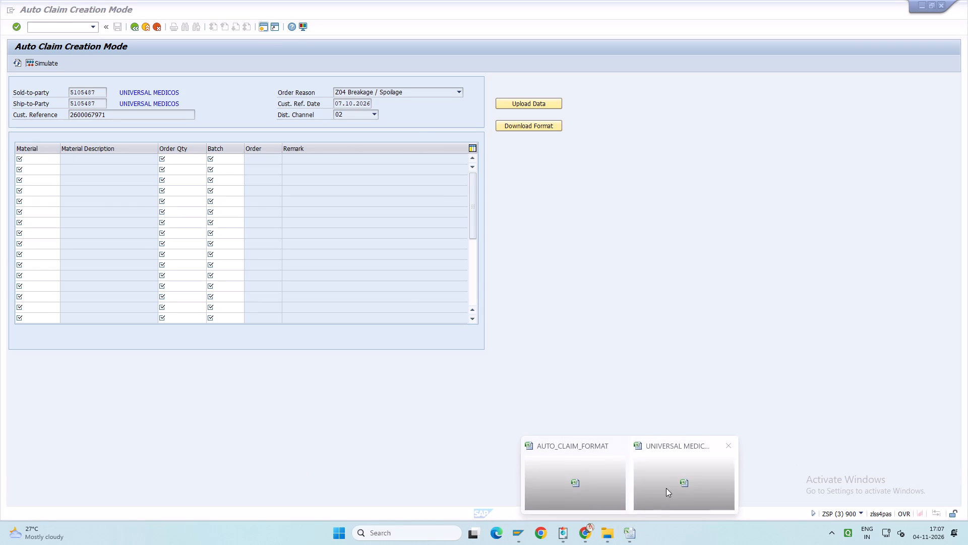
{"action": "left_click", "coordinate": [666, 488]}
{"action": "left_click", "coordinate": [829, 531]}
{"action": "left_click", "coordinate": [755, 538]}
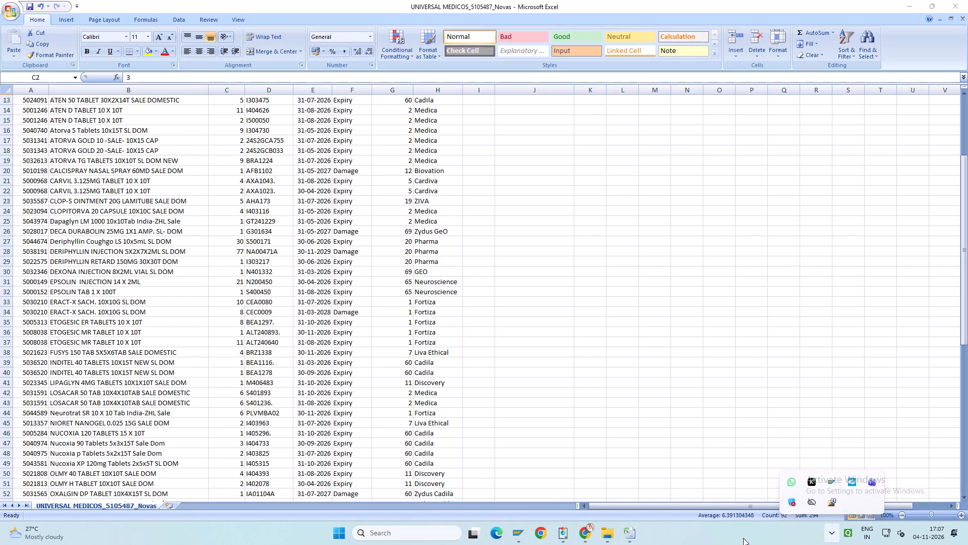
{"action": "scroll", "coordinate": [320, 368], "scroll_direction": "up", "scroll_amount": 6}
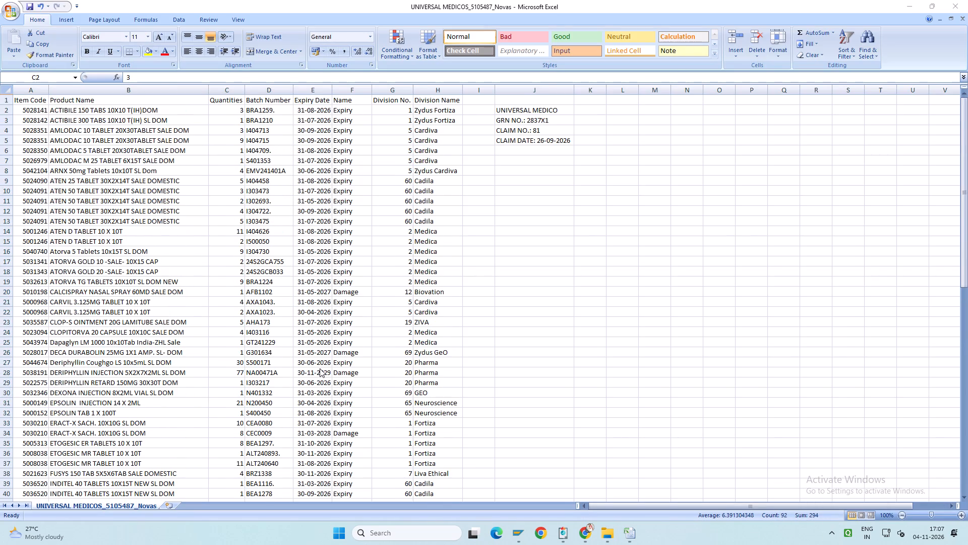
{"action": "left_click", "coordinate": [31, 290]}
{"action": "left_click_drag", "start_coordinate": [37, 291], "coordinate": [252, 292]}
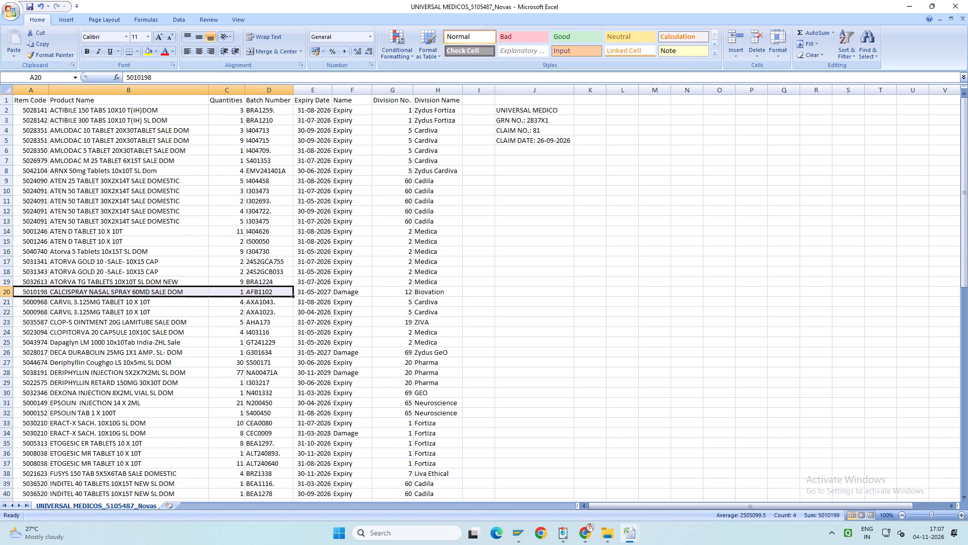
{"action": "key", "text": "ctrl+c"}
{"action": "key", "text": "alt+Tab"}
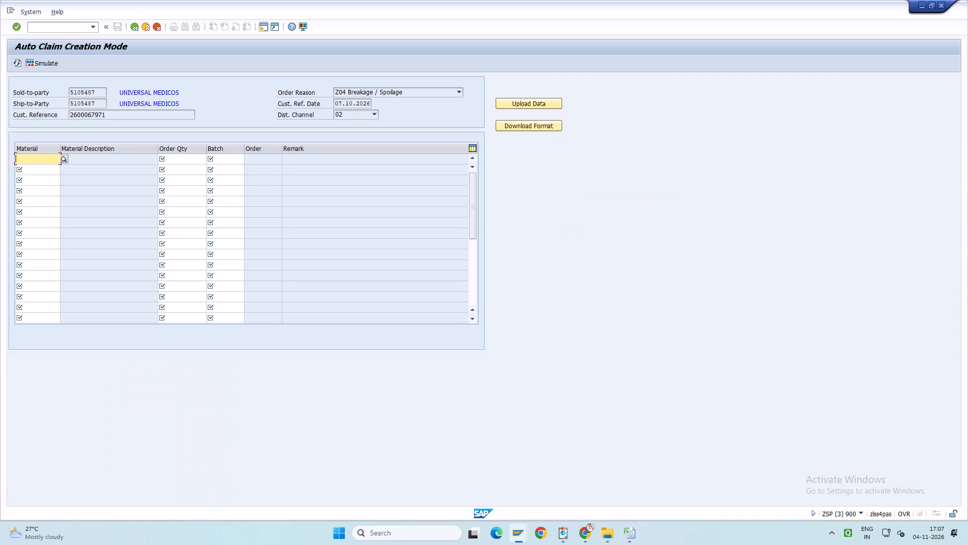
{"action": "key", "text": "ctrl+v"}
Copy damaged item 5028017, quantity 1, batch G301634, from the UNIVERSAL MEDICOS workbook into the second item line of the SAP claim.
{"action": "left_click", "coordinate": [634, 527]}
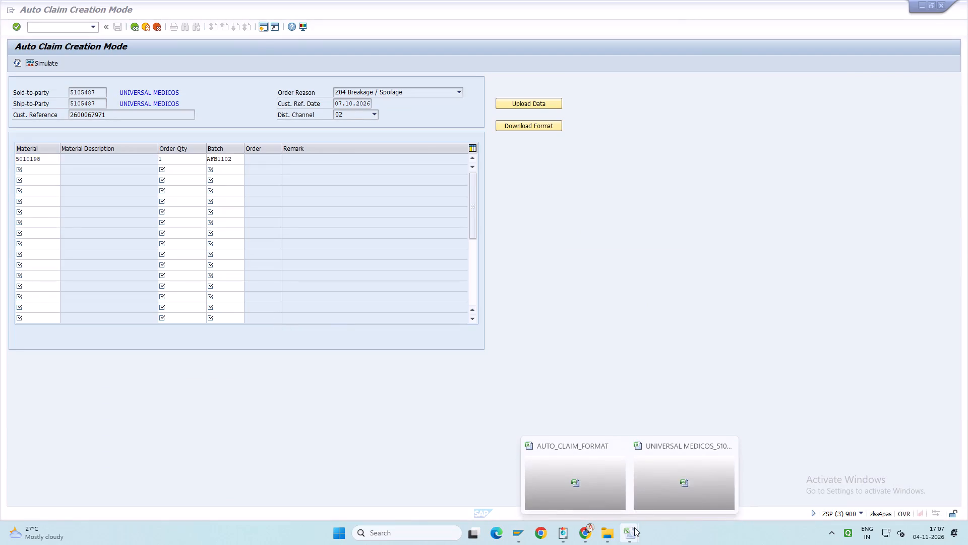
{"action": "left_click", "coordinate": [648, 482]}
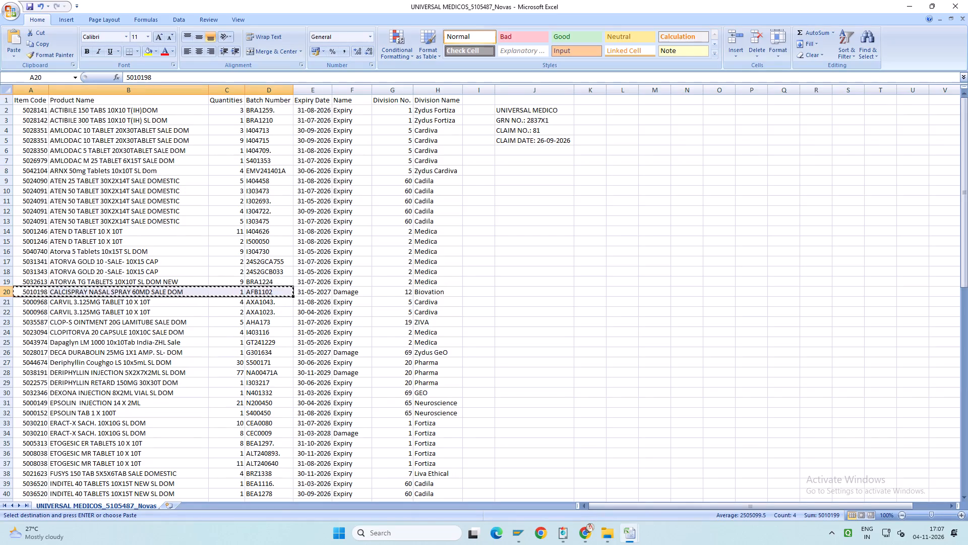
{"action": "left_click_drag", "start_coordinate": [25, 351], "coordinate": [284, 353]}
{"action": "key", "text": "ctrl+c"}
{"action": "key", "text": "alt+Tab"}
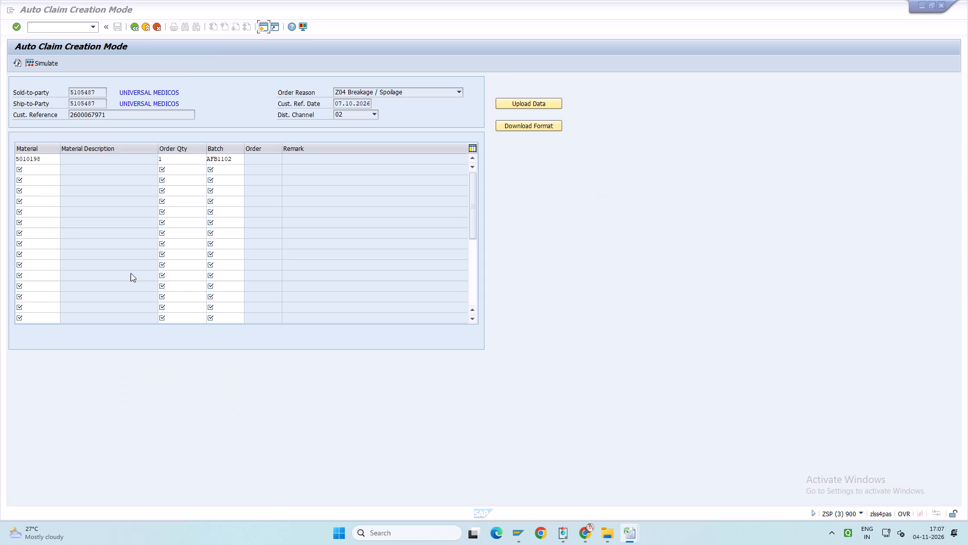
{"action": "left_click", "coordinate": [36, 168]}
{"action": "key", "text": "ctrl+v"}
Copy damaged item 5038191, quantity 77, batch NA00471A, from the UNIVERSAL MEDICOS workbook into the third item line of the SAP claim.
{"action": "left_click", "coordinate": [631, 536]}
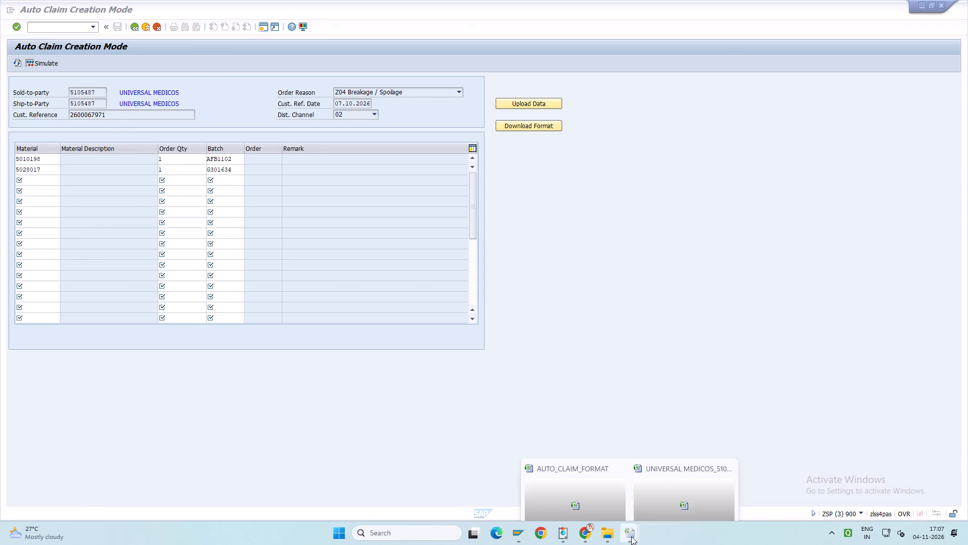
{"action": "left_click", "coordinate": [670, 495]}
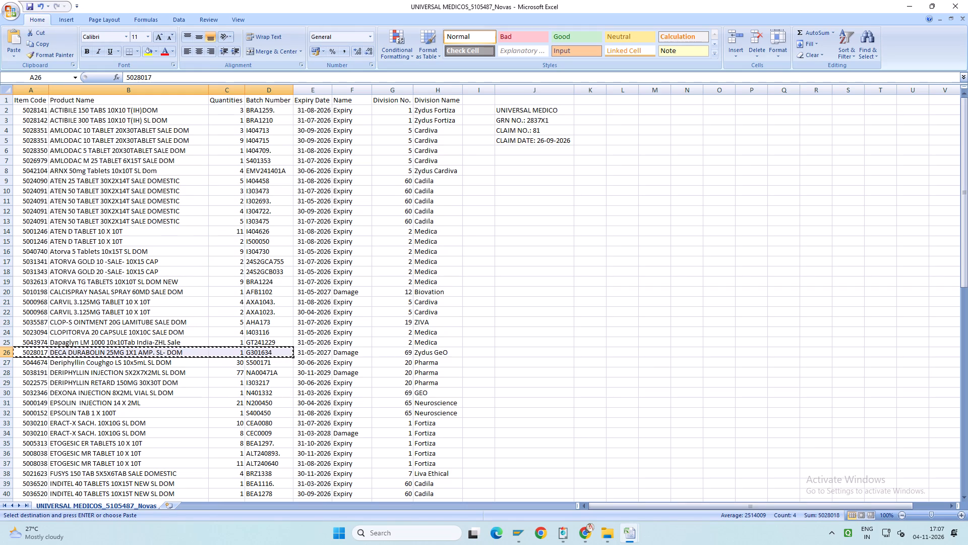
{"action": "left_click_drag", "start_coordinate": [31, 374], "coordinate": [276, 374]}
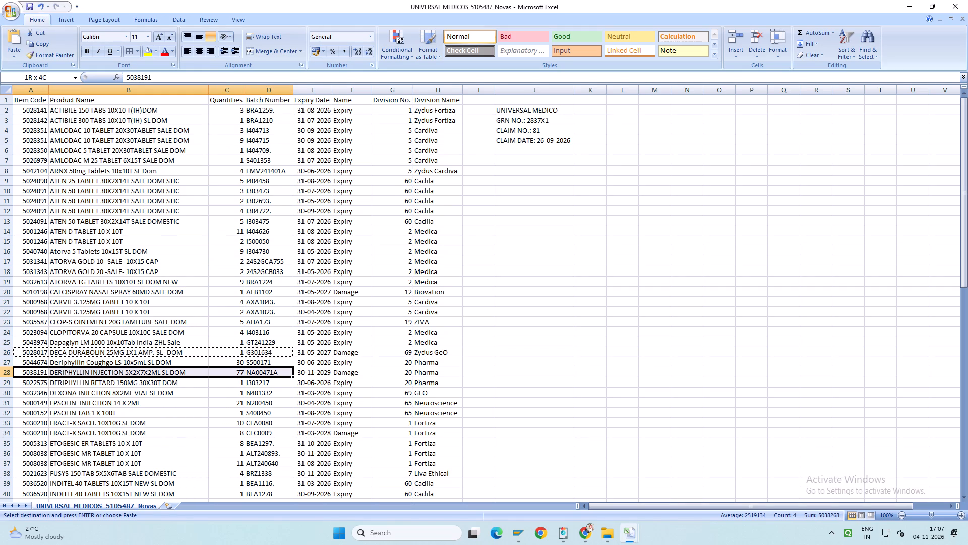
{"action": "key", "text": "ctrl+c"}
{"action": "key", "text": "alt+Tab"}
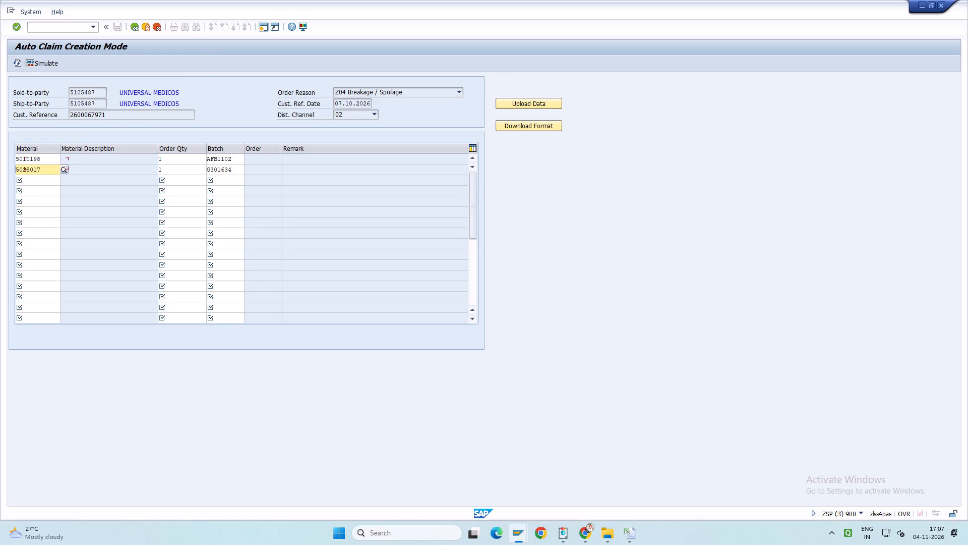
{"action": "left_click", "coordinate": [38, 180]}
{"action": "key", "text": "ctrl+v"}
Copy damaged item 5030210, quantity 8, batch CEC0009, into the fourth item line of the SAP claim and validate the entries.
{"action": "left_click", "coordinate": [624, 534]}
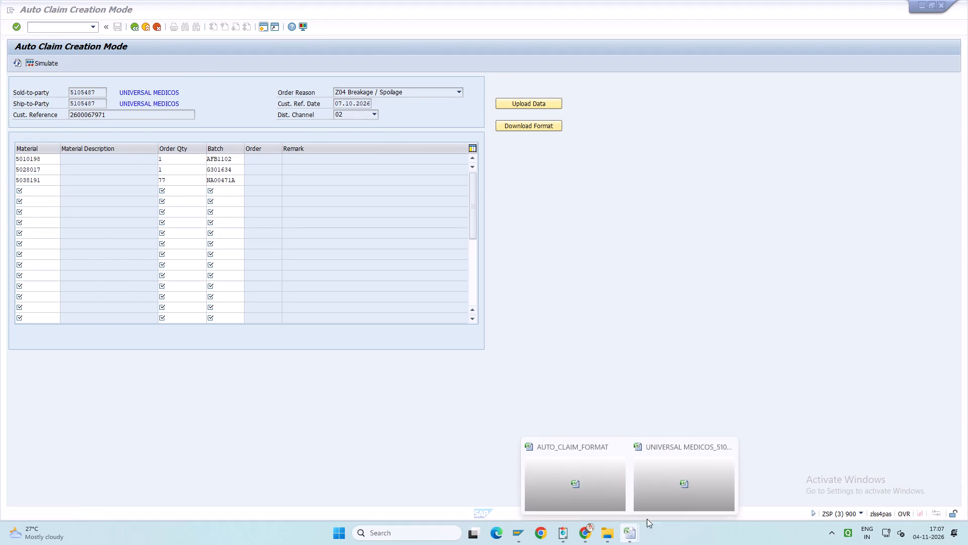
{"action": "left_click", "coordinate": [679, 491]}
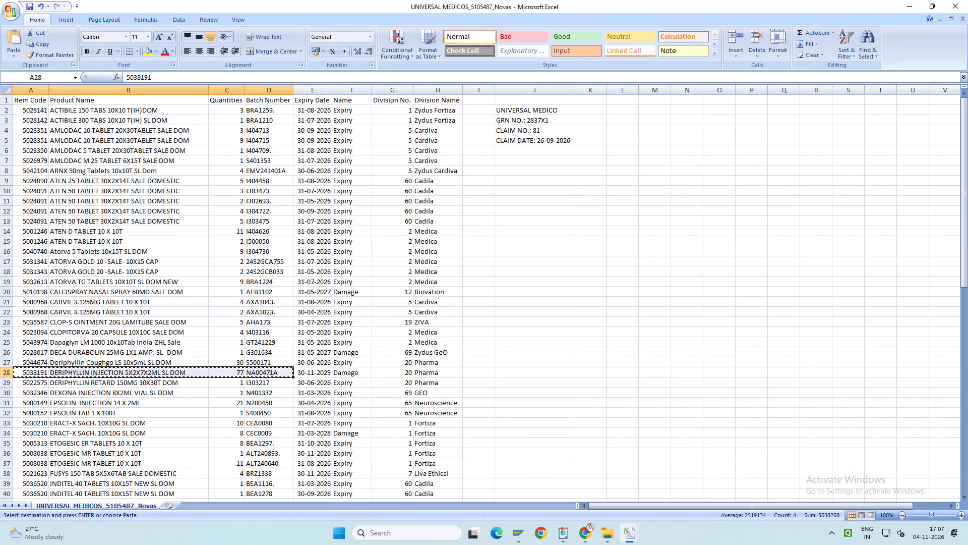
{"action": "left_click_drag", "start_coordinate": [38, 432], "coordinate": [261, 432]}
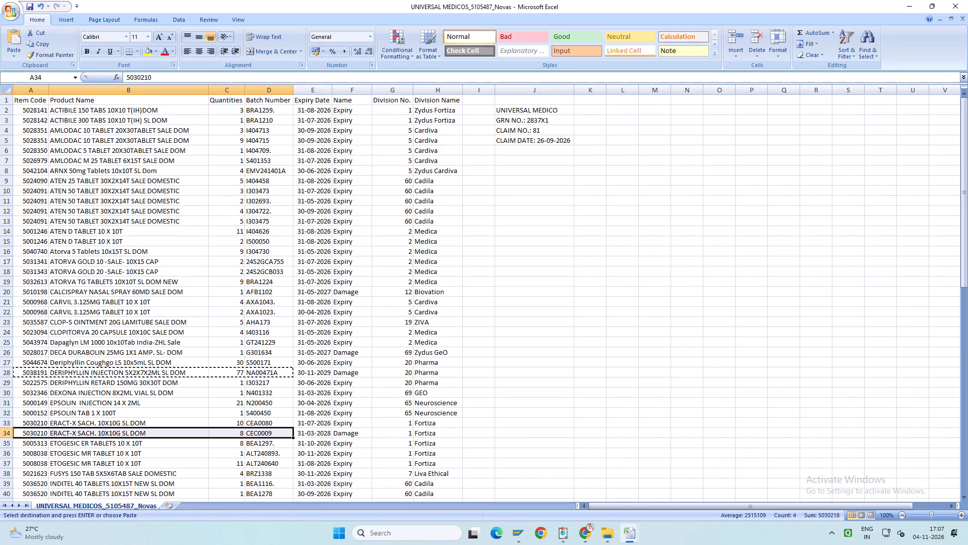
{"action": "key", "text": "ctrl+c"}
{"action": "key", "text": "alt+Tab"}
{"action": "left_click", "coordinate": [37, 189]}
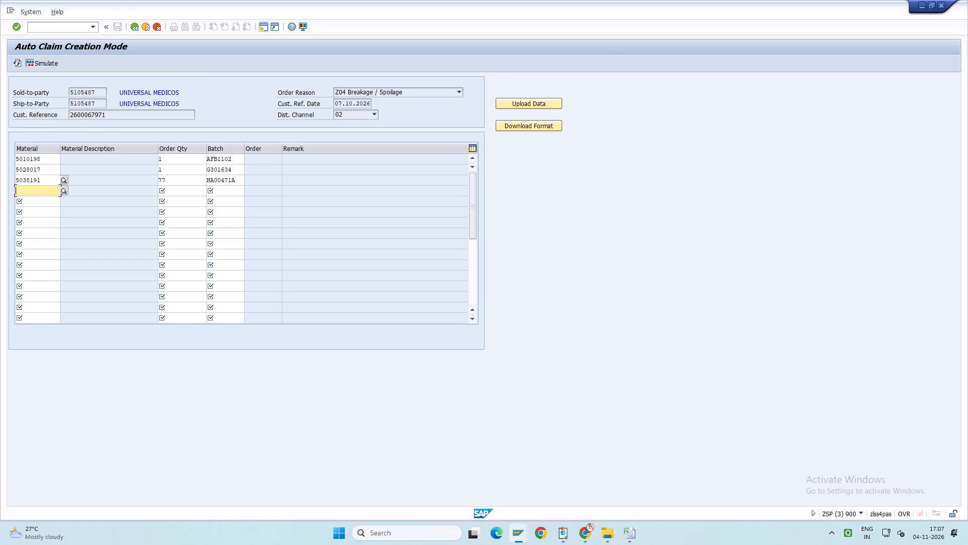
{"action": "key", "text": "ctrl+v"}
{"action": "key", "text": "Return"}
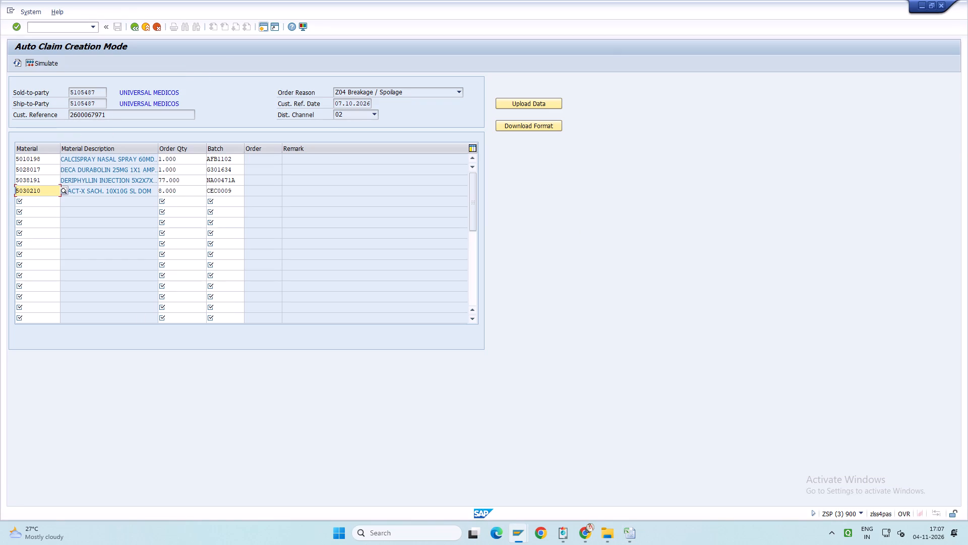
Simulate the Breakage / Spoilage claim, choosing Desktop as the output folder.
{"action": "left_click", "coordinate": [49, 65]}
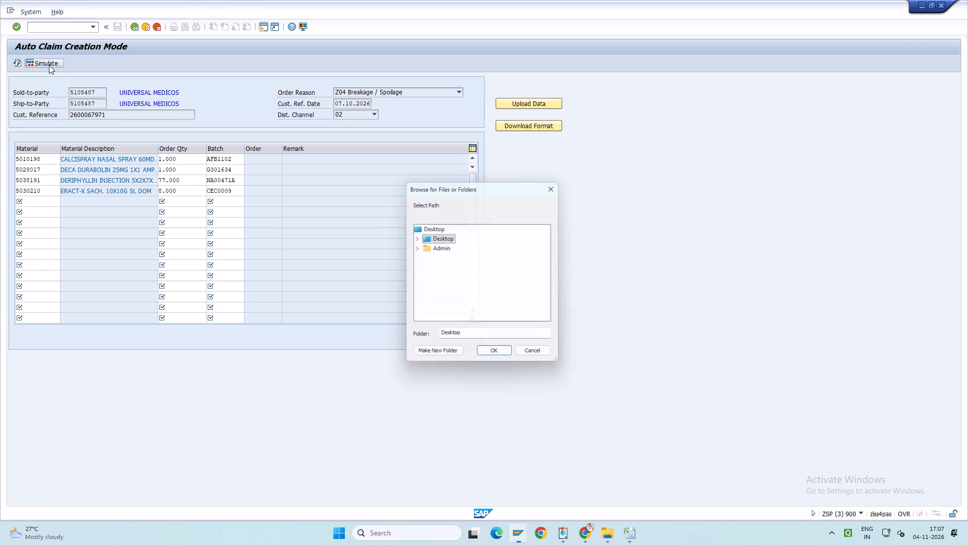
{"action": "left_click", "coordinate": [432, 230]}
{"action": "left_click", "coordinate": [491, 361]}
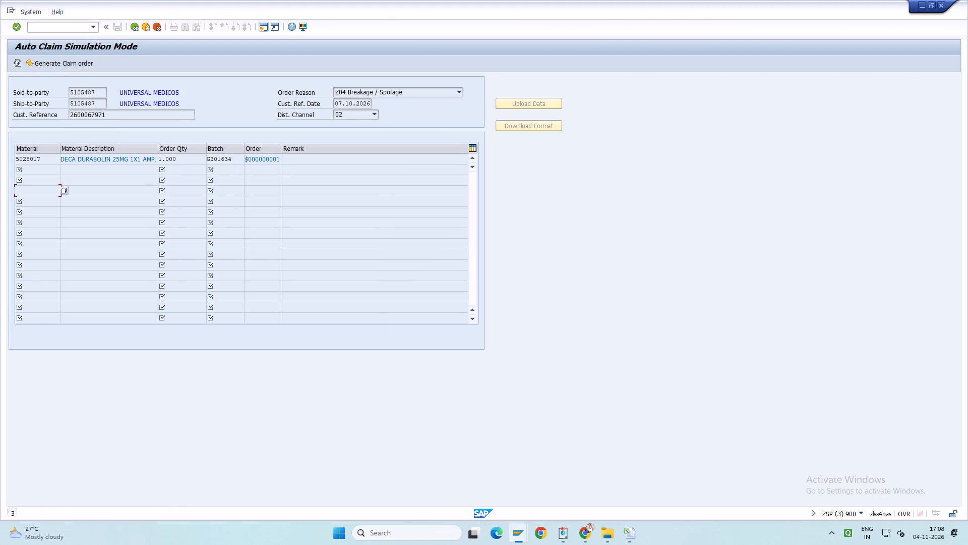
Generate the claim order from the simulated Breakage / Spoilage claim.
{"action": "left_click", "coordinate": [55, 63]}
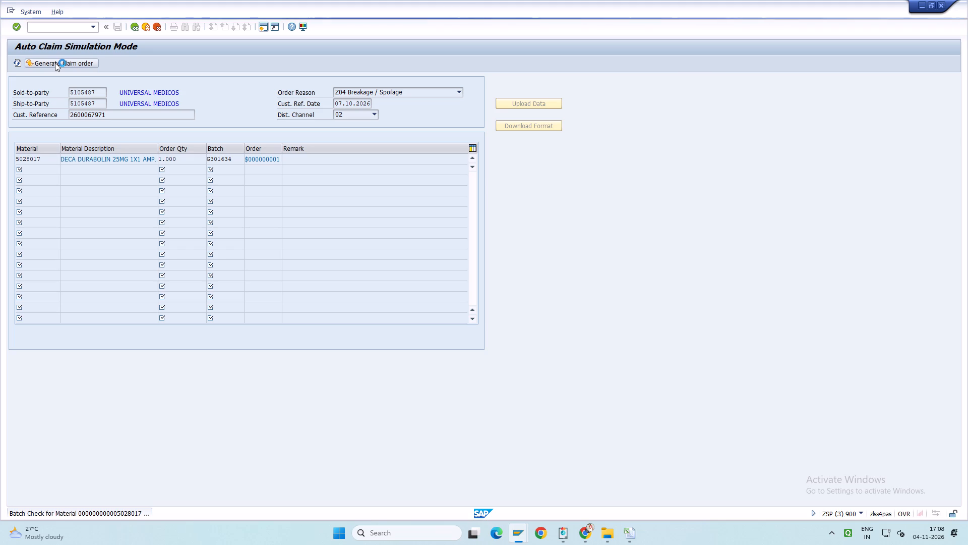
Open the newly generated claim order with transaction /nva02 to view its overview.
{"action": "left_click", "coordinate": [93, 26]}
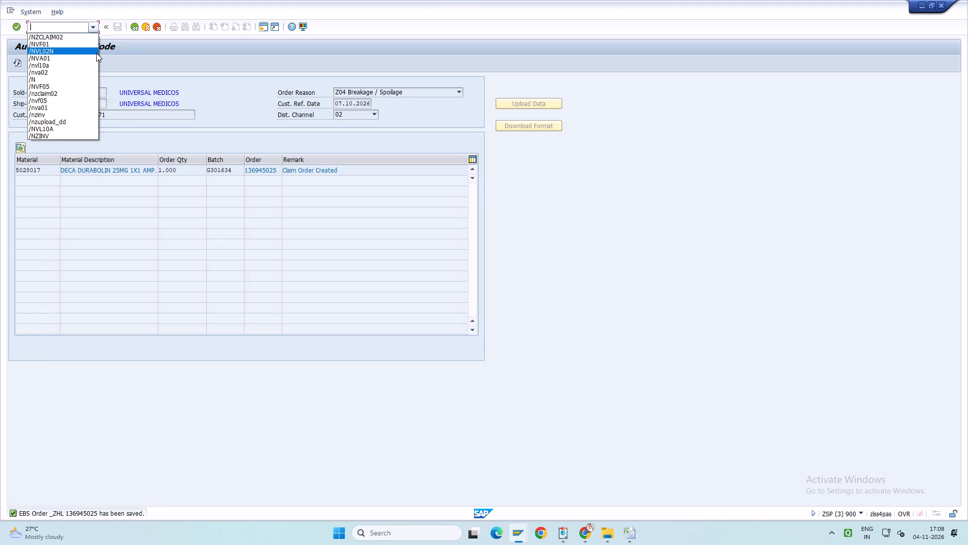
{"action": "left_click", "coordinate": [93, 71]}
{"action": "key", "text": "Return"}
{"action": "key", "text": "Return"}
{"action": "key", "text": "Return"}
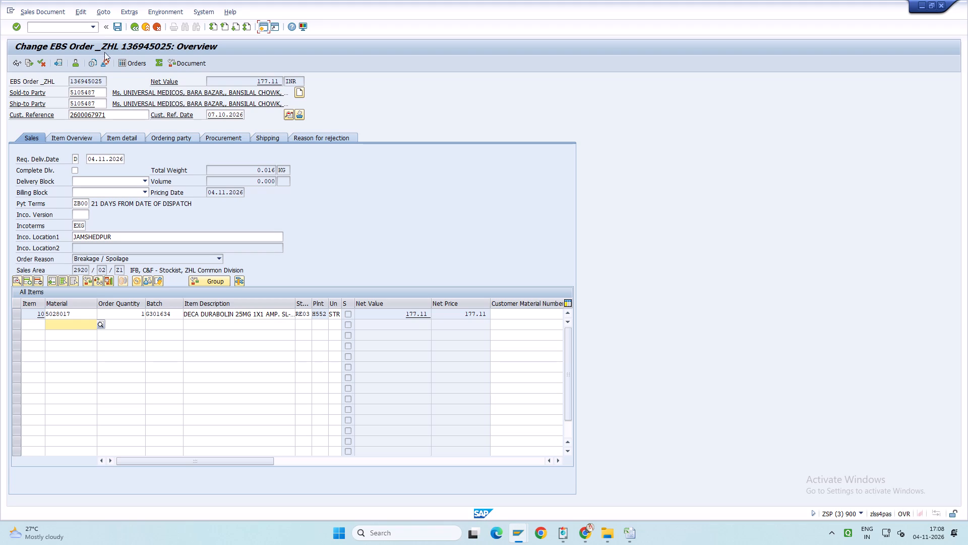
Leave the order overview and open a blank Auto Claim Creation Mode form.
{"action": "left_click", "coordinate": [94, 26]}
{"action": "left_click", "coordinate": [89, 80]}
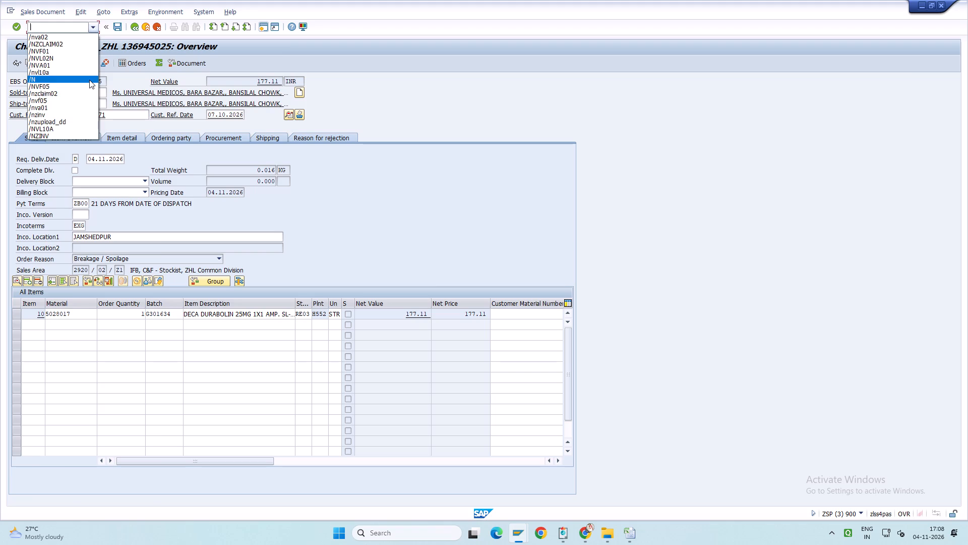
{"action": "key", "text": "Return"}
{"action": "key", "text": "Return"}
{"action": "key", "text": "space"}
{"action": "key", "text": "Down"}
{"action": "key", "text": "Return"}
{"action": "key", "text": "Tab"}
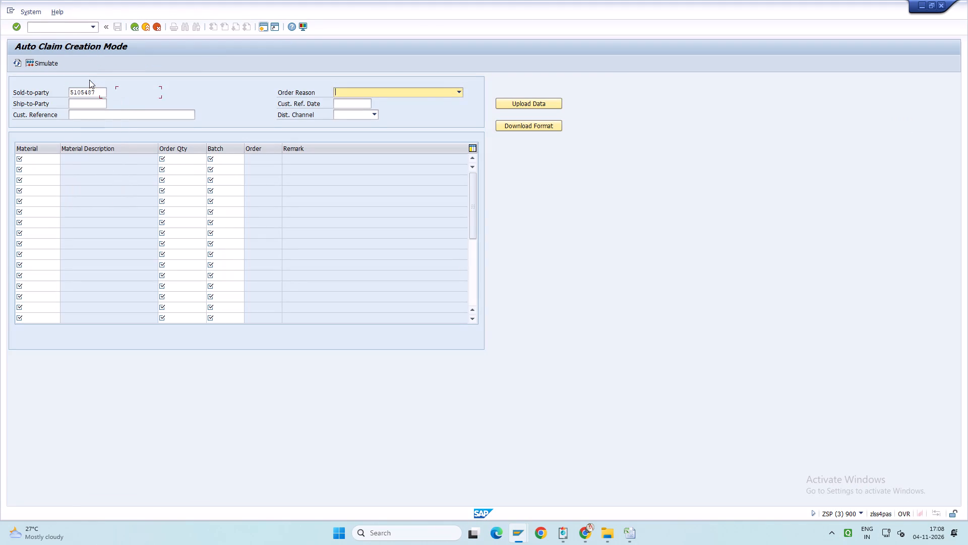
{"action": "type", "text": "Z03"}
{"action": "key", "text": "Left"}
{"action": "key", "text": "Tab"}
{"action": "key", "text": "space"}
{"action": "key", "text": "Down"}
{"action": "key", "text": "Return"}
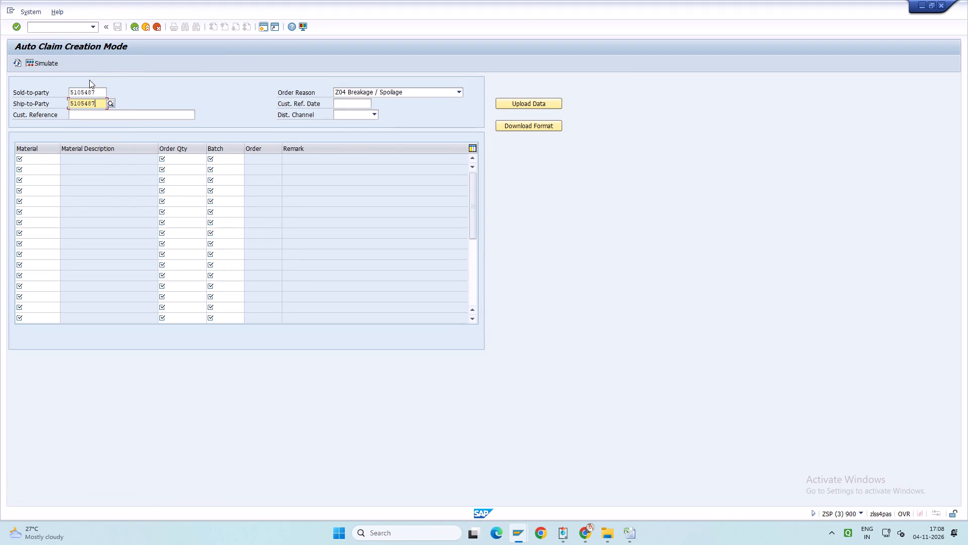
{"action": "key", "text": "Tab"}
{"action": "key", "text": "space"}
{"action": "key", "text": "Return"}
{"action": "key", "text": "space"}
{"action": "key", "text": "Down"}
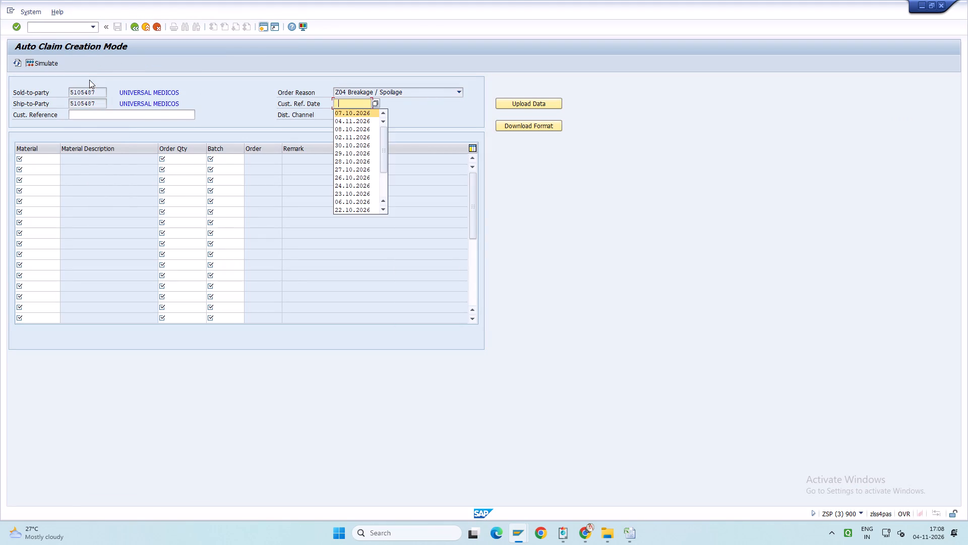
{"action": "key", "text": "Return"}
{"action": "key", "text": "Tab"}
{"action": "key", "text": "space"}
{"action": "key", "text": "Down"}
{"action": "key", "text": "Return"}
{"action": "key", "text": "Tab"}
{"action": "type", "text": "02"}
{"action": "key", "text": "Return"}
Copy damaged item 5030210, quantity 8, batch CEC0009, from the Excel sheet into the first item line of the SAP claim.
{"action": "key", "text": "alt+Tab"}
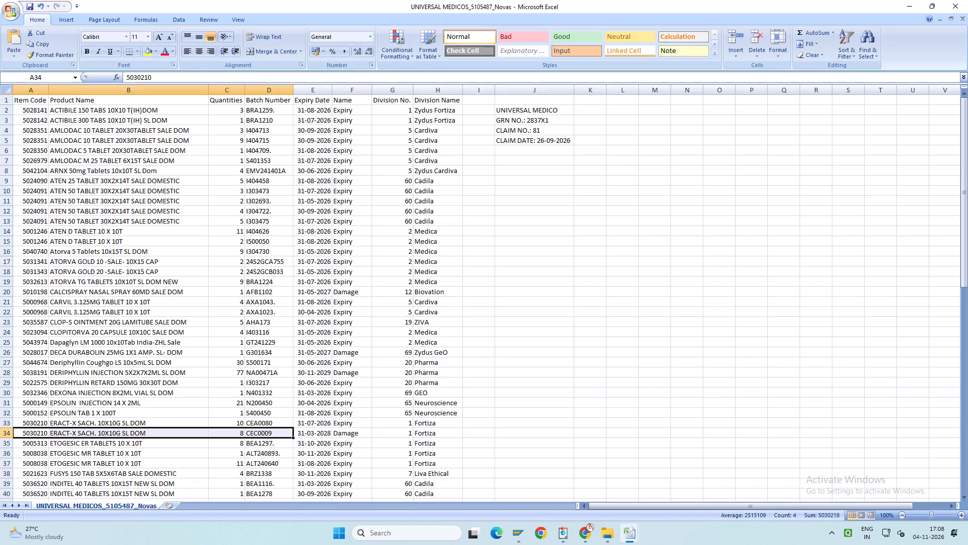
{"action": "key", "text": "ctrl+c"}
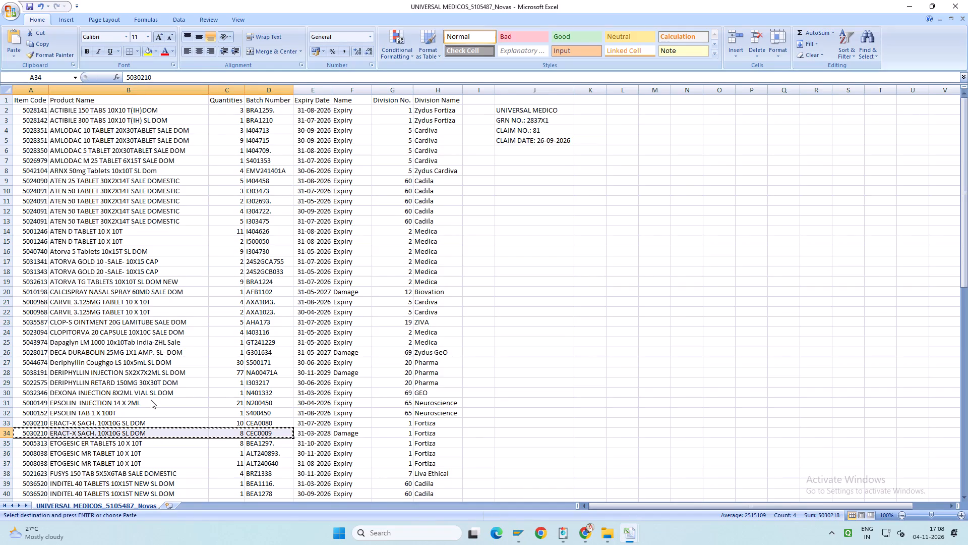
{"action": "key", "text": "alt+Tab"}
{"action": "key", "text": "ctrl+v"}
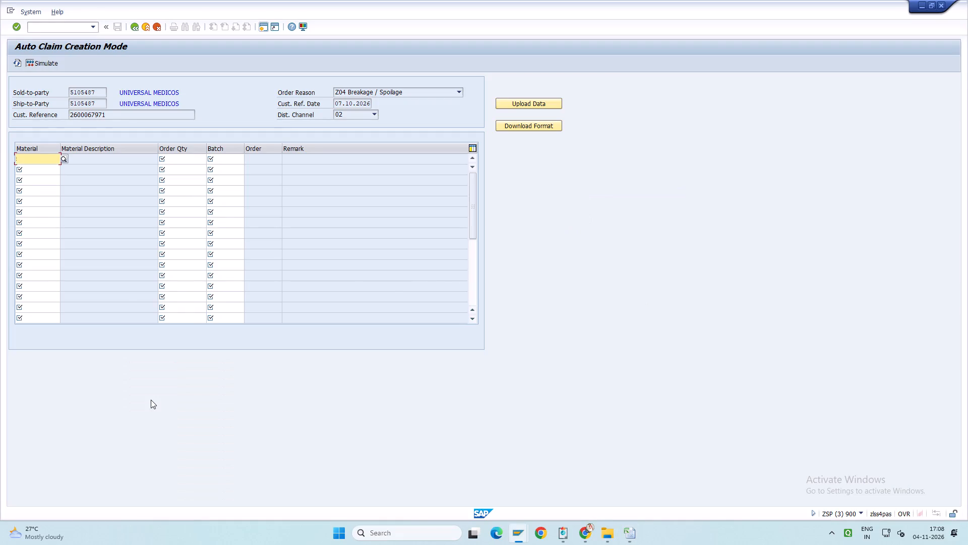
In the Excel sheet, select damaged item 5038191, quantity 77, batch NA00471A, for copying into the SAP claim.
{"action": "key", "text": "alt+Tab"}
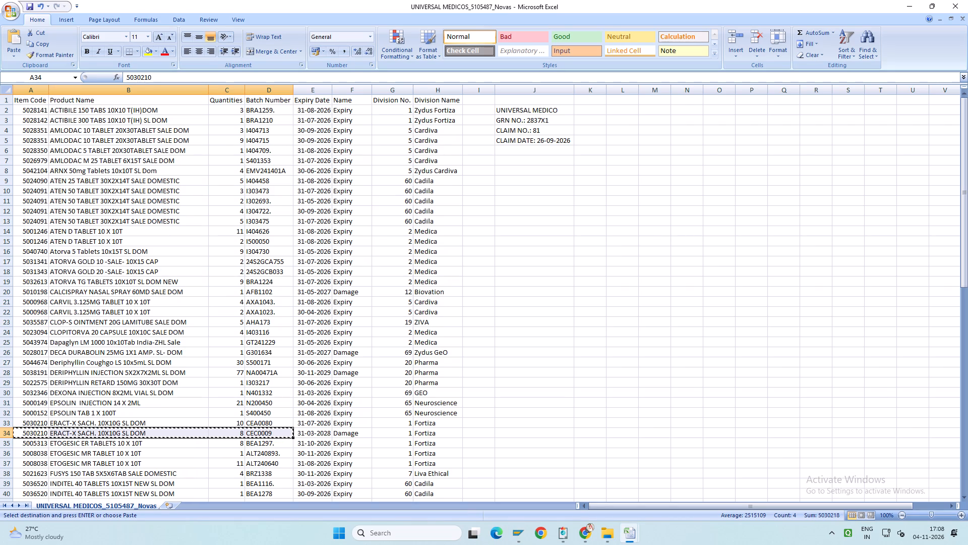
{"action": "left_click_drag", "start_coordinate": [36, 373], "coordinate": [280, 371]}
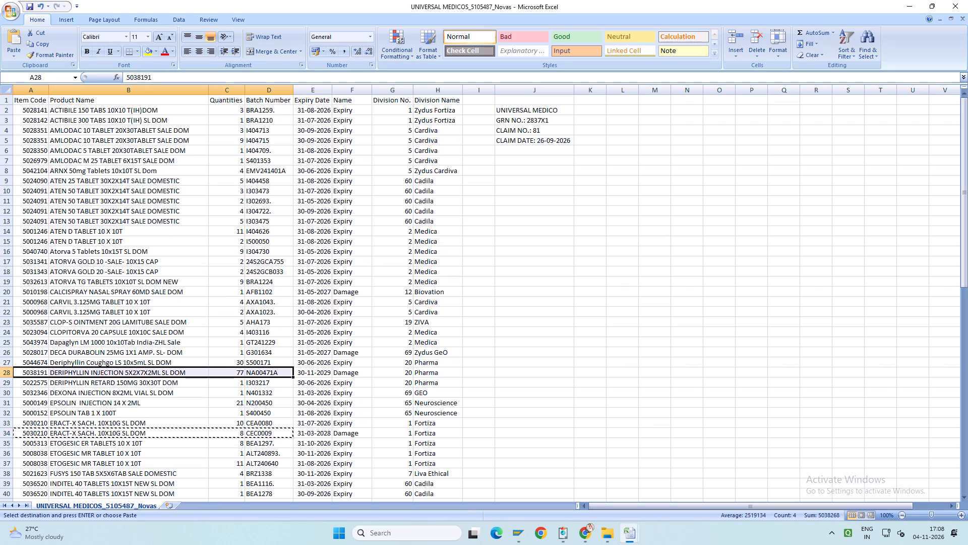
Copy the selected damaged item 5038191, quantity 77, batch NA00471A, from Excel into the second item line of the SAP claim.
{"action": "key", "text": "ctrl+c"}
{"action": "key", "text": "alt+Tab"}
{"action": "left_click", "coordinate": [50, 170]}
{"action": "key", "text": "ctrl+v"}
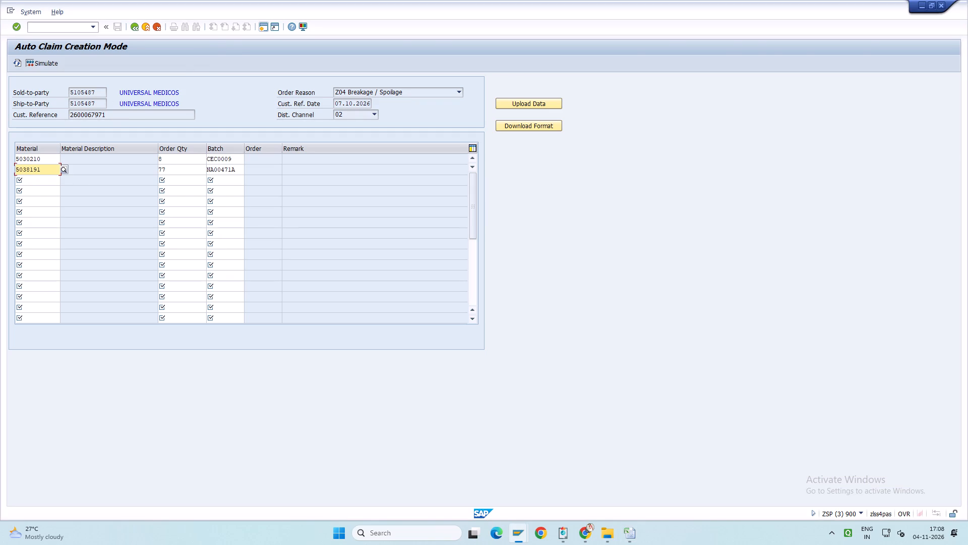
Copy damaged item 5010198, quantity 1, batch AFB1102, from the Excel sheet into the third SAP claim line, and return to Excel.
{"action": "key", "text": "alt+Tab"}
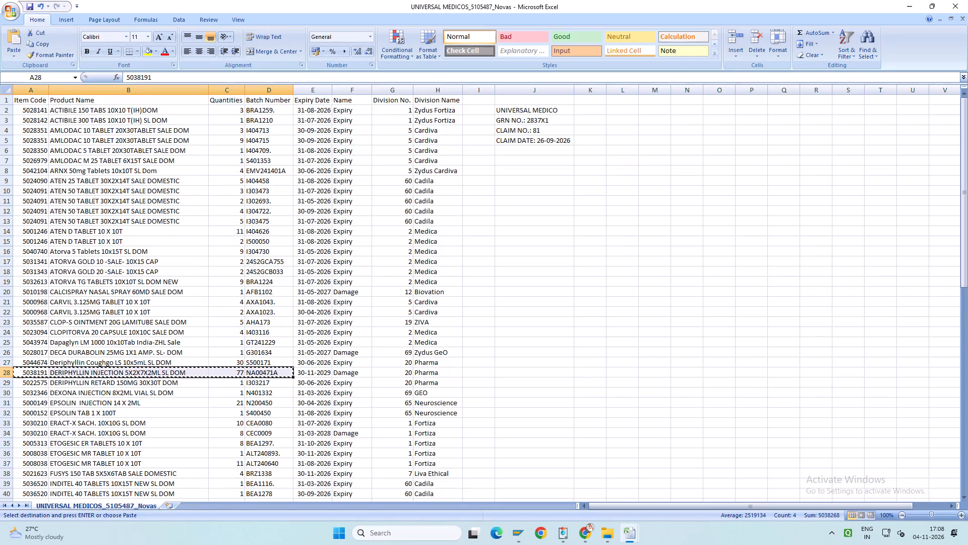
{"action": "left_click_drag", "start_coordinate": [34, 291], "coordinate": [68, 290]}
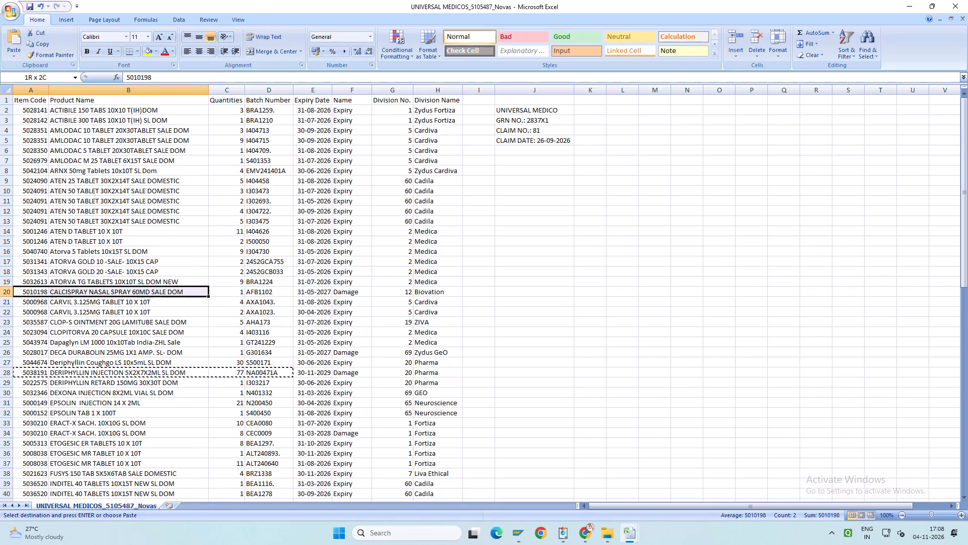
{"action": "left_click_drag", "start_coordinate": [68, 290], "coordinate": [259, 290]}
{"action": "key", "text": "ctrl+c"}
{"action": "key", "text": "alt+Tab"}
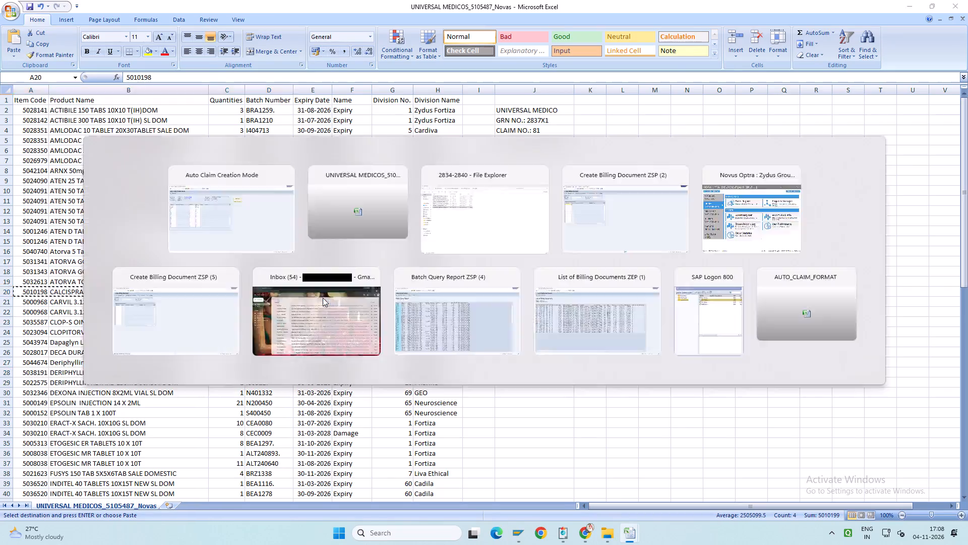
{"action": "left_click", "coordinate": [43, 176]}
{"action": "key", "text": "ctrl+v"}
{"action": "key", "text": "ctrl+Return"}
{"action": "key", "text": "alt+Tab"}
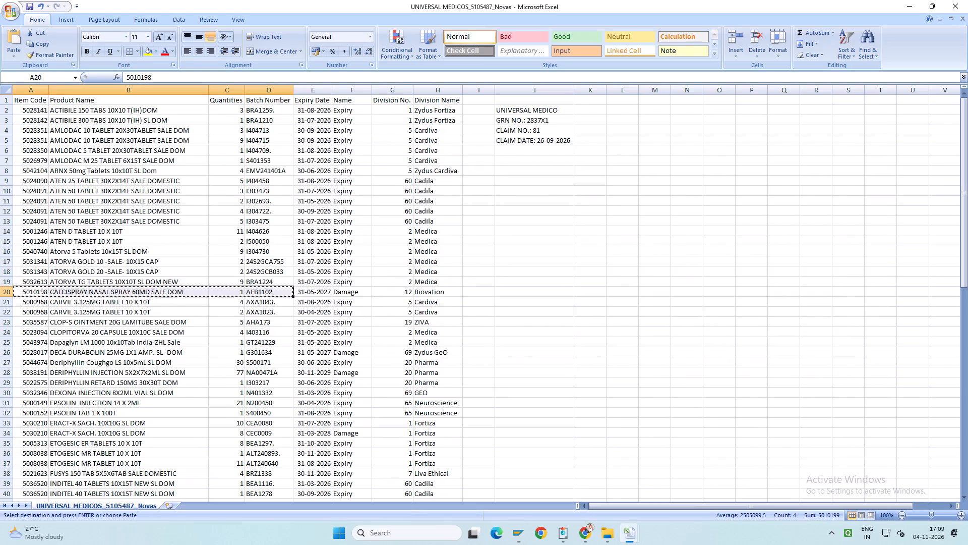
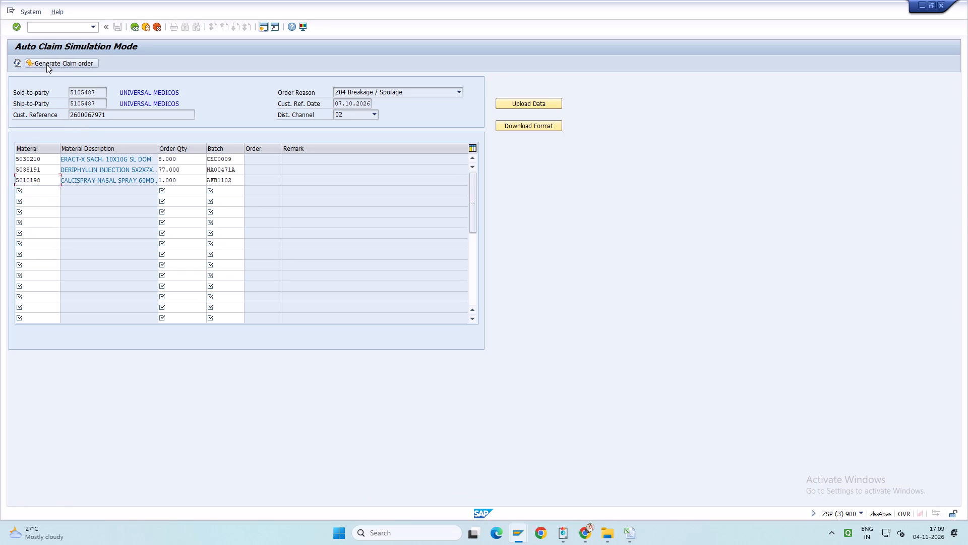
Generate the claim order from the three simulated Universal Medicos items with order reason Z04 Breakage / Spoilage.
{"action": "left_click", "coordinate": [46, 64]}
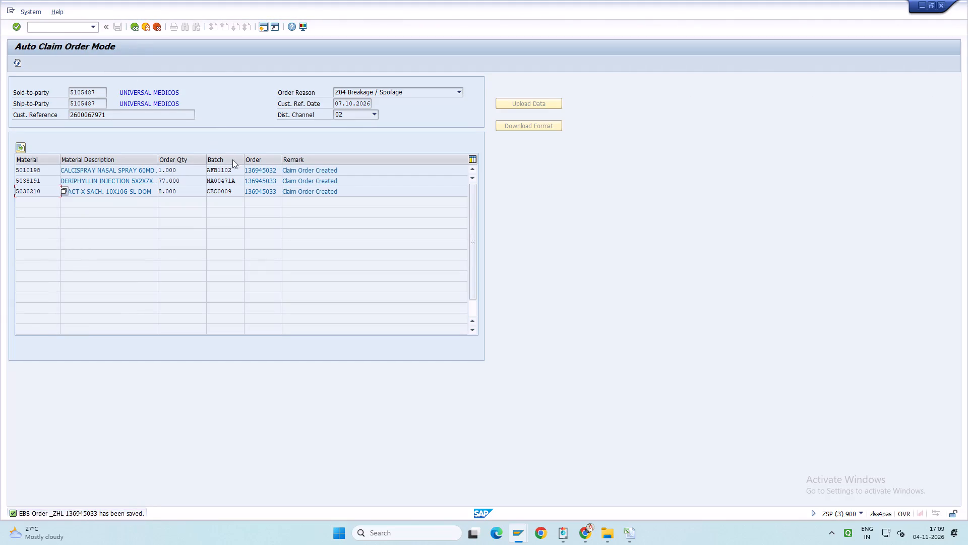
Copy the claim order number of material 5010198 and switch to the Create Billing Document session.
{"action": "left_click_drag", "start_coordinate": [278, 172], "coordinate": [217, 172]}
{"action": "key", "text": "ctrl+c"}
{"action": "key", "text": "alt+Tab"}
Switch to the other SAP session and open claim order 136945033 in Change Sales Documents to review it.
{"action": "key", "text": "alt+Tab"}
{"action": "key", "text": "alt+Tab"}
{"action": "key", "text": "alt+Tab"}
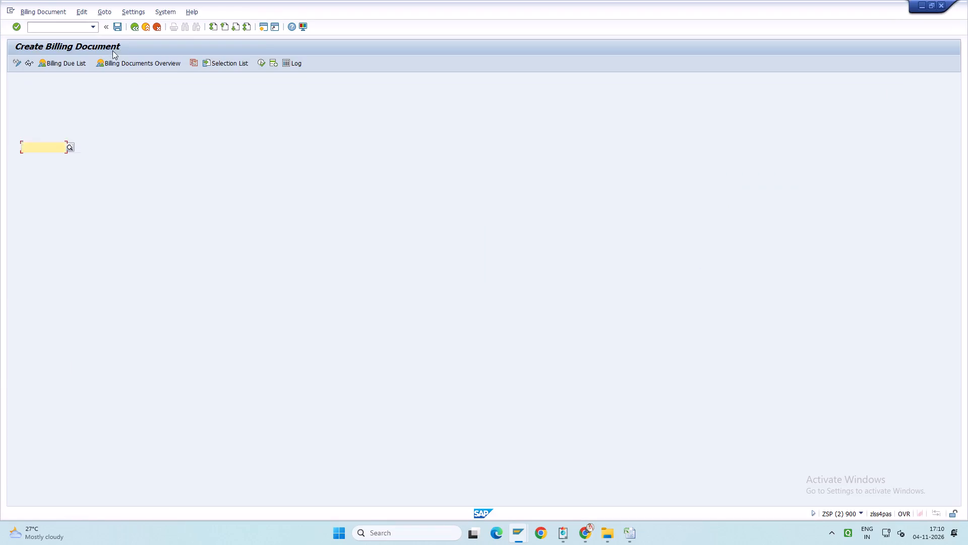
{"action": "left_click", "coordinate": [93, 30]}
{"action": "left_click", "coordinate": [92, 44]}
{"action": "key", "text": "Return"}
{"action": "key", "text": "Return"}
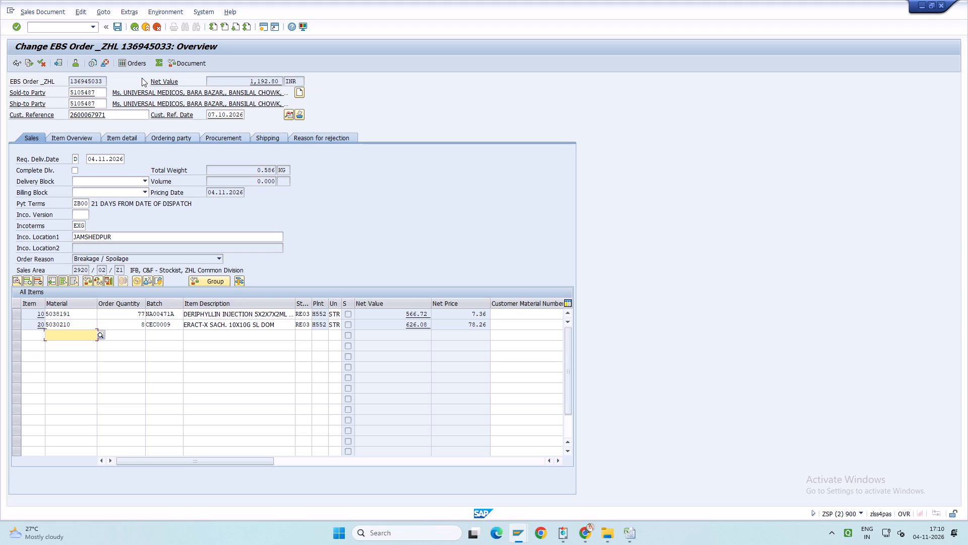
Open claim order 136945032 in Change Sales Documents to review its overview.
{"action": "left_click", "coordinate": [95, 32]}
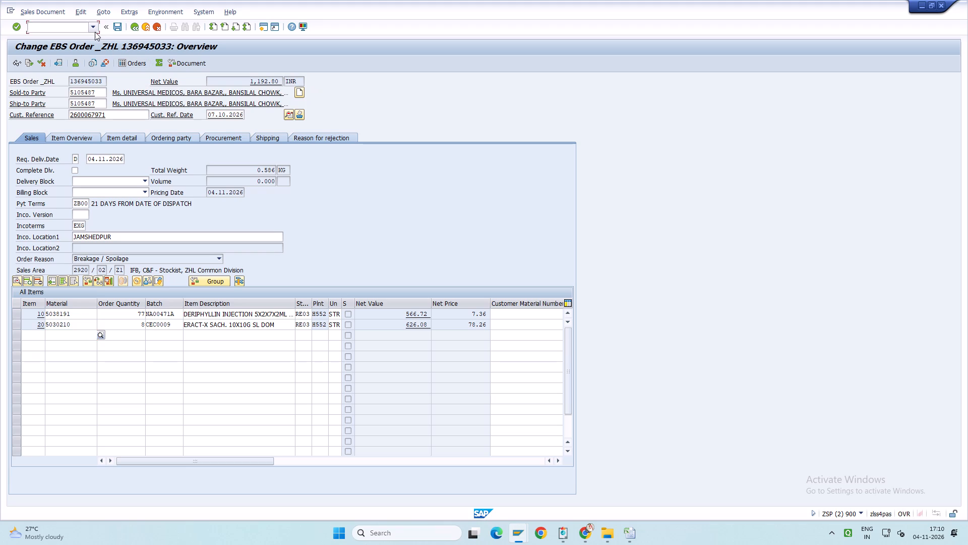
{"action": "left_click", "coordinate": [92, 39]}
{"action": "key", "text": "Return"}
{"action": "left_click", "coordinate": [131, 98]}
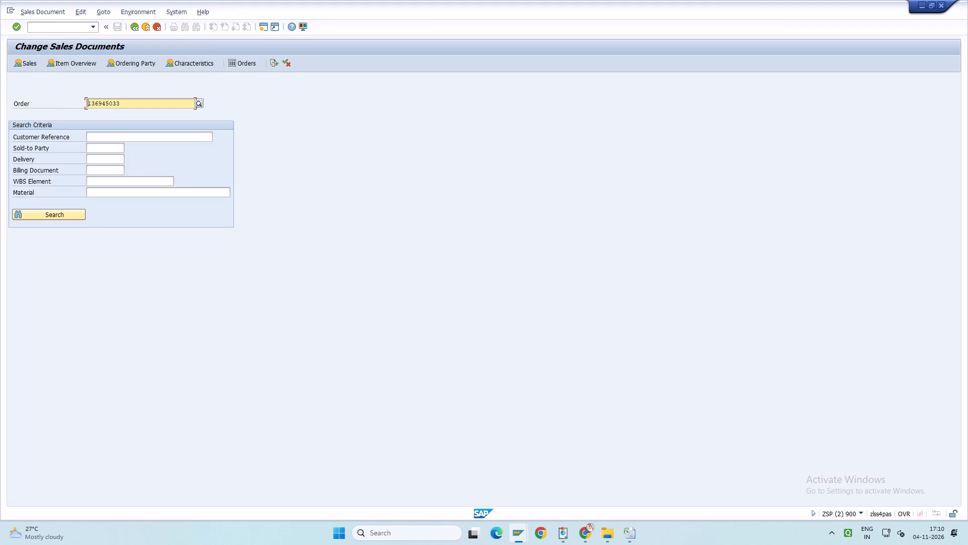
{"action": "key", "text": "BackSpace"}
{"action": "key", "text": "2"}
{"action": "key", "text": "Return"}
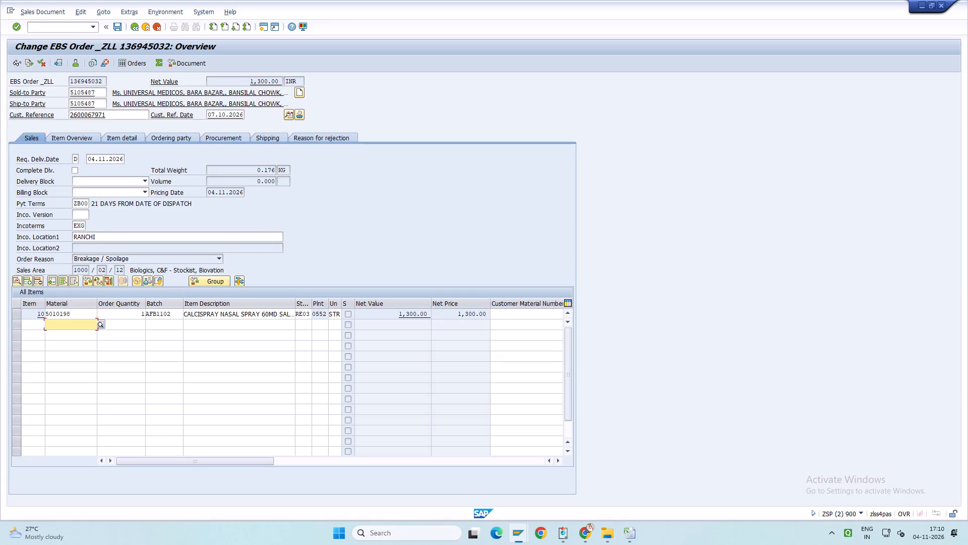
Return to the Auto Claim session and restart the transaction with a blank claim entry form.
{"action": "key", "text": "alt+Tab"}
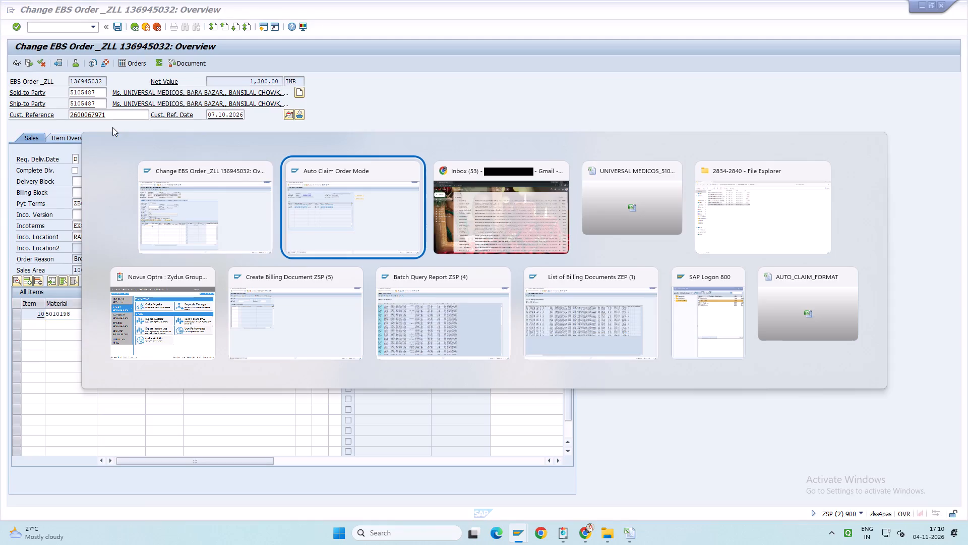
{"action": "left_click", "coordinate": [89, 26]}
{"action": "left_click", "coordinate": [89, 41]}
{"action": "key", "text": "Return"}
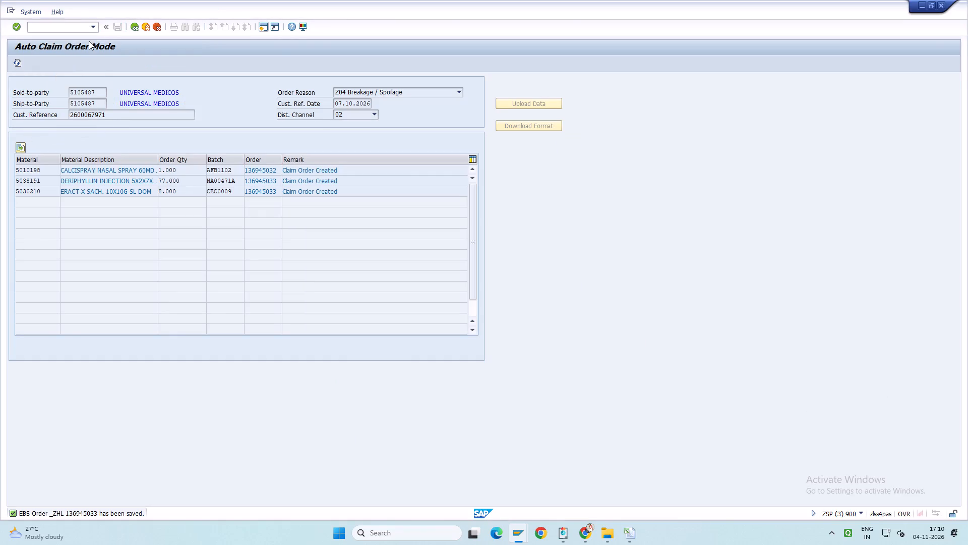
{"action": "key", "text": "Return"}
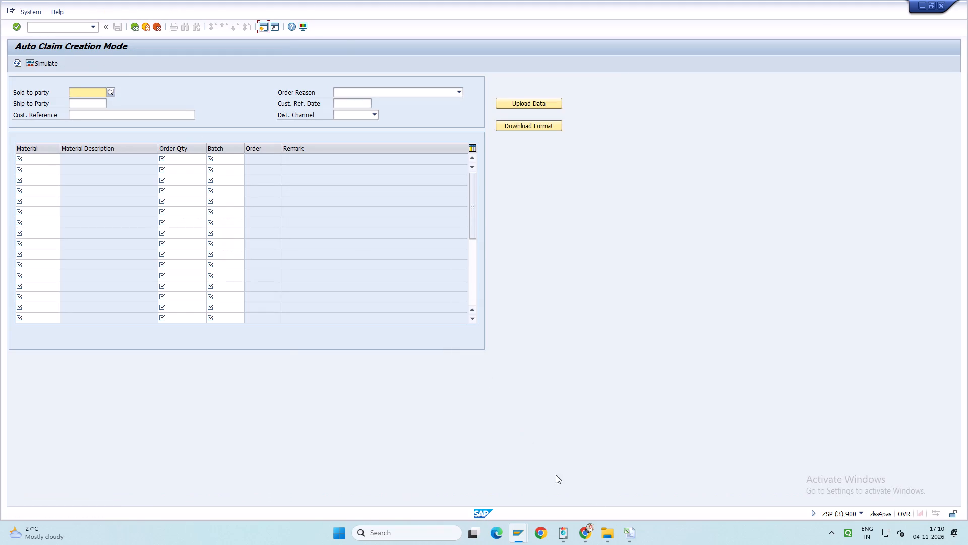
Check the material column of the AUTO_CLAIM_FORMAT workbook in Excel and save the workbook, keeping the Text (Tab delimited) format.
{"action": "left_click", "coordinate": [632, 534]}
{"action": "left_click", "coordinate": [681, 471]}
{"action": "scroll", "coordinate": [378, 261], "scroll_direction": "up", "scroll_amount": 5}
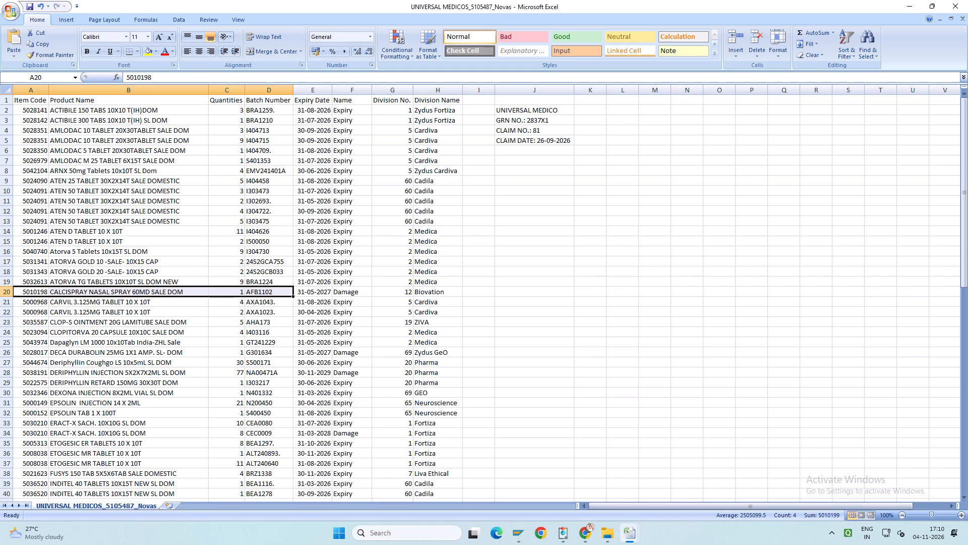
{"action": "left_click", "coordinate": [631, 540]}
{"action": "left_click", "coordinate": [580, 468]}
{"action": "scroll", "coordinate": [383, 278], "scroll_direction": "up", "scroll_amount": 2}
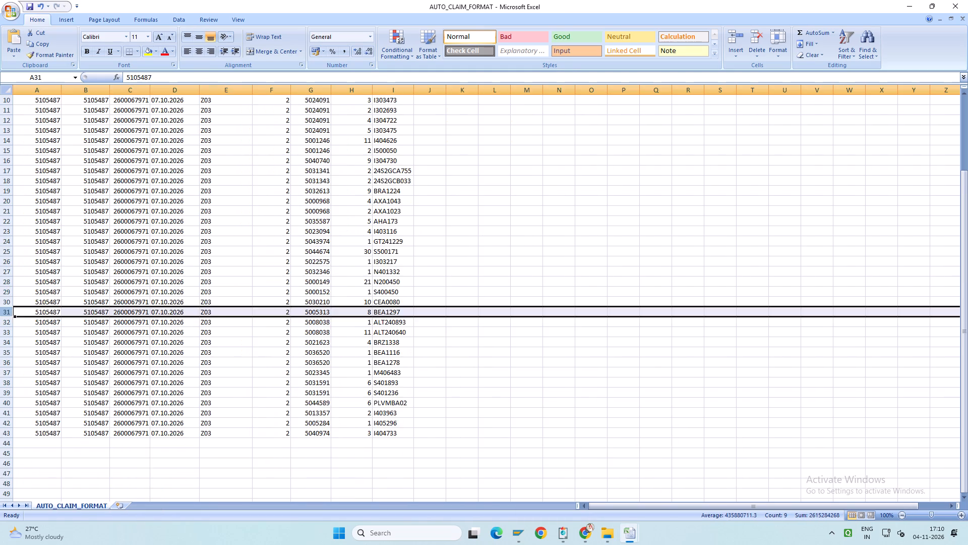
{"action": "scroll", "coordinate": [375, 256], "scroll_direction": "up", "scroll_amount": 2}
{"action": "scroll", "coordinate": [326, 144], "scroll_direction": "up", "scroll_amount": 3}
{"action": "left_click", "coordinate": [320, 111]}
{"action": "key", "text": "ctrl+shift+Down"}
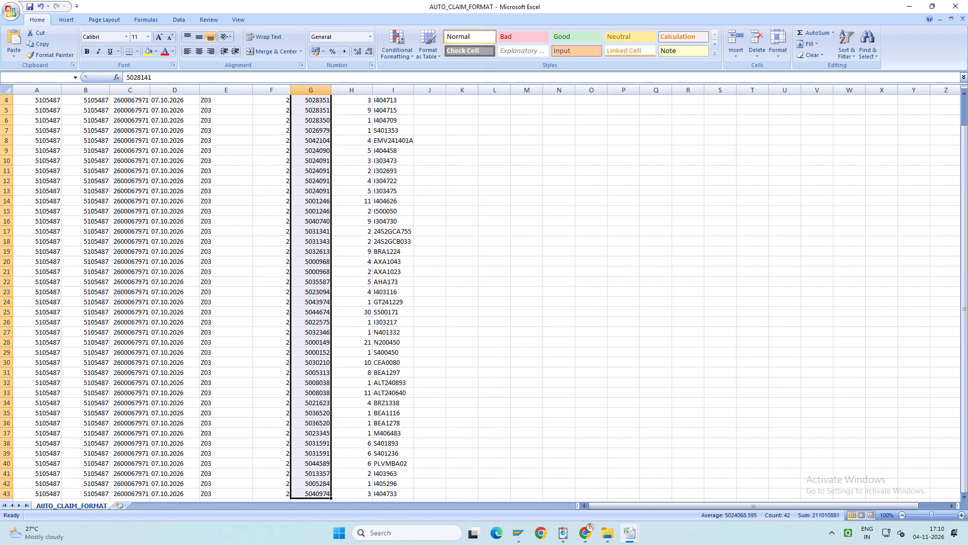
{"action": "key", "text": "ctrl+s"}
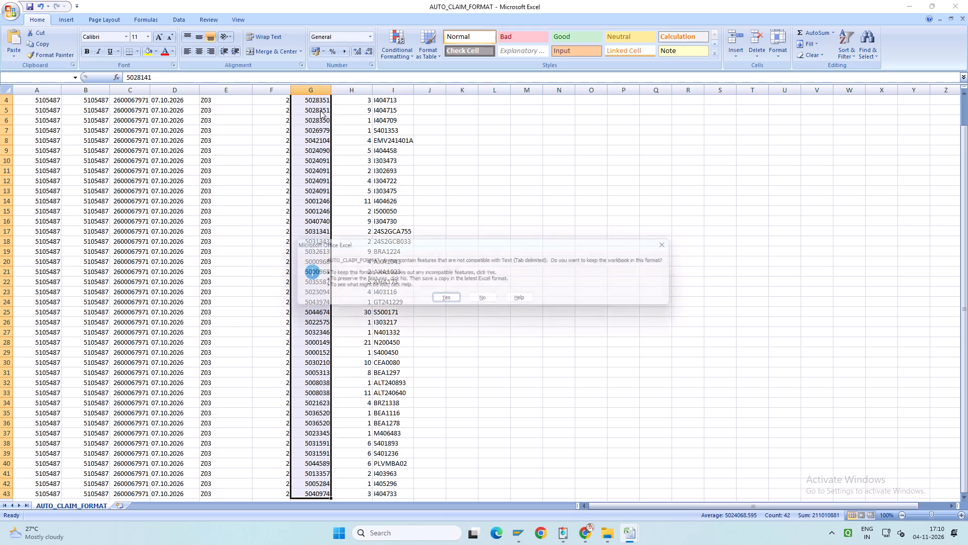
{"action": "left_click", "coordinate": [448, 305]}
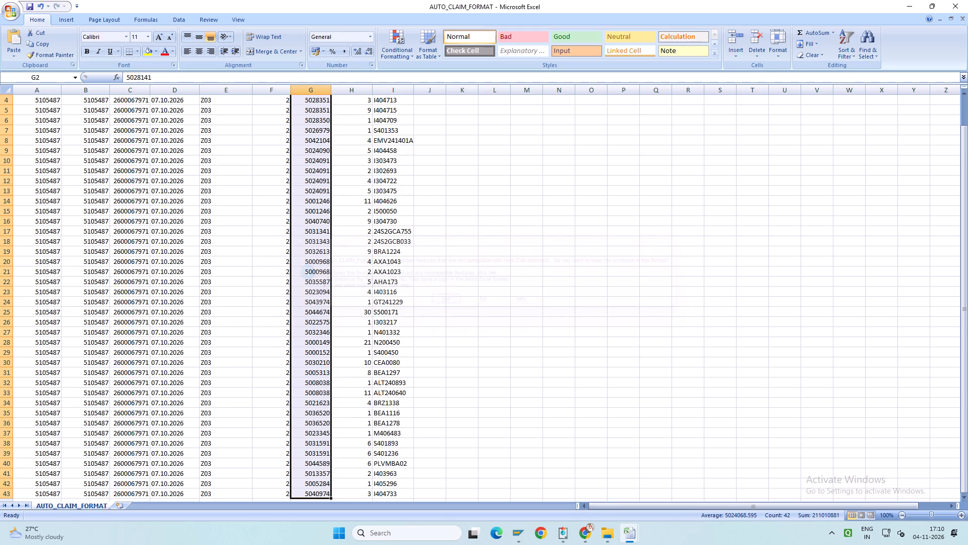
{"action": "key", "text": "ctrl+s"}
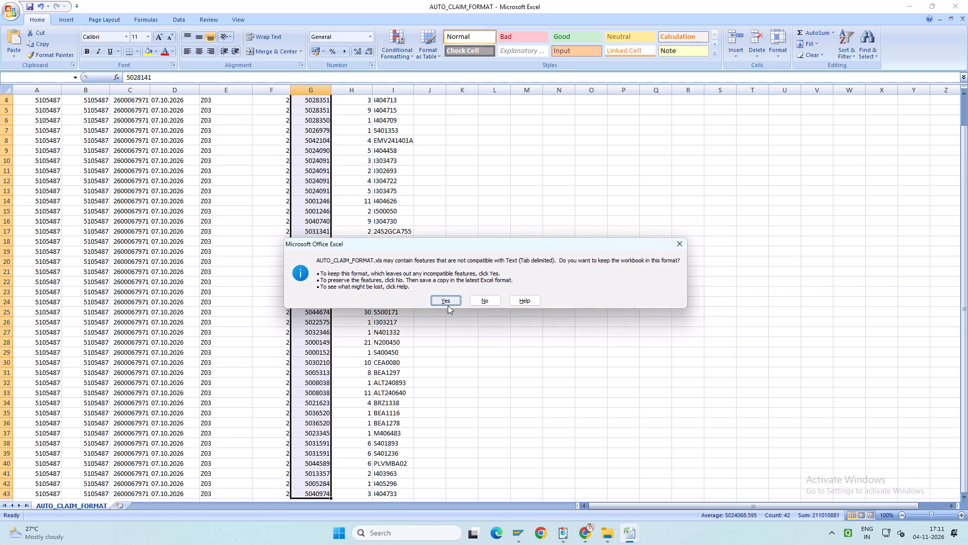
{"action": "left_click", "coordinate": [450, 301]}
Upload the AUTO_CLAIM_FORMAT file from the Desktop into the blank SAP auto claim form.
{"action": "left_click", "coordinate": [523, 533]}
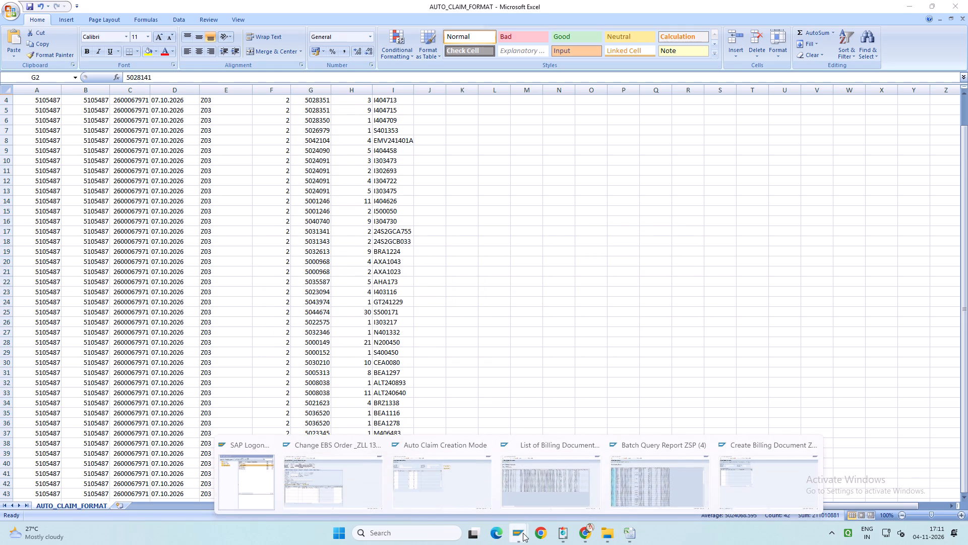
{"action": "left_click", "coordinate": [471, 500]}
{"action": "left_click", "coordinate": [526, 102]}
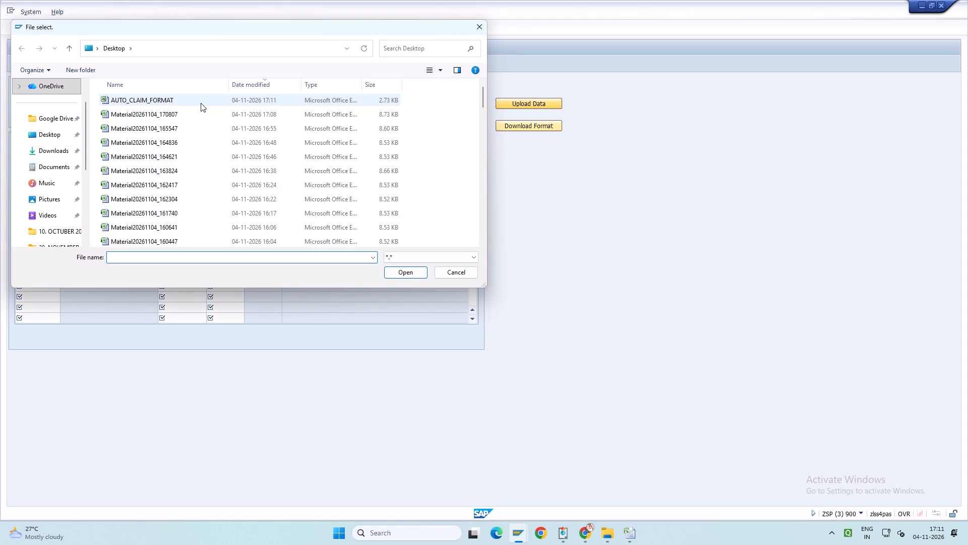
{"action": "double_click", "coordinate": [201, 103]}
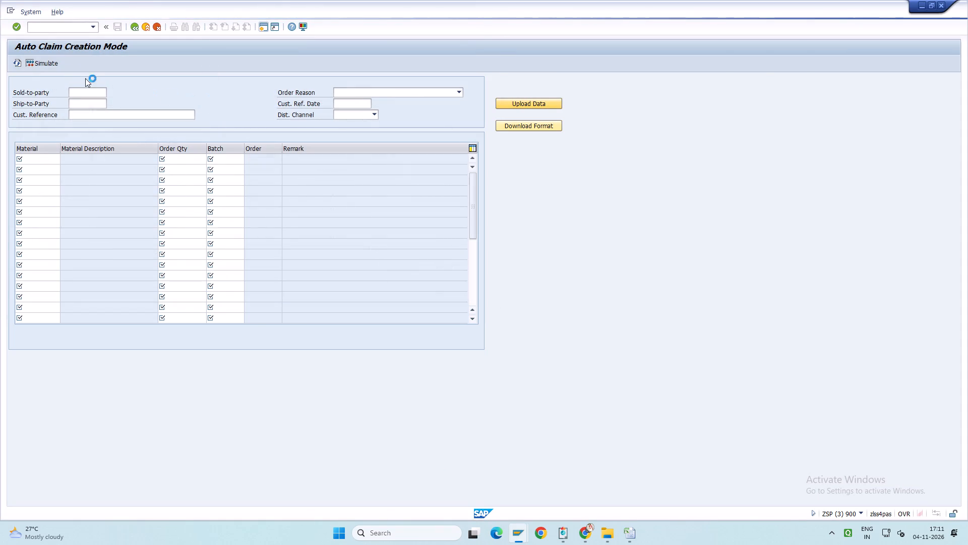
Simulate the uploaded Z03 Expiry claim, choosing Desktop as the folder path.
{"action": "left_click", "coordinate": [49, 63]}
{"action": "left_click", "coordinate": [435, 226]}
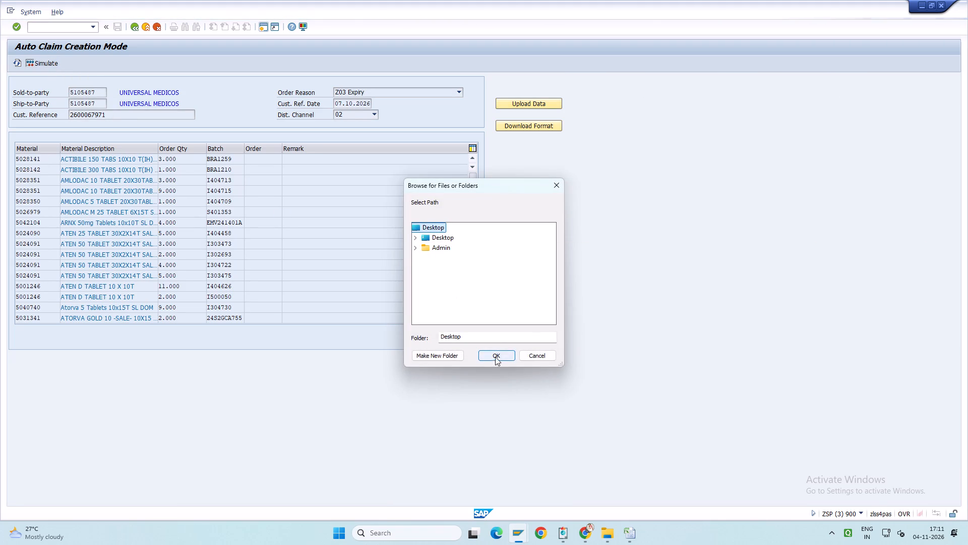
{"action": "left_click", "coordinate": [495, 357]}
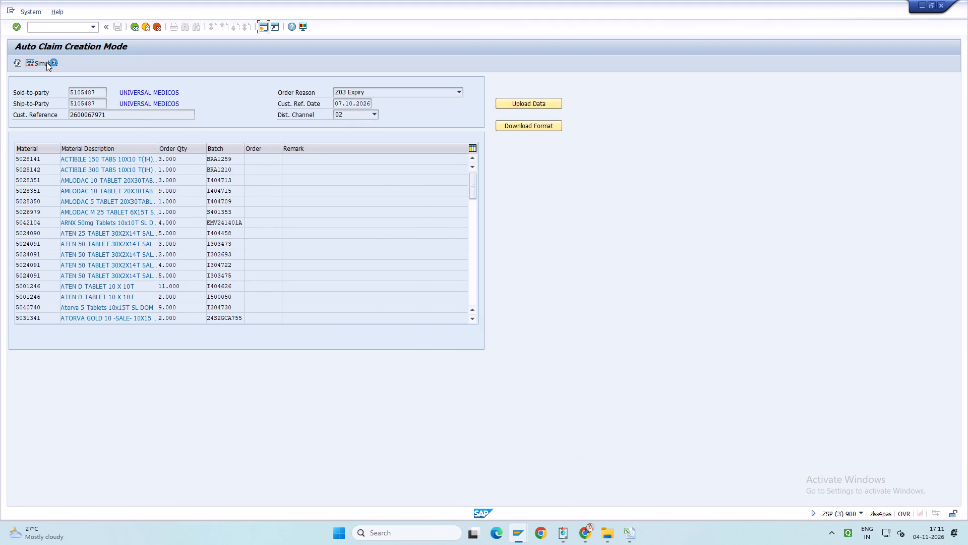
{"action": "left_click", "coordinate": [46, 62]}
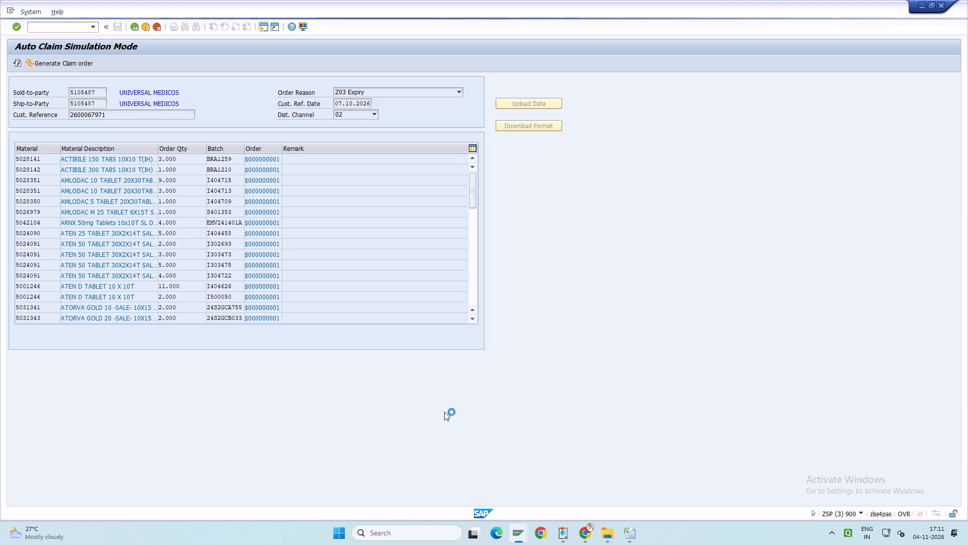
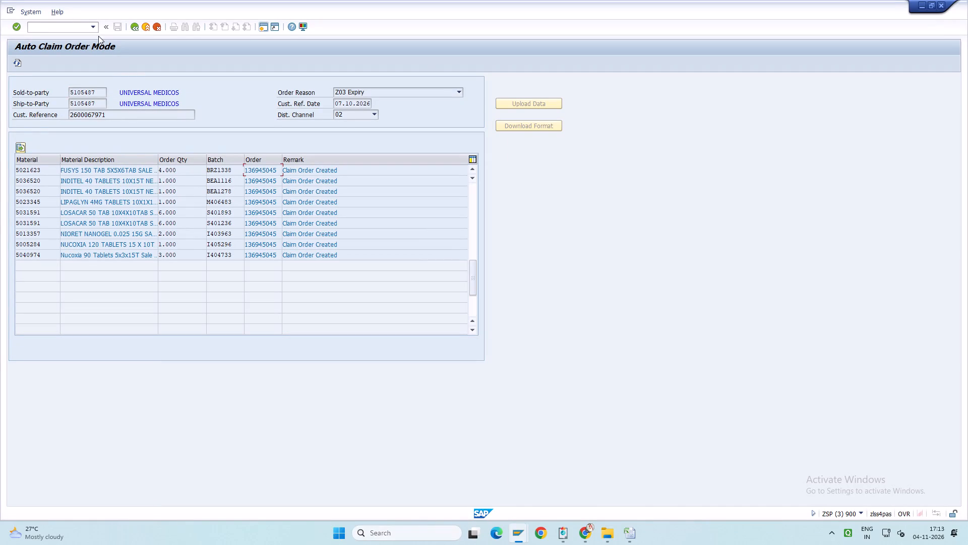
{"action": "left_click", "coordinate": [93, 24]}
{"action": "left_click", "coordinate": [89, 43]}
{"action": "key", "text": "Return"}
{"action": "left_click_drag", "start_coordinate": [134, 104], "coordinate": [65, 104]}
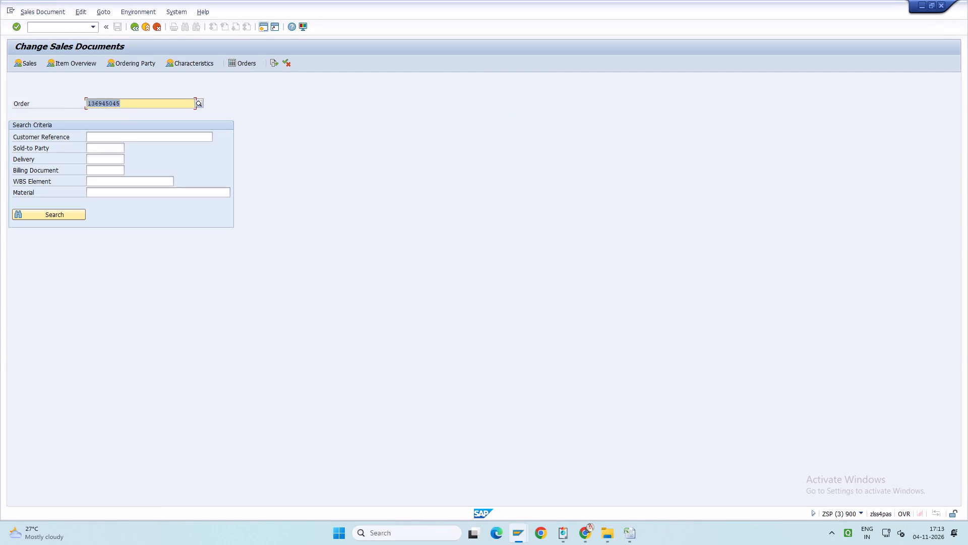
{"action": "left_click_drag", "start_coordinate": [65, 104], "coordinate": [58, 104]}
{"action": "key", "text": "ctrl+v"}
{"action": "key", "text": "Return"}
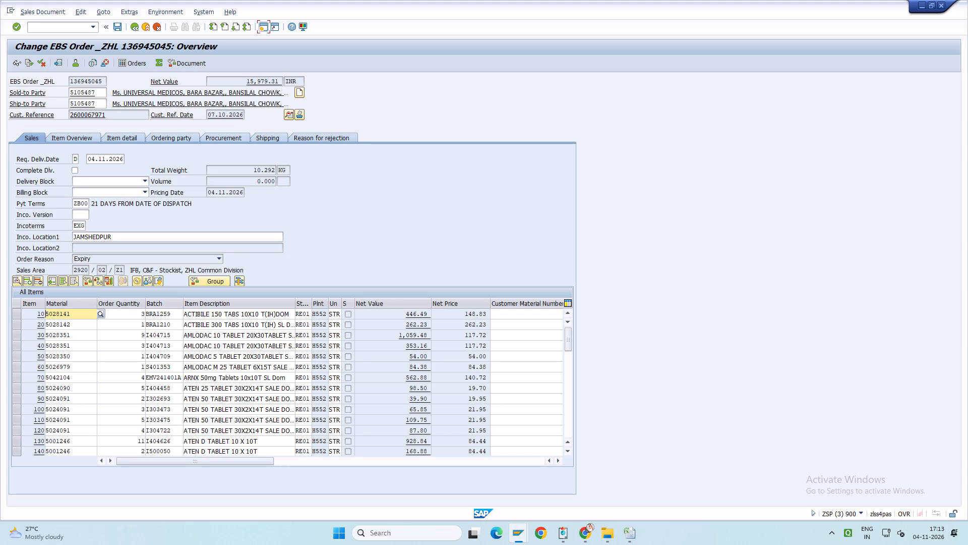
Check the order's items and copy material number 5036520 from the INDITEL 40 line with batch BEA1116.
{"action": "key", "text": "Page_Down"}
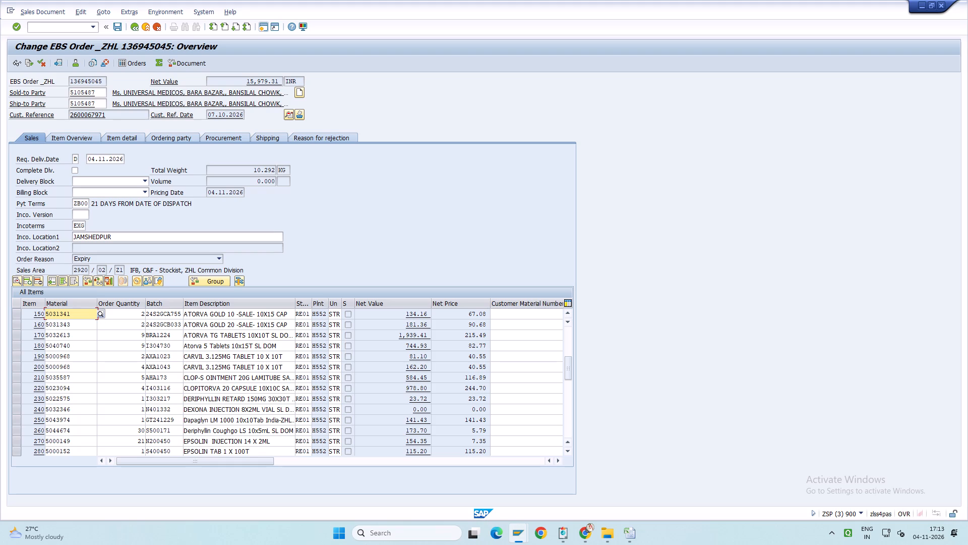
{"action": "key", "text": "Page_Down"}
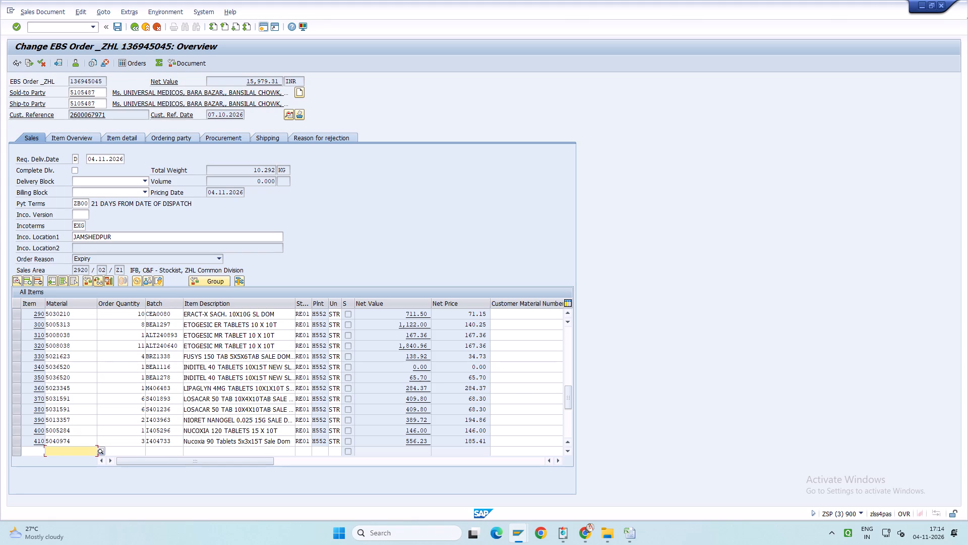
{"action": "left_click_drag", "start_coordinate": [80, 364], "coordinate": [35, 367]}
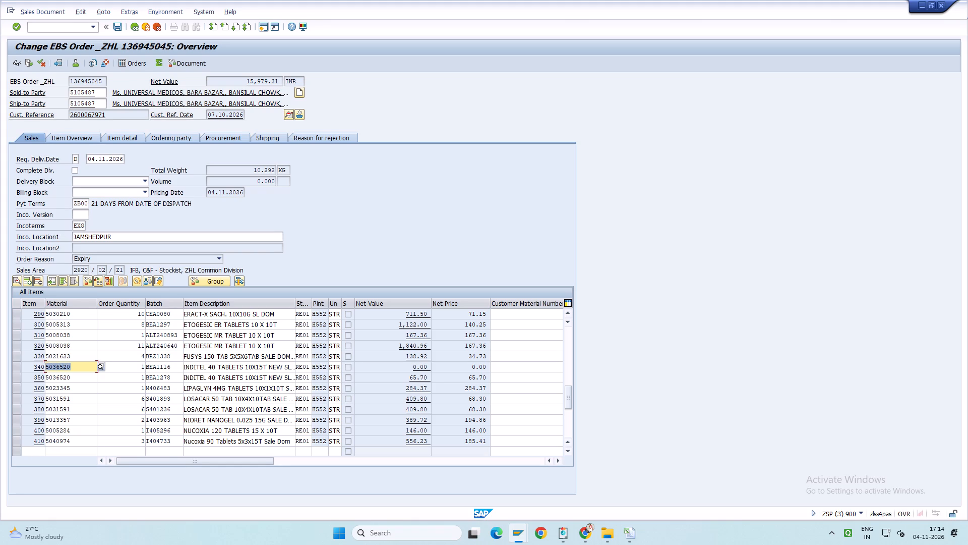
{"action": "left_click_drag", "start_coordinate": [35, 367], "coordinate": [30, 367]}
{"action": "key", "text": "ctrl+c"}
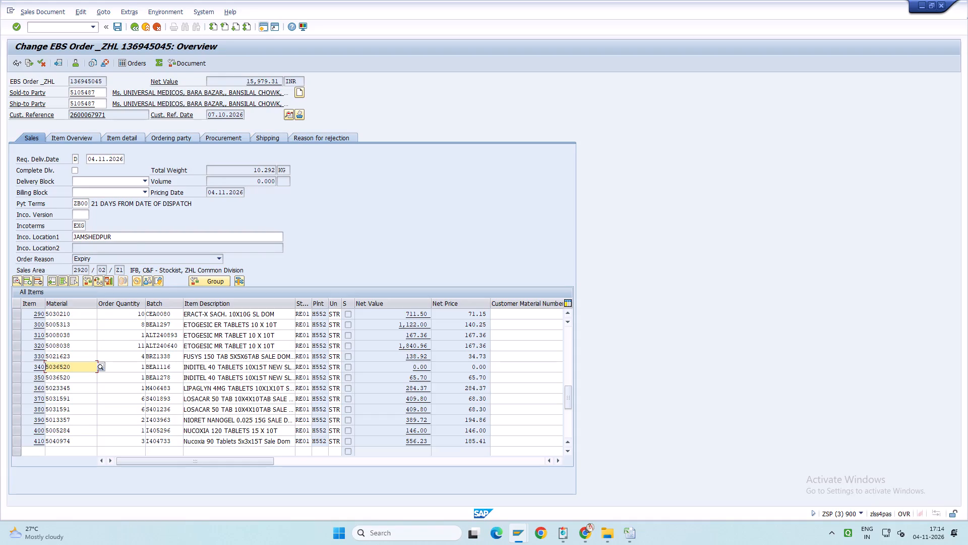
{"action": "key", "text": "alt+Tab"}
{"action": "key", "text": "alt+Tab"}
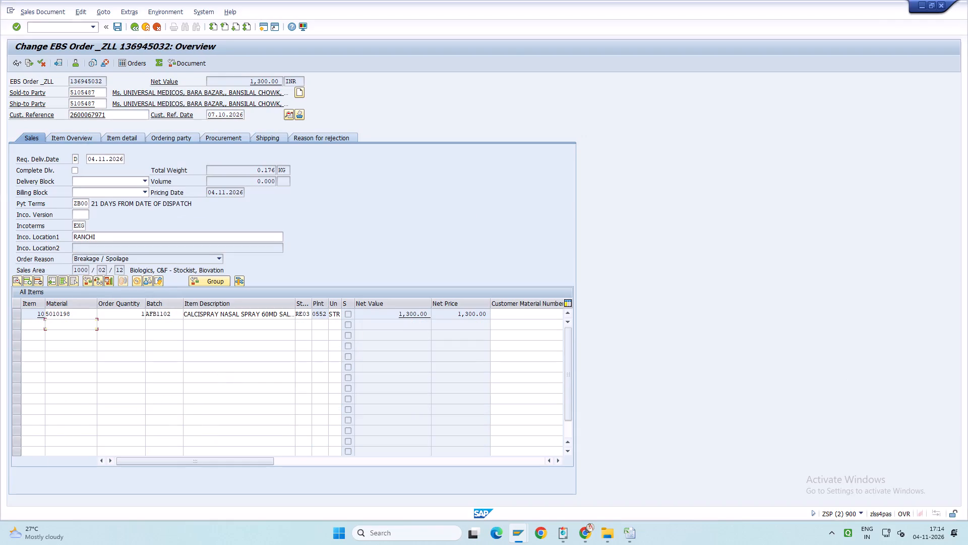
{"action": "left_click", "coordinate": [87, 26]}
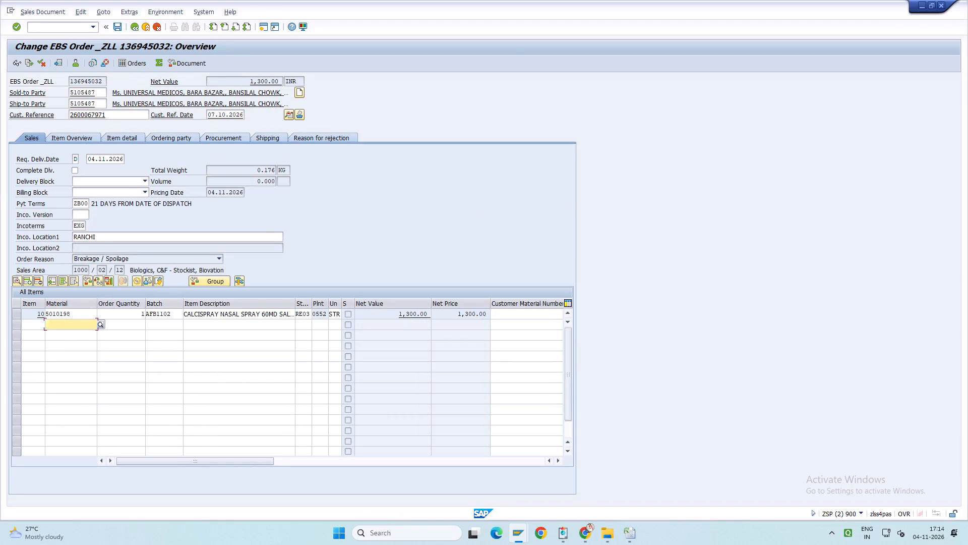
{"action": "left_click", "coordinate": [93, 27]}
{"action": "left_click", "coordinate": [88, 42]}
{"action": "key", "text": "Return"}
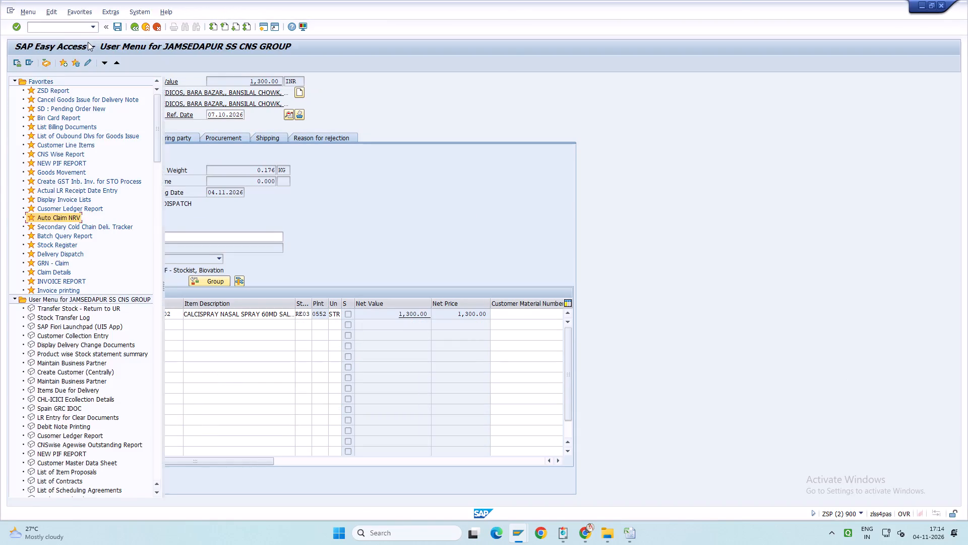
{"action": "key", "text": "Return"}
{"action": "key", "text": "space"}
{"action": "key", "text": "Down"}
{"action": "key", "text": "Return"}
{"action": "key", "text": "Tab"}
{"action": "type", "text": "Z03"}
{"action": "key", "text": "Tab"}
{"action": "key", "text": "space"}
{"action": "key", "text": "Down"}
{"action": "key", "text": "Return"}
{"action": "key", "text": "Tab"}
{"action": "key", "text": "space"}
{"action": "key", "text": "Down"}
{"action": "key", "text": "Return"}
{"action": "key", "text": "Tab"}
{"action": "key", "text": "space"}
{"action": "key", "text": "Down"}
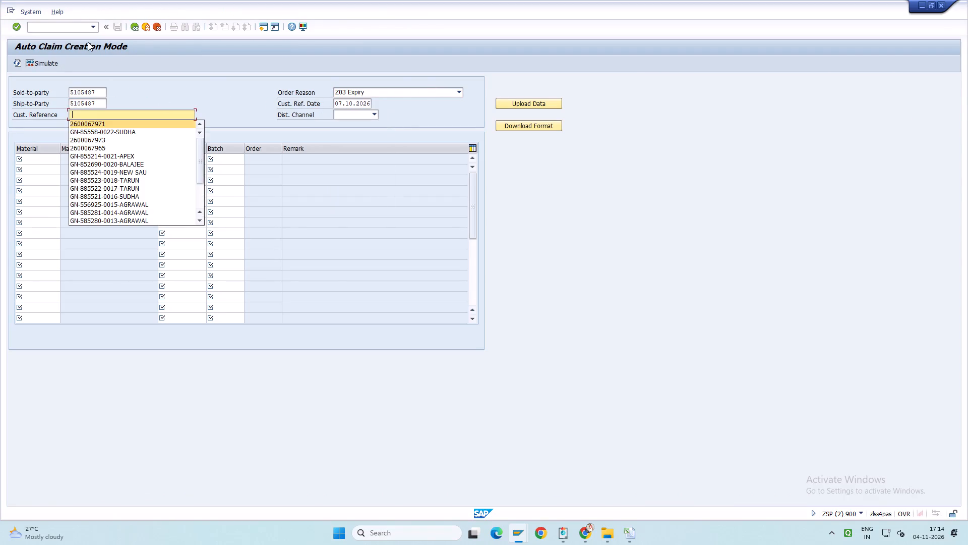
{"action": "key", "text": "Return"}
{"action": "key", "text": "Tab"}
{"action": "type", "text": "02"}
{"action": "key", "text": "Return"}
Enter material 5036520 in the first claim row, with quantity 1 and batch BEA1116 copied from order 136945045.
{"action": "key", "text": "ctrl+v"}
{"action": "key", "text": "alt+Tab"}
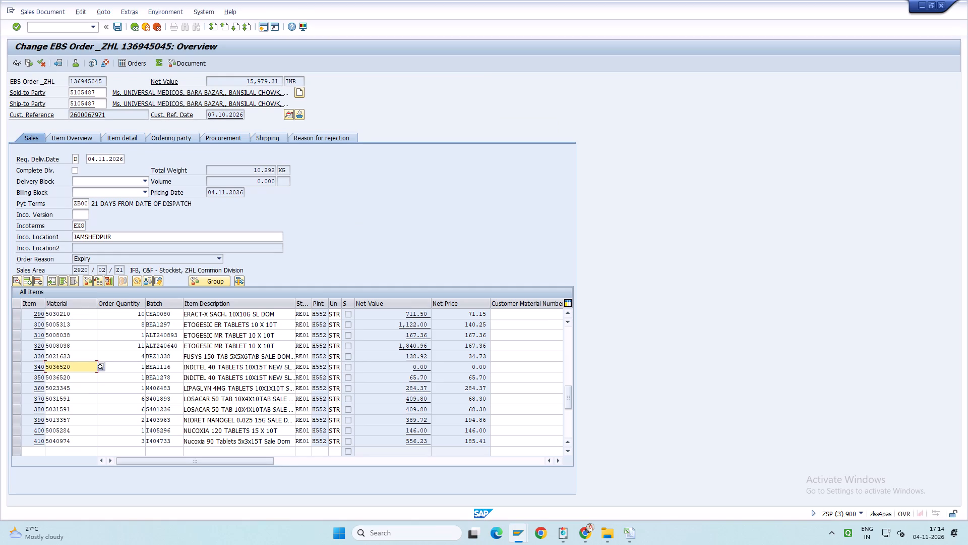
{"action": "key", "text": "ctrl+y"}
{"action": "left_click_drag", "start_coordinate": [137, 367], "coordinate": [172, 371]}
{"action": "key", "text": "ctrl+c"}
{"action": "key", "text": "alt+Tab"}
{"action": "left_click", "coordinate": [183, 158]}
{"action": "key", "text": "ctrl+v"}
Replace the first claim row's batch with BEA1278, copied from the other INDITEL 40 line of order 136945045.
{"action": "key", "text": "alt+Tab"}
{"action": "left_click_drag", "start_coordinate": [175, 378], "coordinate": [136, 381]}
{"action": "key", "text": "ctrl+c"}
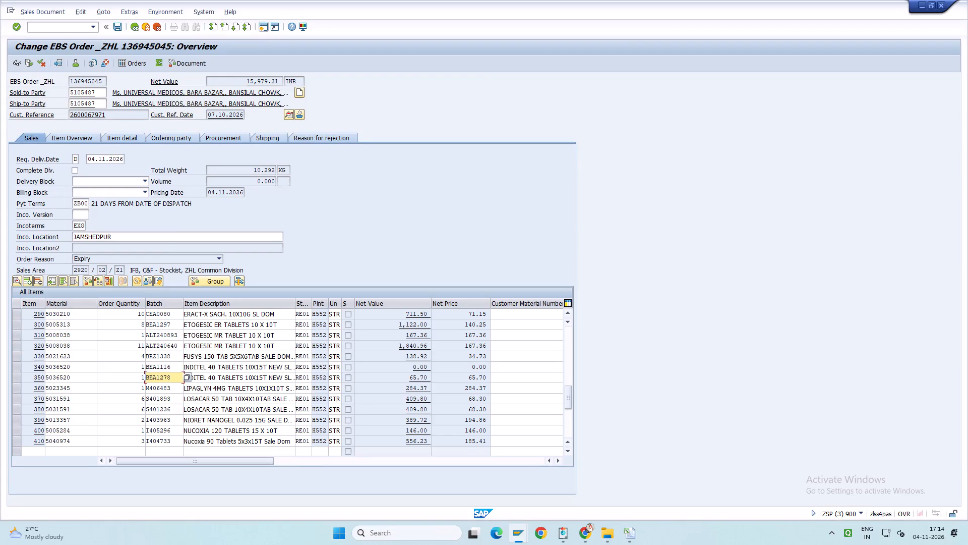
{"action": "key", "text": "alt+Tab"}
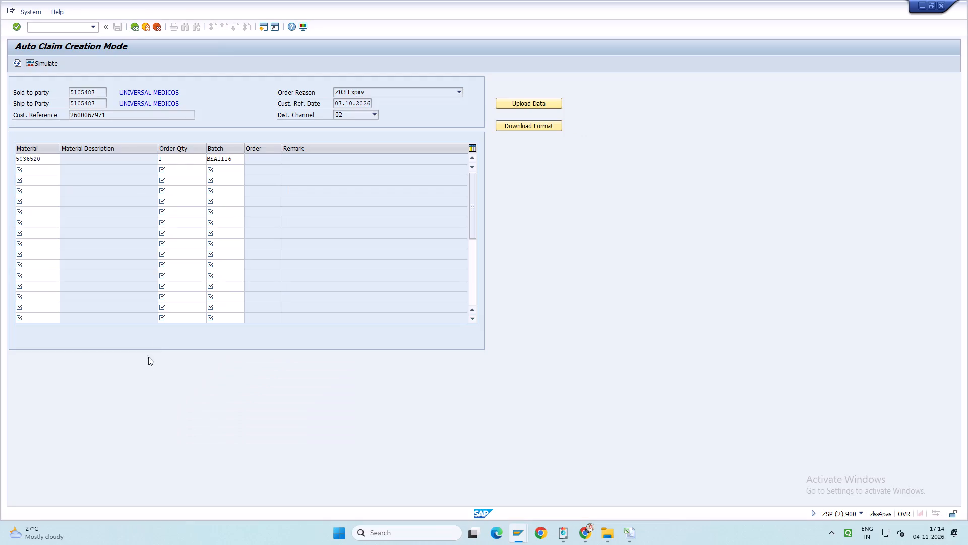
{"action": "left_click_drag", "start_coordinate": [236, 158], "coordinate": [185, 161]}
{"action": "key", "text": "ctrl+v"}
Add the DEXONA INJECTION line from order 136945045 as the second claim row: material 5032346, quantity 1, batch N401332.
{"action": "key", "text": "alt+Tab"}
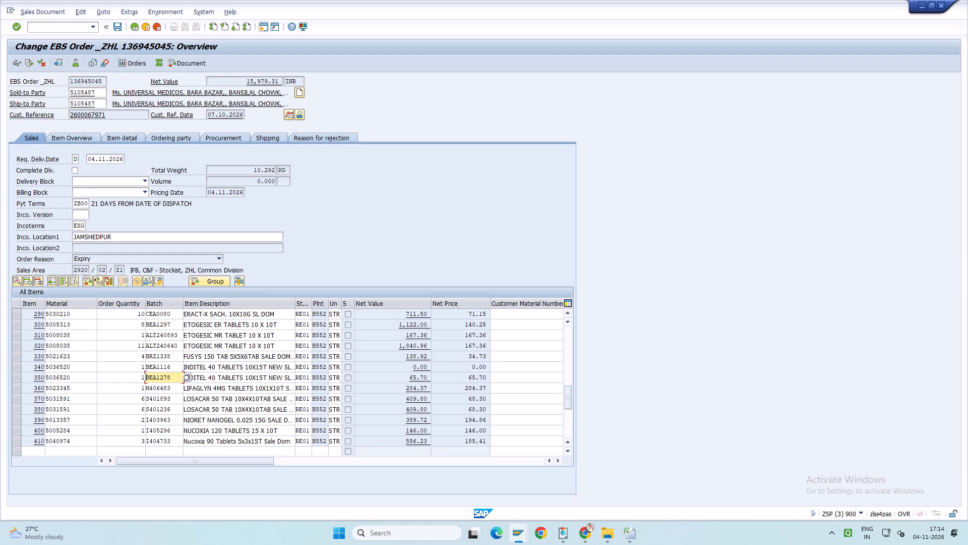
{"action": "key", "text": "Page_Up"}
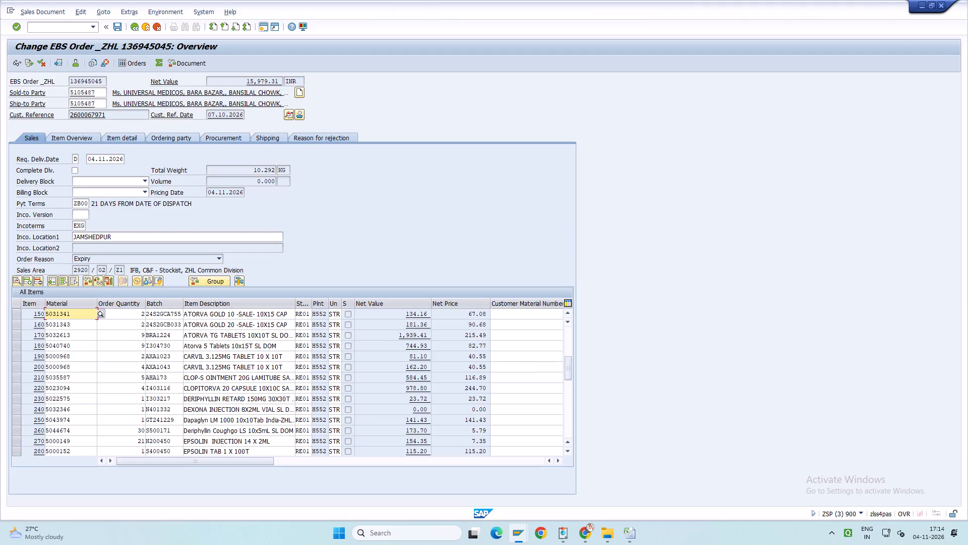
{"action": "left_click_drag", "start_coordinate": [74, 409], "coordinate": [35, 411]}
{"action": "key", "text": "ctrl+c"}
{"action": "key", "text": "alt+Tab"}
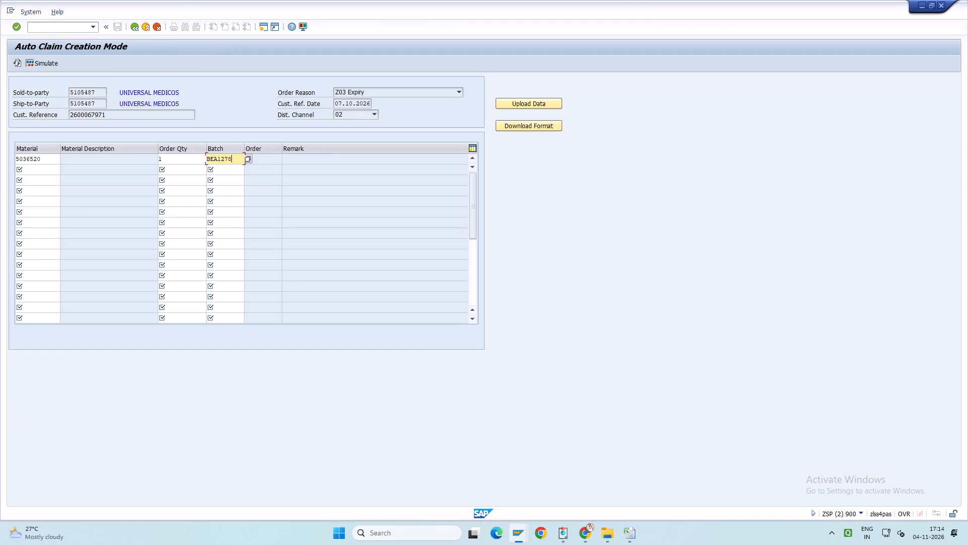
{"action": "left_click", "coordinate": [32, 166]}
{"action": "key", "text": "ctrl+v"}
{"action": "key", "text": "alt+Tab"}
{"action": "key", "text": "ctrl+y"}
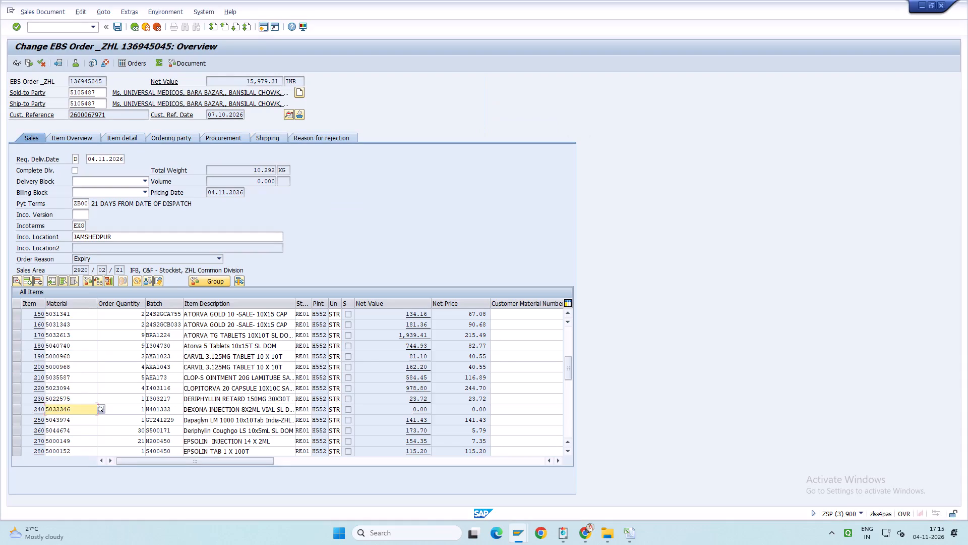
{"action": "left_click_drag", "start_coordinate": [133, 407], "coordinate": [159, 412]}
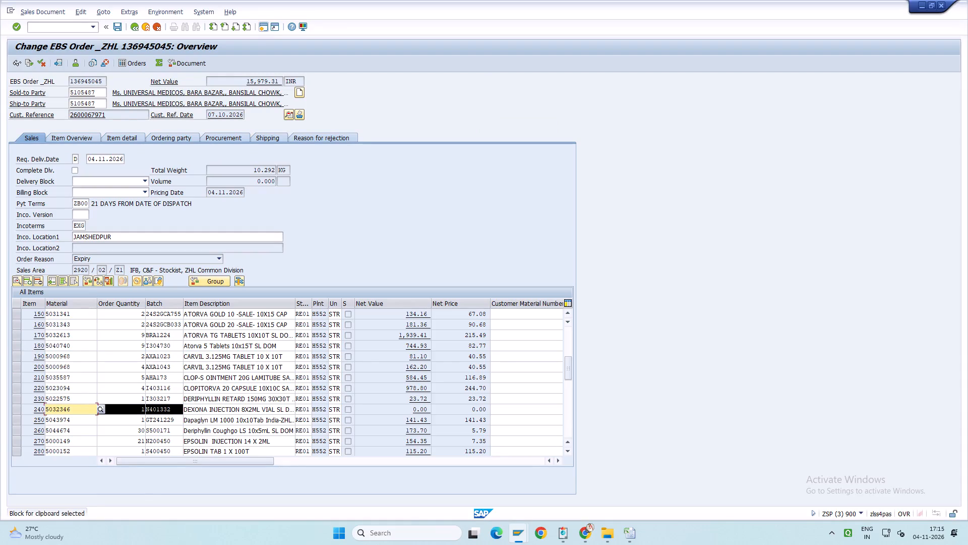
{"action": "key", "text": "ctrl+c"}
{"action": "key", "text": "alt+Tab"}
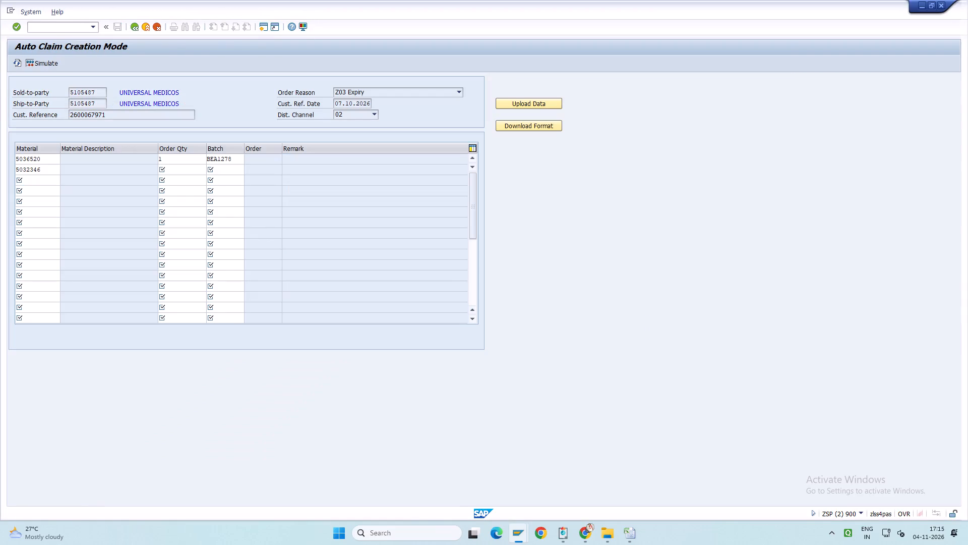
{"action": "left_click", "coordinate": [175, 169]}
{"action": "key", "text": "ctrl+v"}
{"action": "key", "text": "Return"}
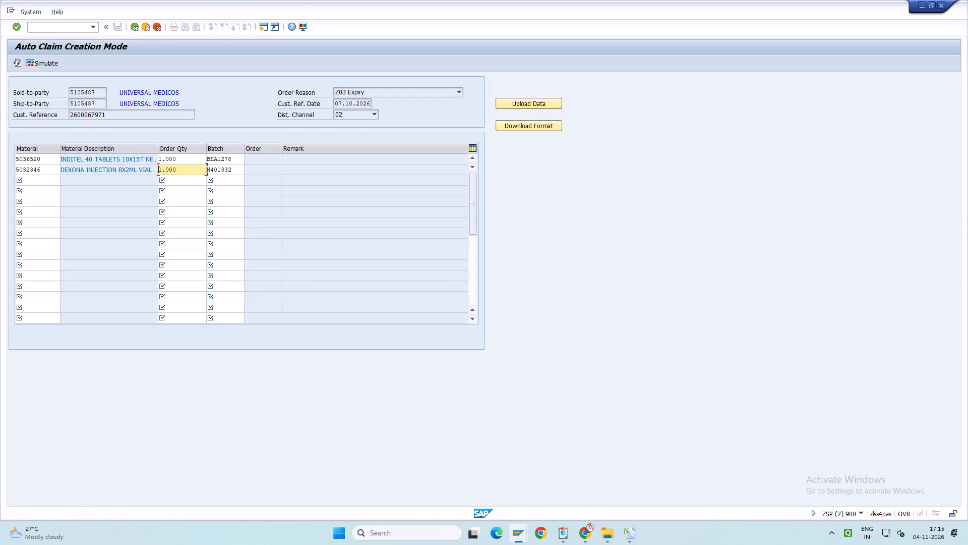
{"action": "left_click_drag", "start_coordinate": [48, 170], "coordinate": [0, 170]}
{"action": "key", "text": "ctrl+c"}
{"action": "left_click", "coordinate": [511, 544]}
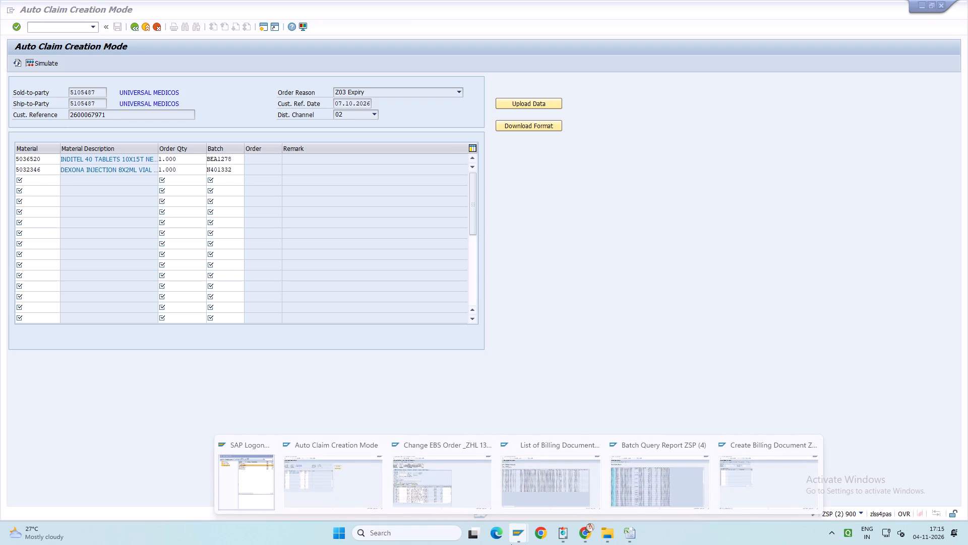
{"action": "left_click", "coordinate": [573, 489]}
{"action": "key", "text": "F3"}
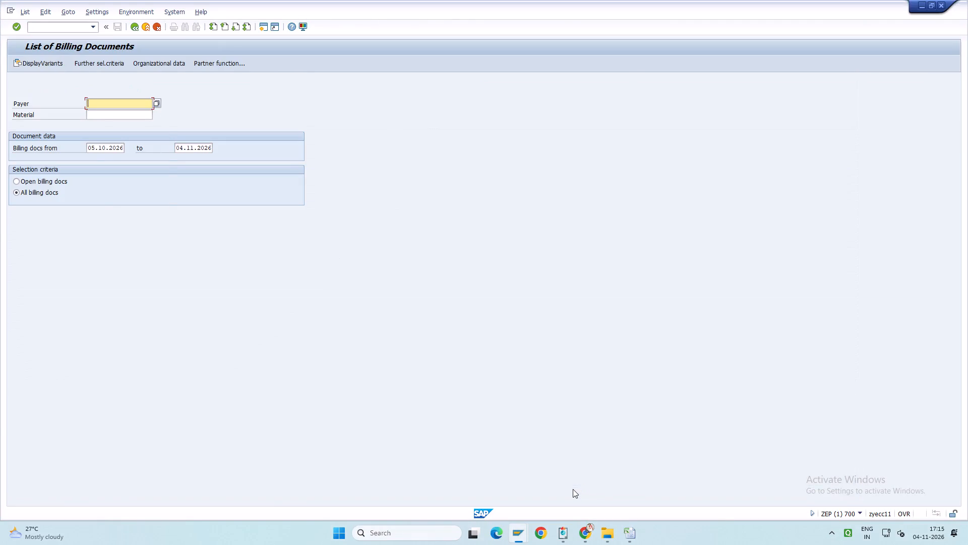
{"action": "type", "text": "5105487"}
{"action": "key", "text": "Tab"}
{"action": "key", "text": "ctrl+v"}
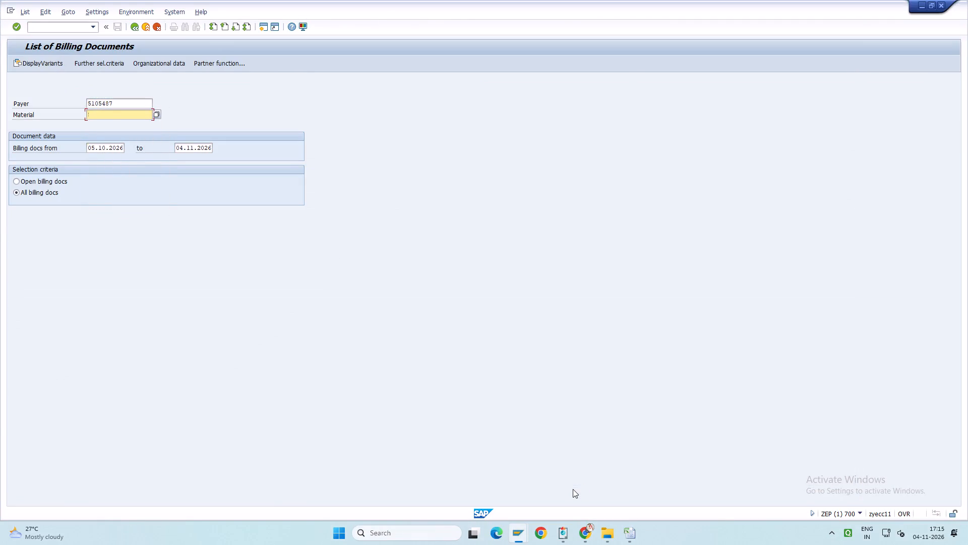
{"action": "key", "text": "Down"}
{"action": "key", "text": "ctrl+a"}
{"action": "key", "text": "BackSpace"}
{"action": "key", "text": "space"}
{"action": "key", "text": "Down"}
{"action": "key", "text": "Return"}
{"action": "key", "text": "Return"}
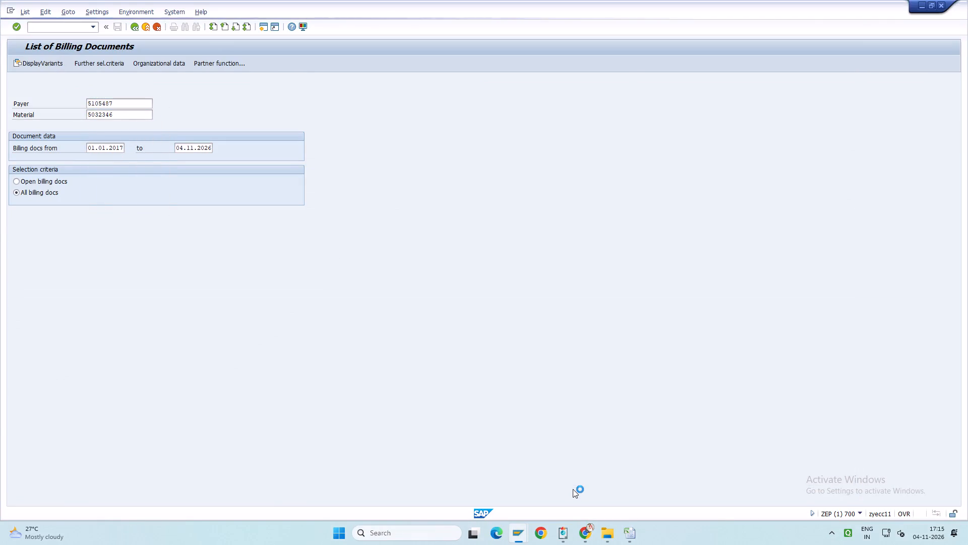
Run the Batch Query Report for division 69 and material 5032346.
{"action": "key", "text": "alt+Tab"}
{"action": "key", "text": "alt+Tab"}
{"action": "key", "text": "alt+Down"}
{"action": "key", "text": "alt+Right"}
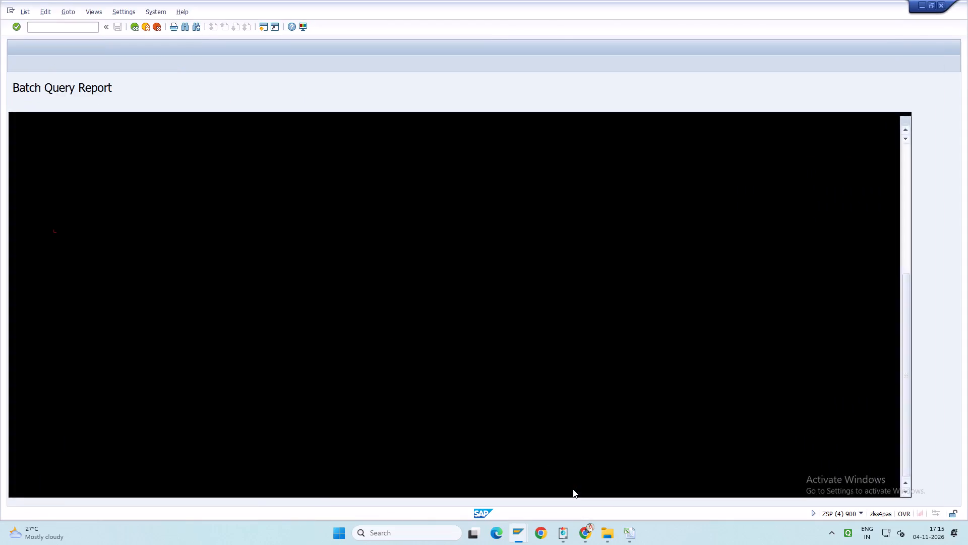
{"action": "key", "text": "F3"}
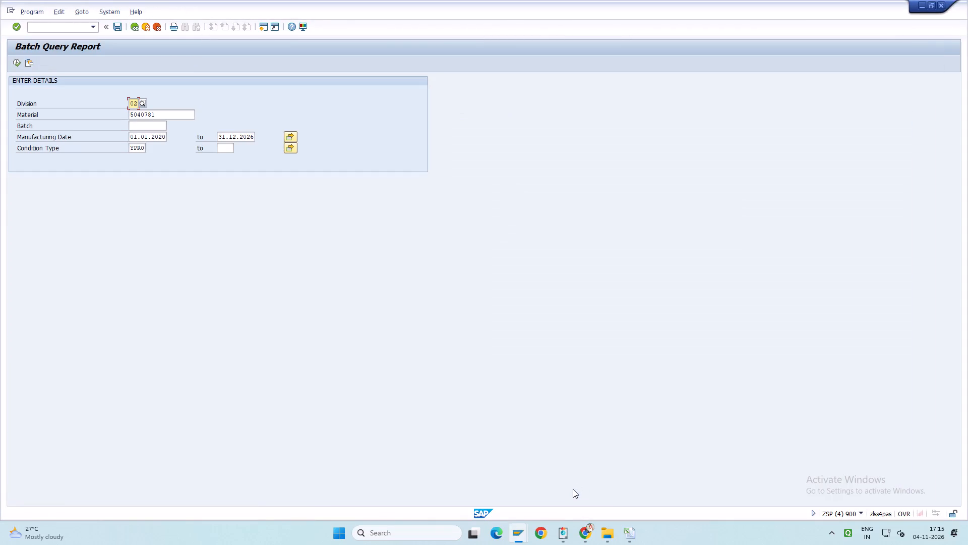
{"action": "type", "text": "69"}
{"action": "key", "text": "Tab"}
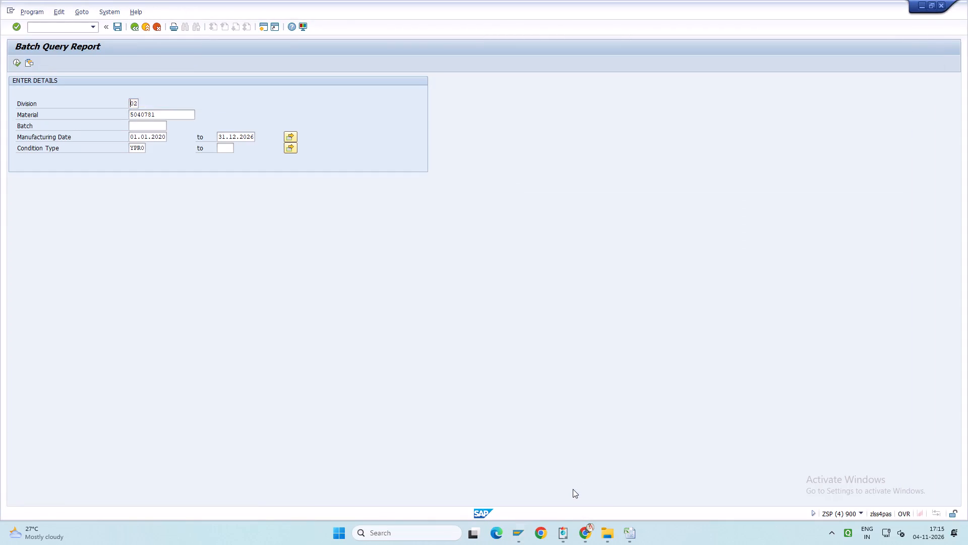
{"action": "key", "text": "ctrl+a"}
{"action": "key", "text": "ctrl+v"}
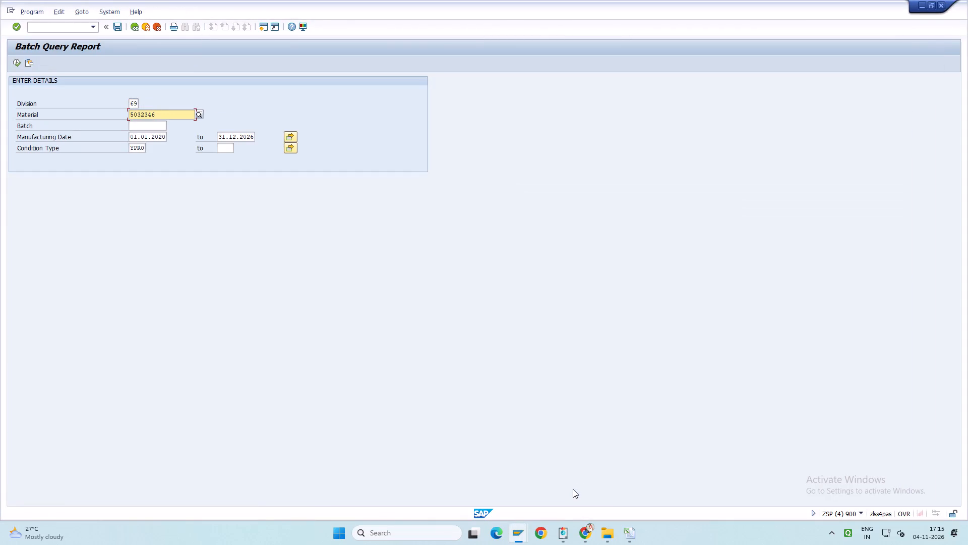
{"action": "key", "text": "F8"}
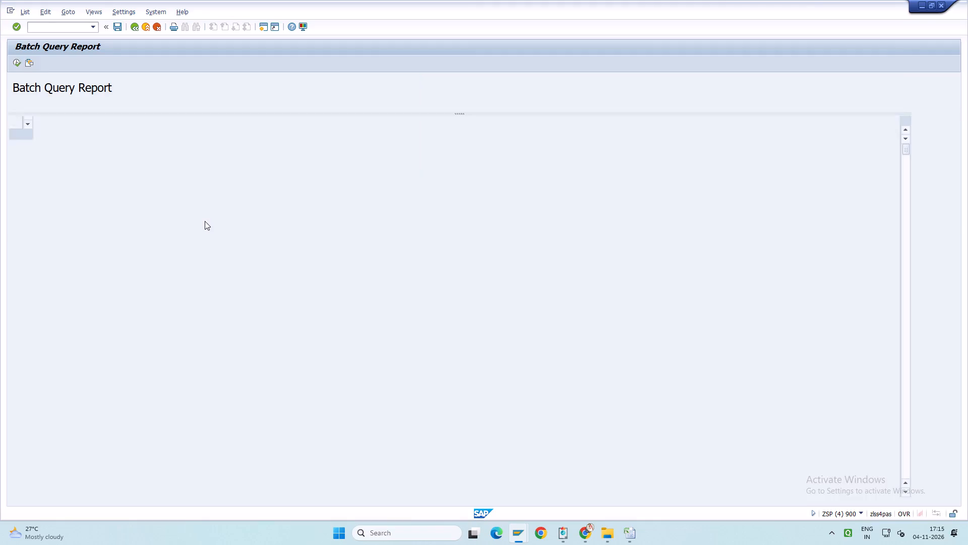
Copy batch number N401332 from the 29.03.2025 entry in the List of Billing Documents.
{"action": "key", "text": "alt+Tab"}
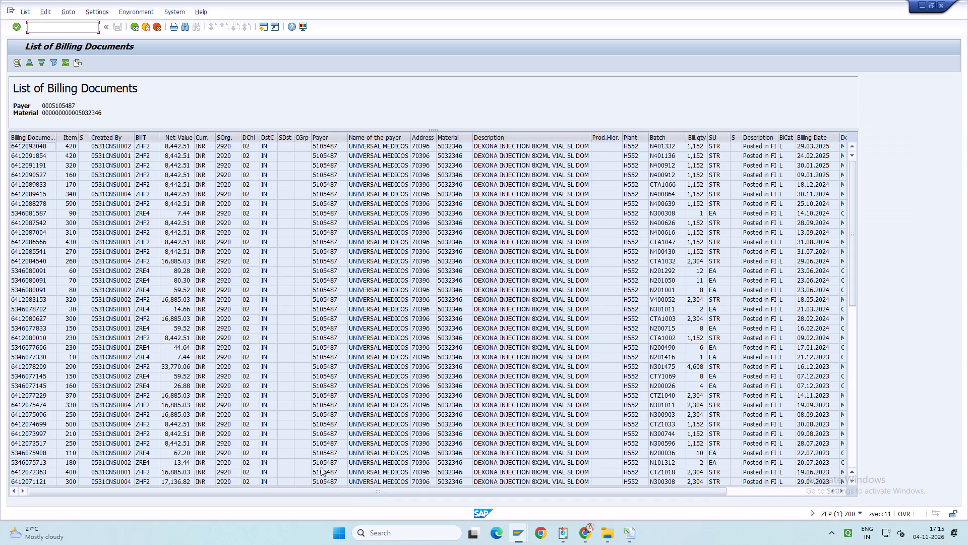
{"action": "left_click_drag", "start_coordinate": [377, 494], "coordinate": [613, 503]}
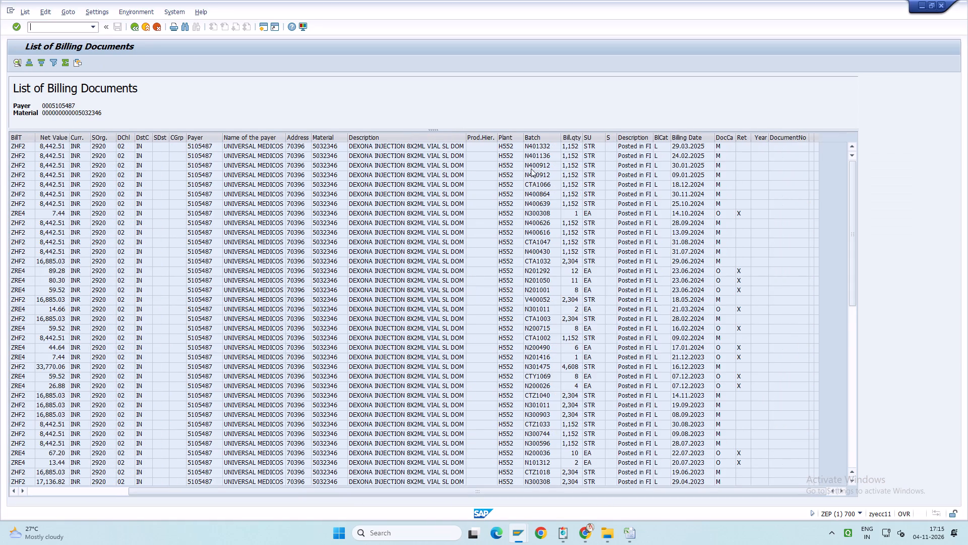
{"action": "left_click", "coordinate": [539, 144]}
{"action": "scroll", "coordinate": [539, 144], "scroll_direction": "up", "scroll_amount": 4}
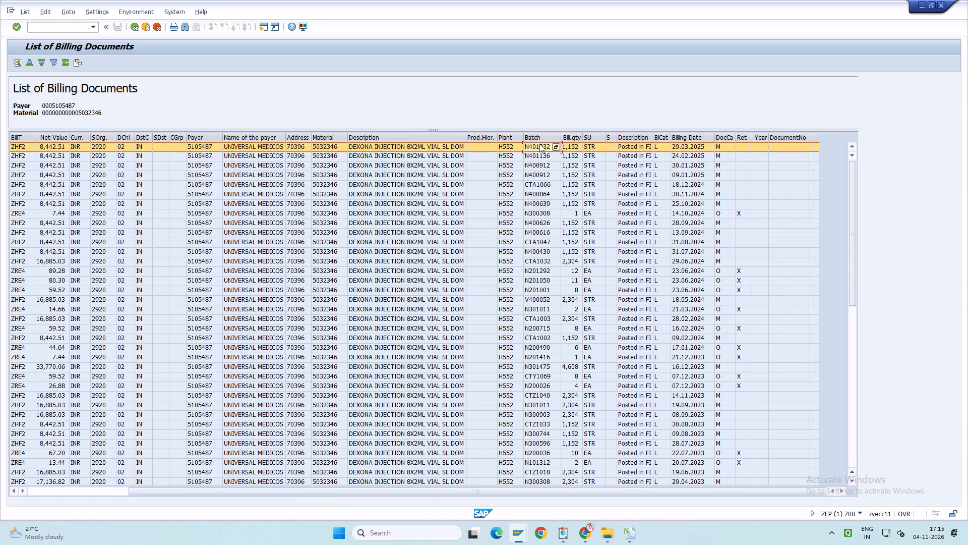
{"action": "left_click", "coordinate": [539, 144]}
{"action": "key", "text": "ctrl+y"}
{"action": "key", "text": "ctrl+c"}
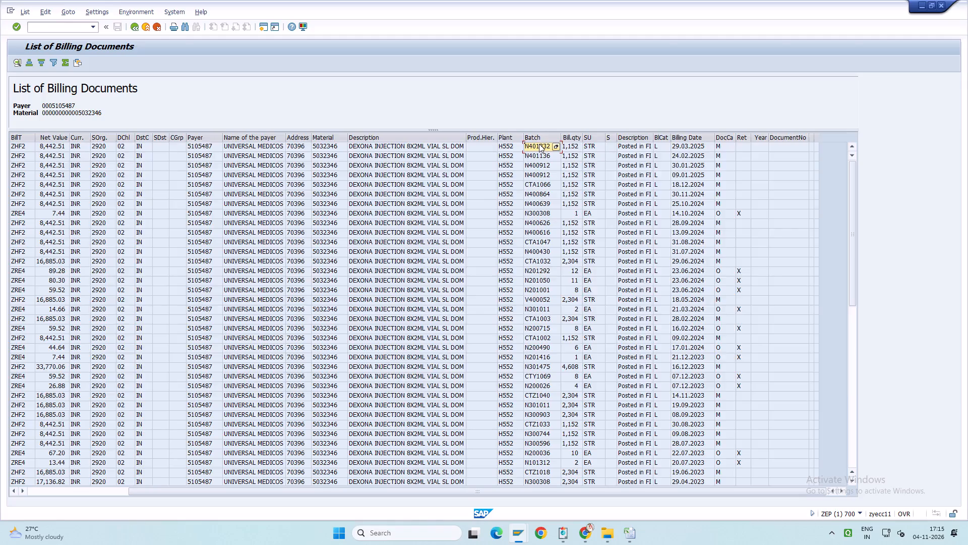
Find the copied batch number N401332 in the Batch Query Report.
{"action": "key", "text": "alt+Tab"}
{"action": "left_click", "coordinate": [80, 122]}
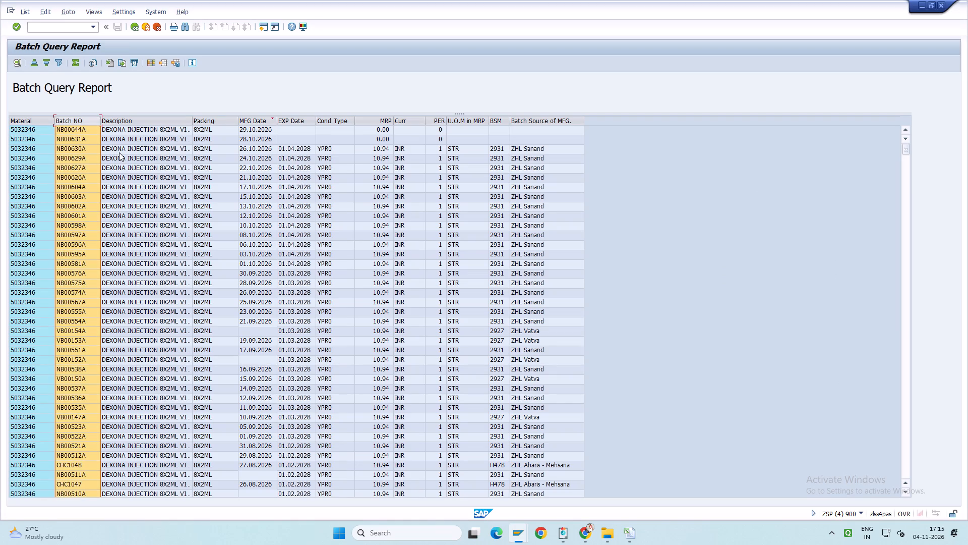
{"action": "key", "text": "ctrl+f"}
{"action": "key", "text": "ctrl+v"}
{"action": "key", "text": "Return"}
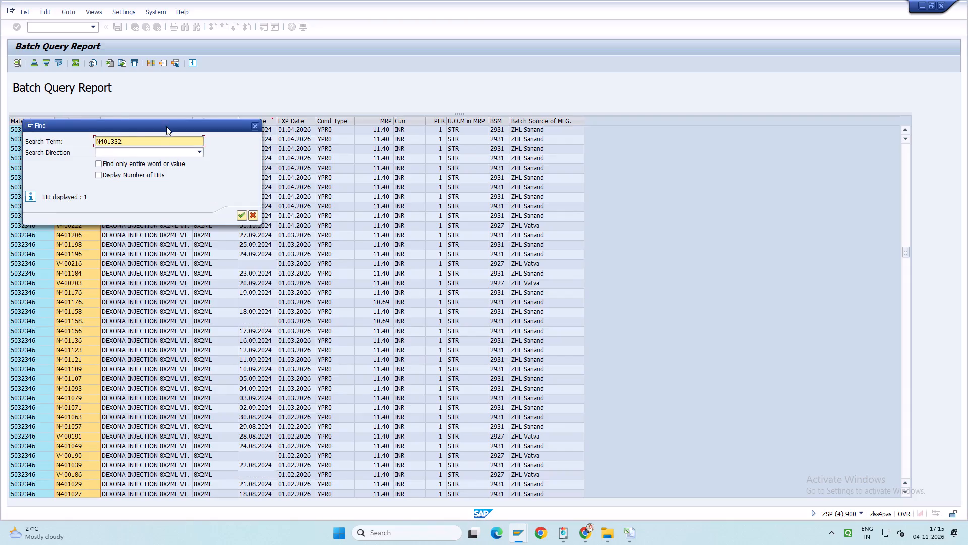
{"action": "left_click_drag", "start_coordinate": [170, 125], "coordinate": [213, 217]}
{"action": "left_click", "coordinate": [299, 220]}
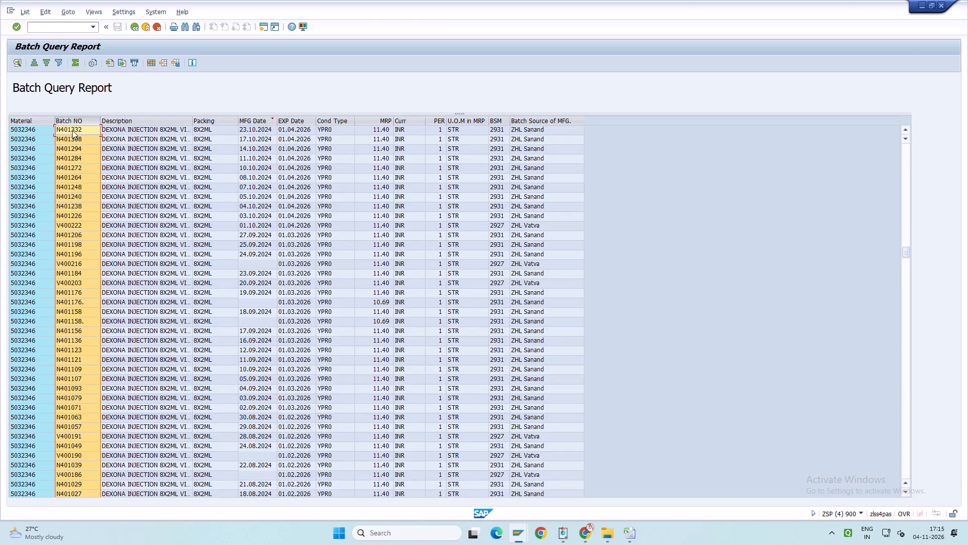
Open transaction VF05, List of Billing Documents, in a new session started from the Auto Claim Creation session.
{"action": "key", "text": "alt+Tab"}
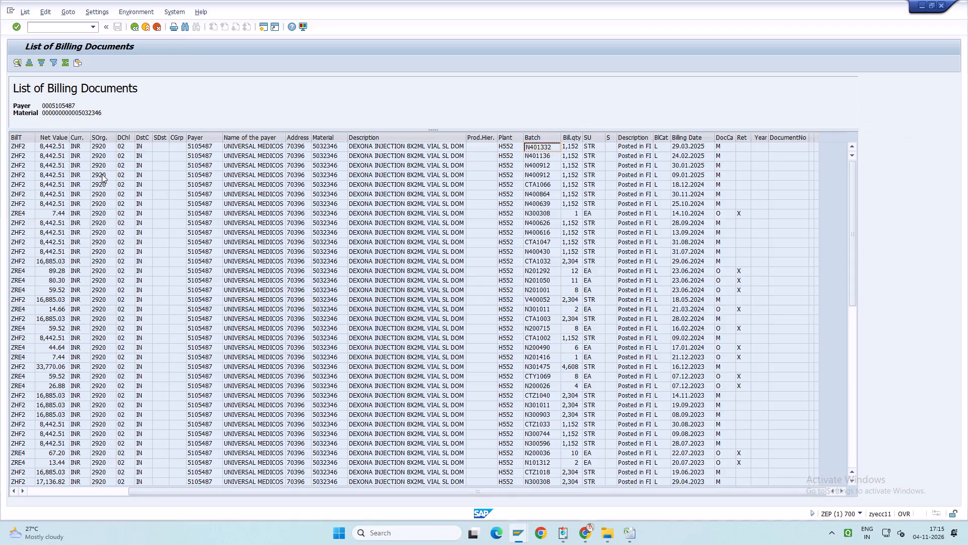
{"action": "key", "text": "alt+Tab"}
{"action": "key", "text": "alt+Tab"}
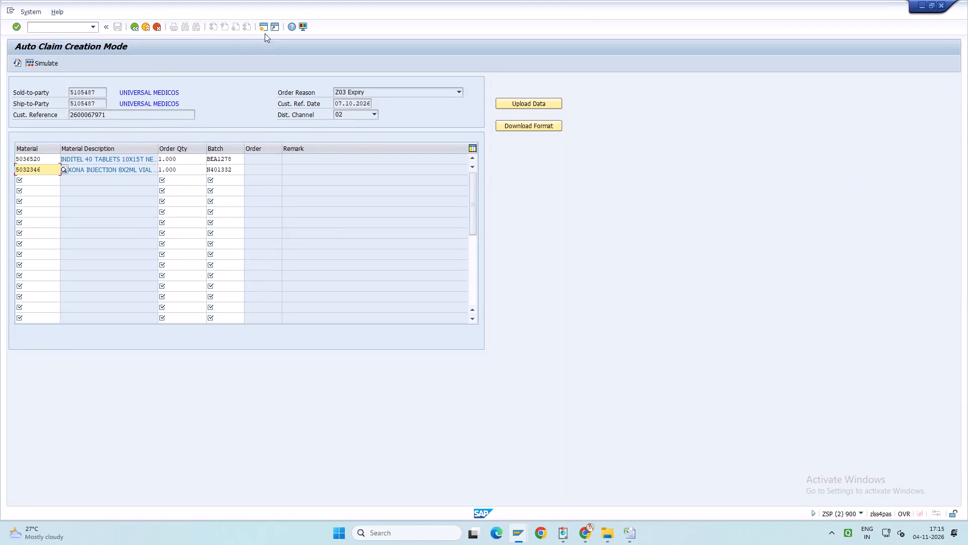
{"action": "left_click", "coordinate": [262, 29]}
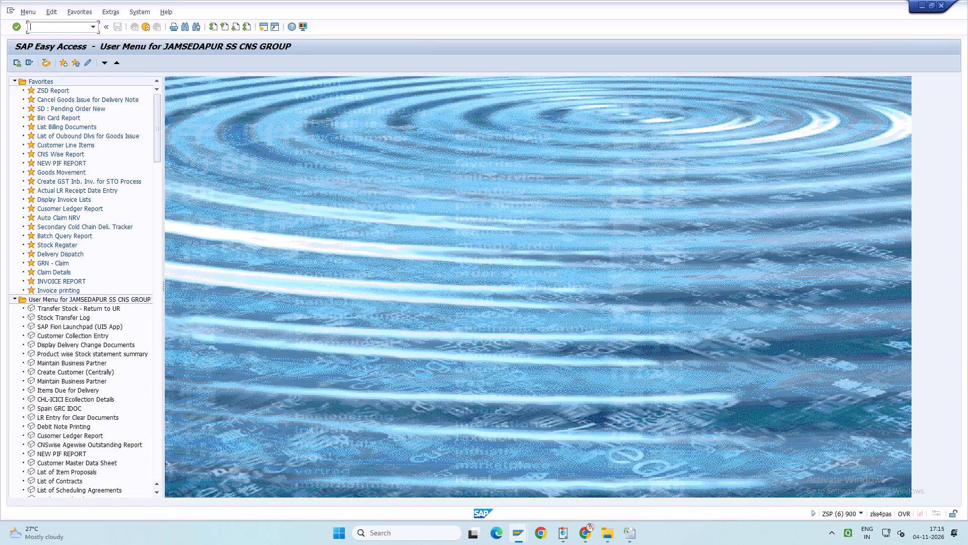
{"action": "left_click", "coordinate": [72, 25]}
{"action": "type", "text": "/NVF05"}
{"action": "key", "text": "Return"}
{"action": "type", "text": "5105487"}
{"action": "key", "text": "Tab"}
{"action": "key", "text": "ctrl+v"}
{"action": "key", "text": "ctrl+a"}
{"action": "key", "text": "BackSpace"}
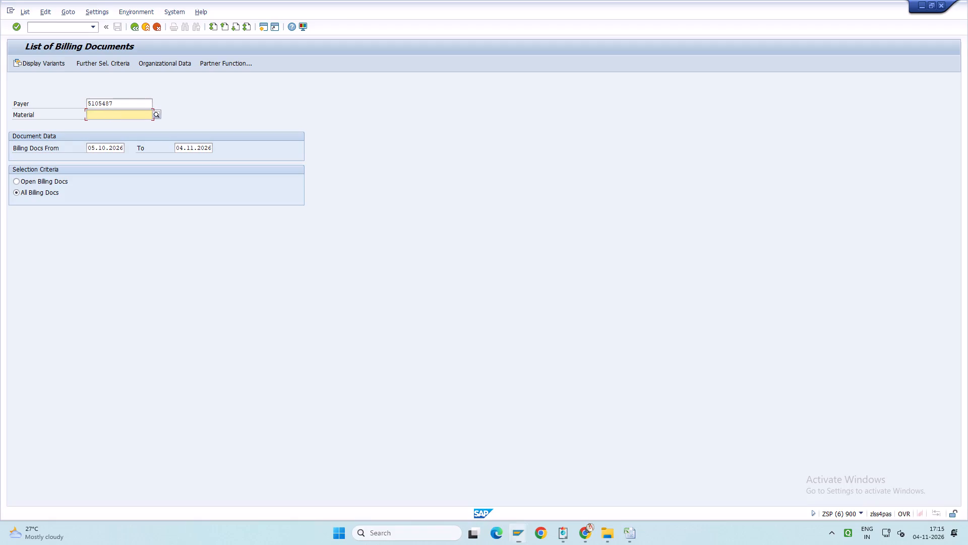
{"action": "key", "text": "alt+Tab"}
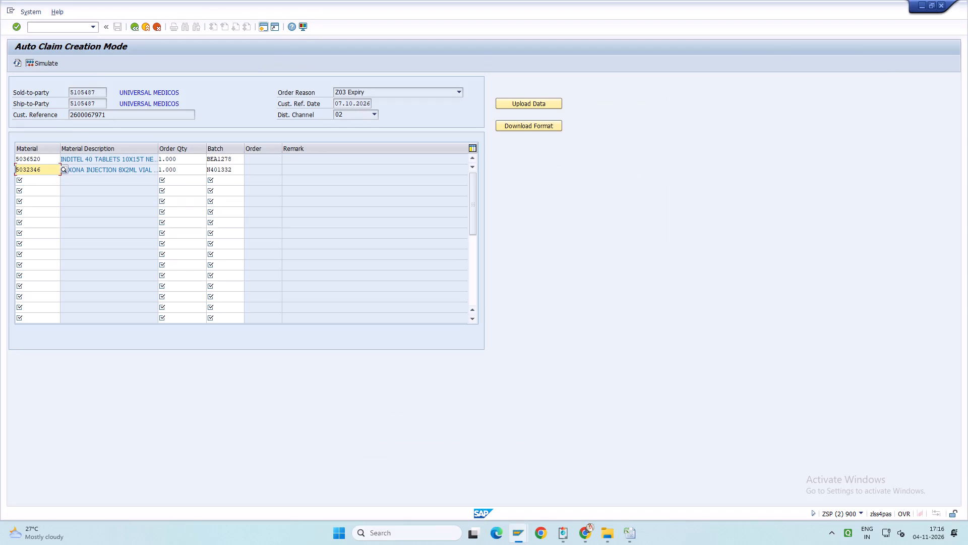
{"action": "left_click_drag", "start_coordinate": [47, 171], "coordinate": [6, 170]}
{"action": "key", "text": "ctrl+c"}
{"action": "key", "text": "alt+Tab"}
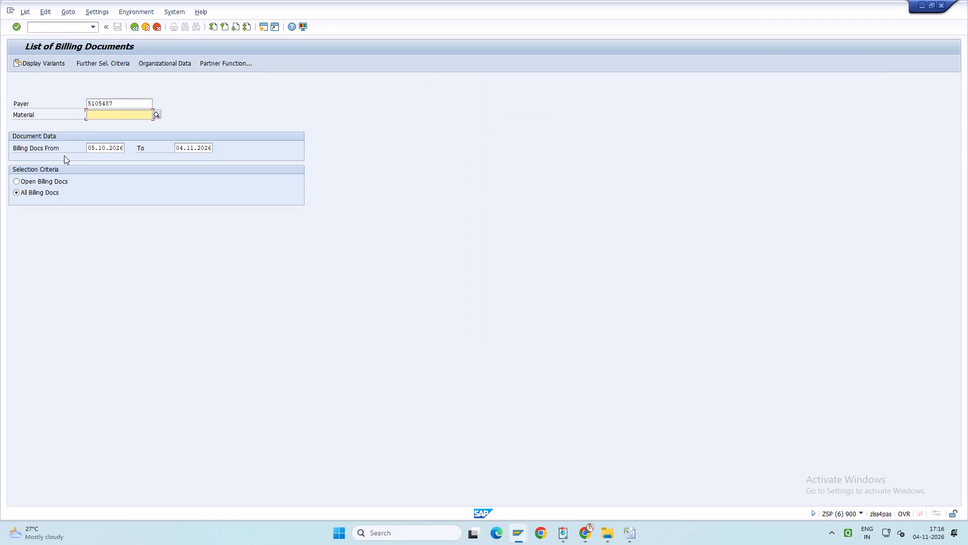
{"action": "key", "text": "ctrl+v"}
{"action": "left_click", "coordinate": [111, 150]}
{"action": "key", "text": "ctrl+a"}
{"action": "key", "text": "BackSpace"}
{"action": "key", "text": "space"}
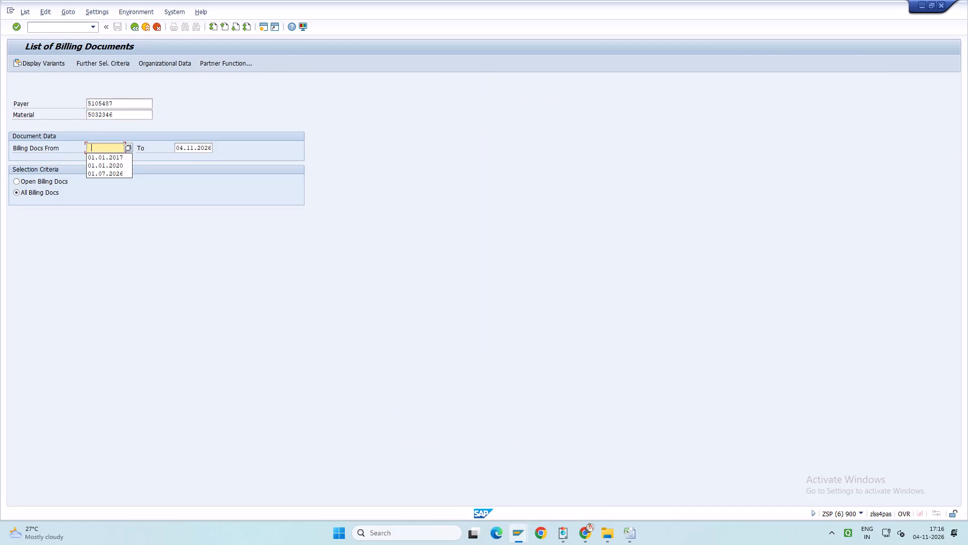
{"action": "key", "text": "Down"}
{"action": "key", "text": "Return"}
{"action": "key", "text": "Return"}
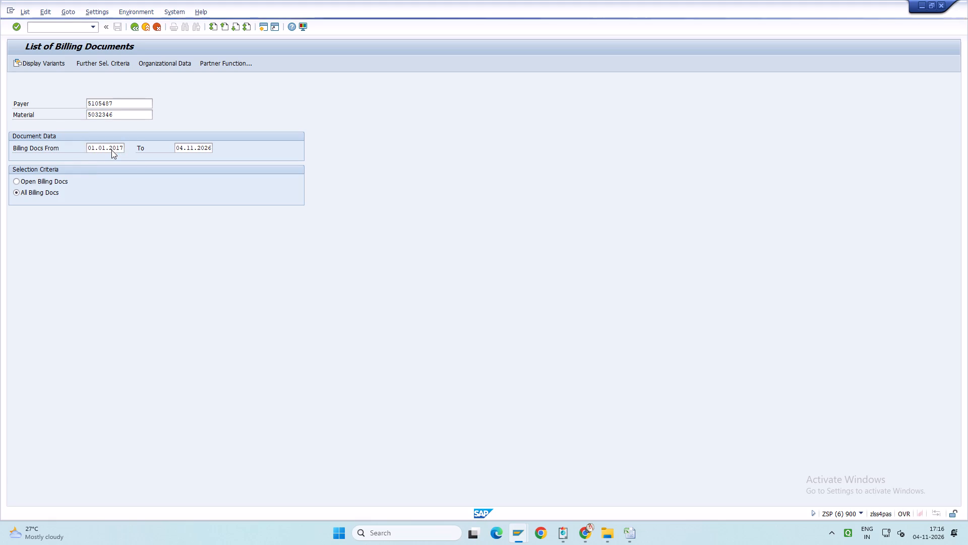
Copy batch number N500191 from the 13.05.2025 entry in the new List of Billing Documents.
{"action": "left_click_drag", "start_coordinate": [272, 493], "coordinate": [595, 506]}
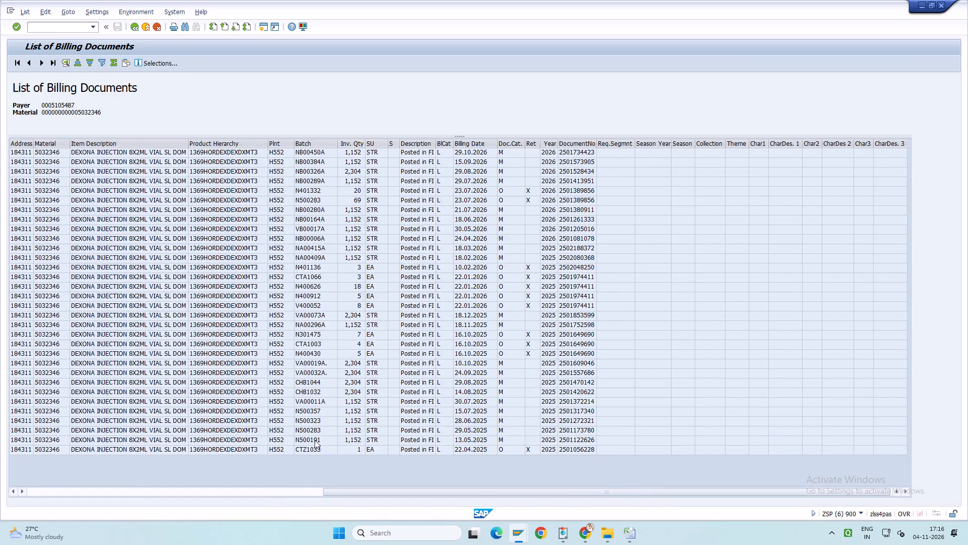
{"action": "left_click", "coordinate": [315, 440]}
{"action": "key", "text": "ctrl+y"}
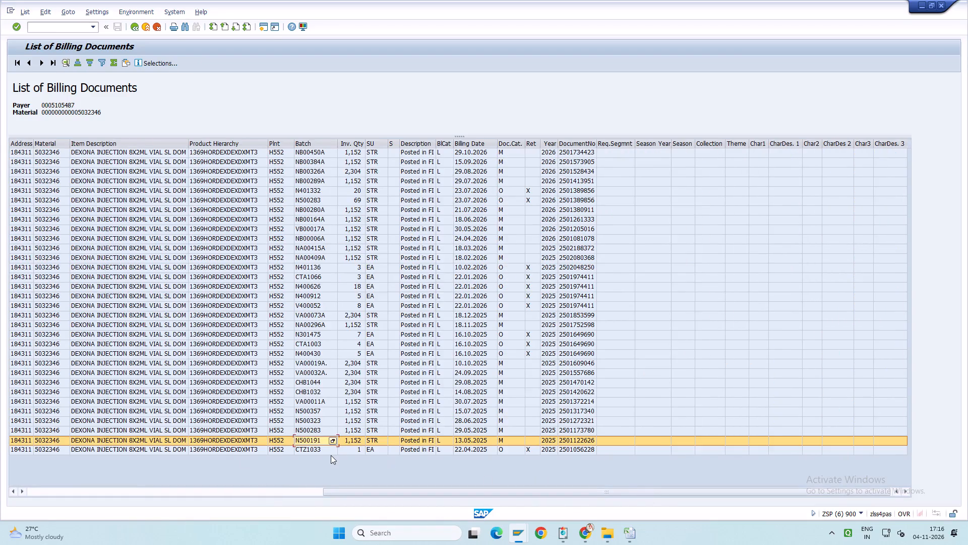
{"action": "key", "text": "ctrl+c"}
Find batch N500191 in the Batch Query Report and select its row.
{"action": "key", "text": "alt+Tab"}
{"action": "key", "text": "alt+Tab"}
{"action": "key", "text": "alt+Tab"}
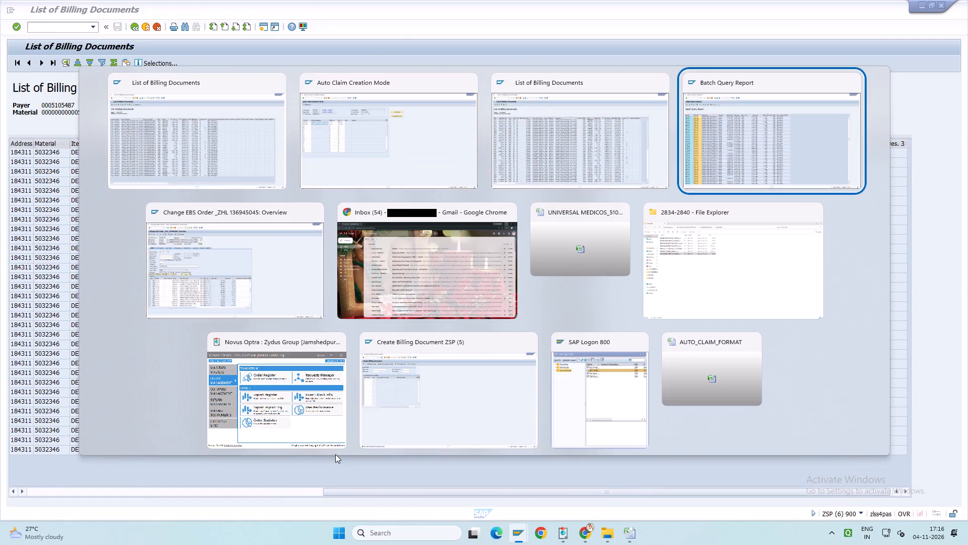
{"action": "left_click", "coordinate": [125, 118]}
{"action": "left_click", "coordinate": [84, 120]}
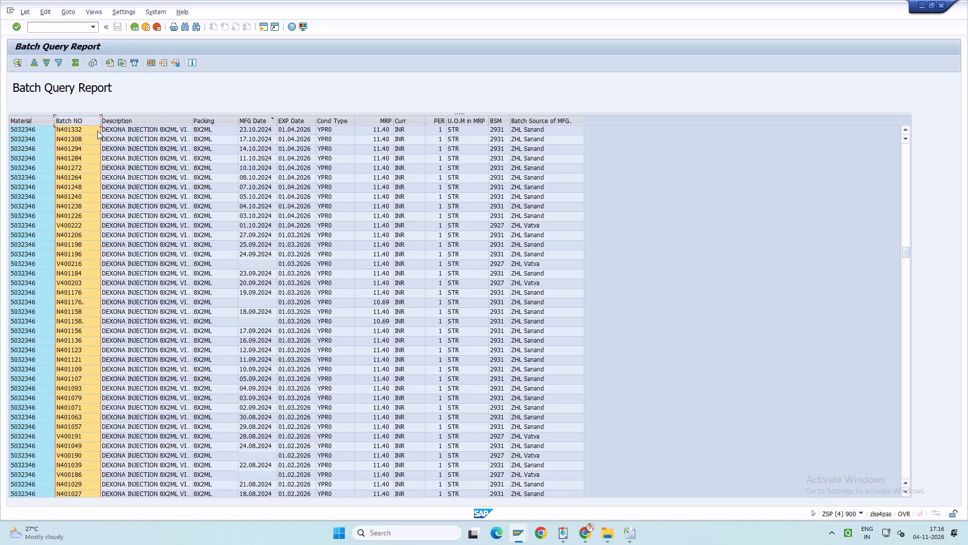
{"action": "key", "text": "ctrl+f"}
{"action": "key", "text": "ctrl+v"}
{"action": "key", "text": "Return"}
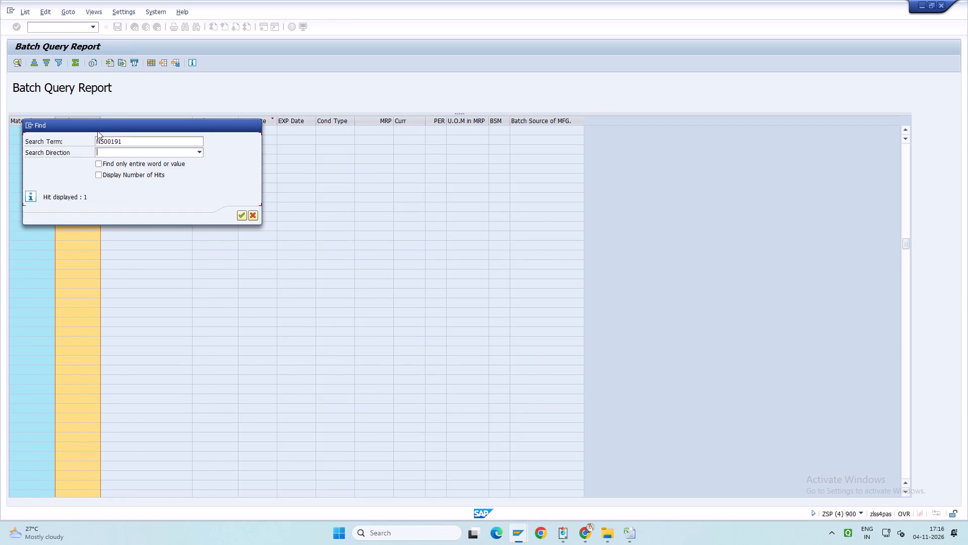
{"action": "left_click_drag", "start_coordinate": [136, 125], "coordinate": [166, 209]}
{"action": "left_click", "coordinate": [284, 210]}
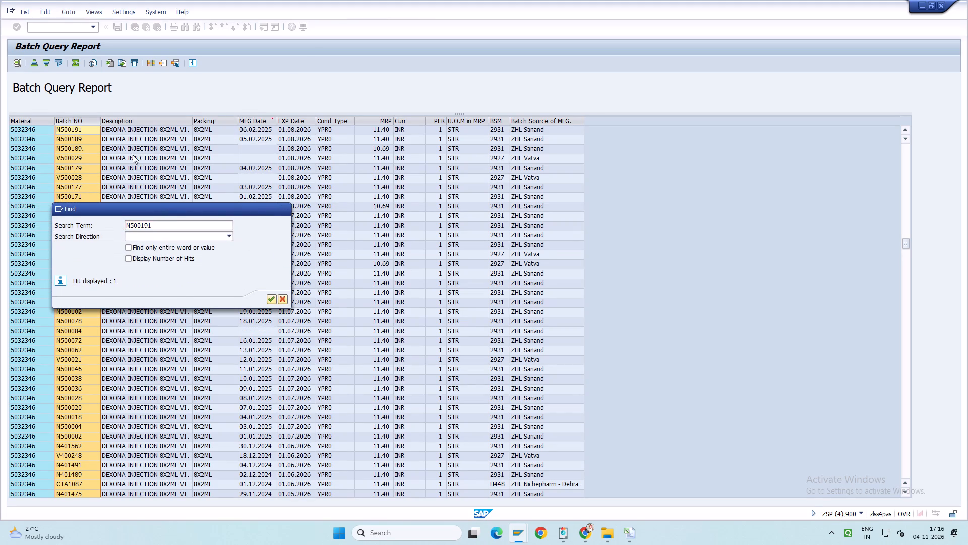
{"action": "left_click", "coordinate": [81, 129]}
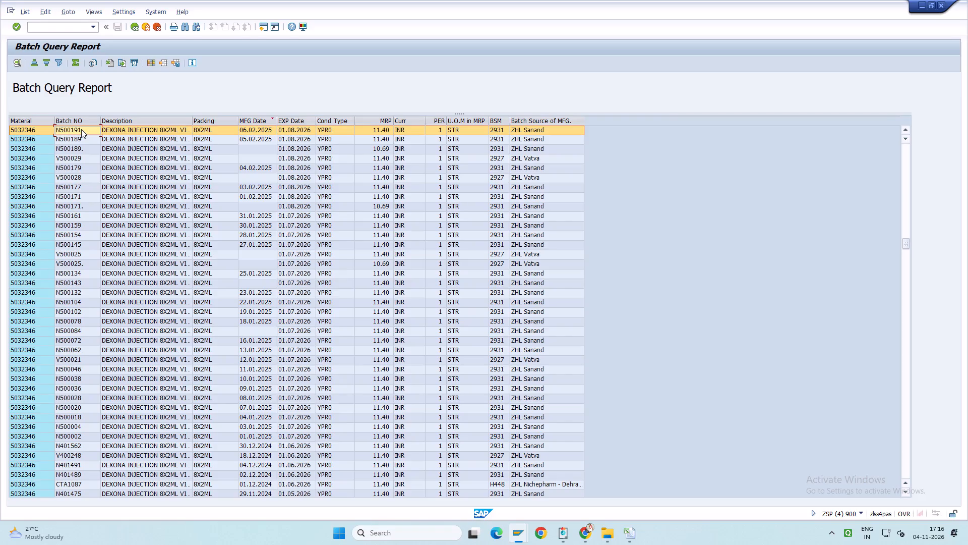
Compare the N500191 and N401332 batch entries across both billing document lists and the Batch Query Report.
{"action": "key", "text": "alt+Tab"}
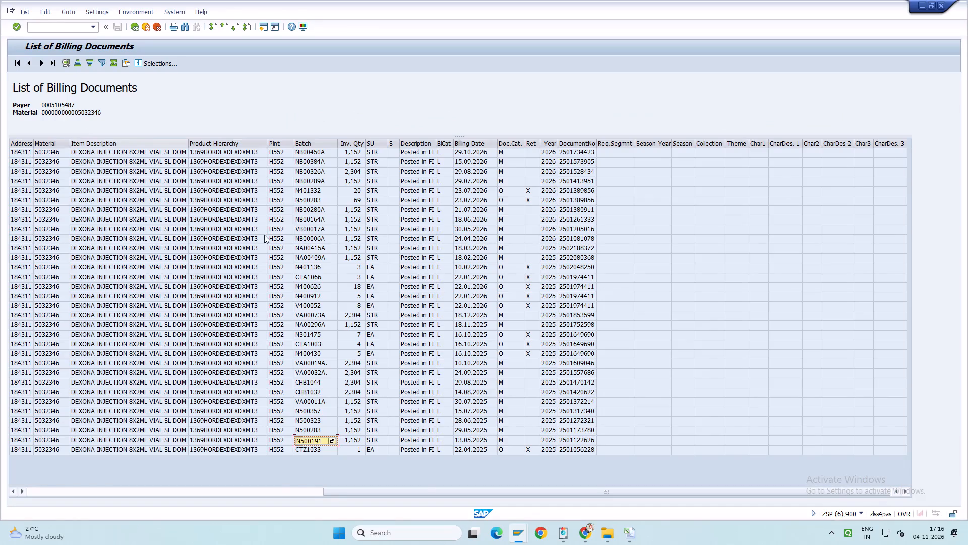
{"action": "scroll", "coordinate": [324, 246], "scroll_direction": "up", "scroll_amount": 4}
{"action": "scroll", "coordinate": [324, 246], "scroll_direction": "down", "scroll_amount": 5}
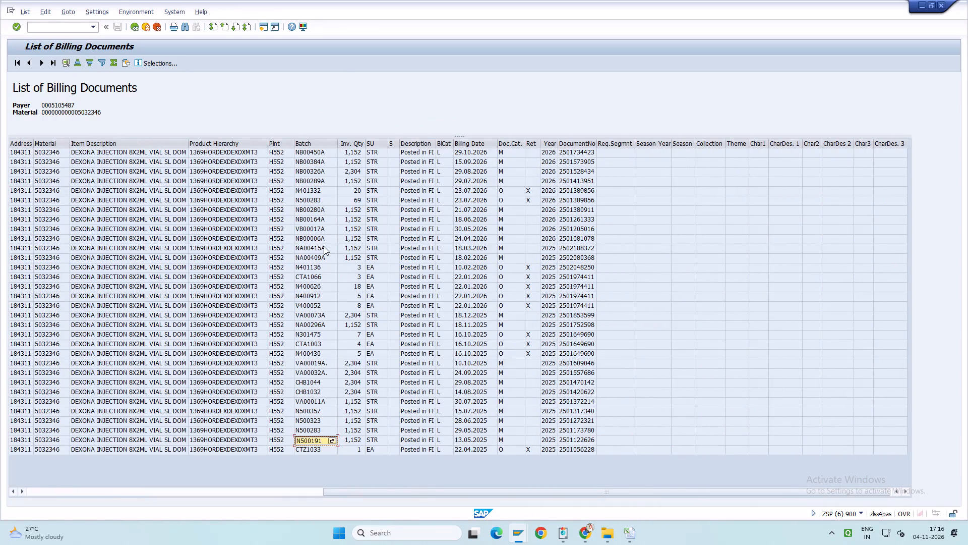
{"action": "scroll", "coordinate": [324, 246], "scroll_direction": "up", "scroll_amount": 4}
{"action": "key", "text": "alt+Tab"}
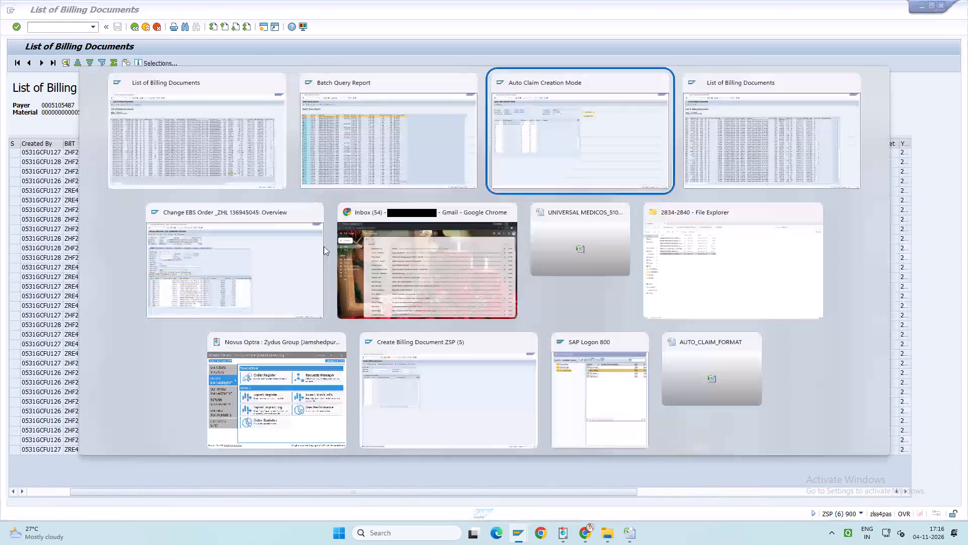
{"action": "key", "text": "alt+Tab"}
{"action": "key", "text": "alt+Tab"}
{"action": "left_click", "coordinate": [535, 145]}
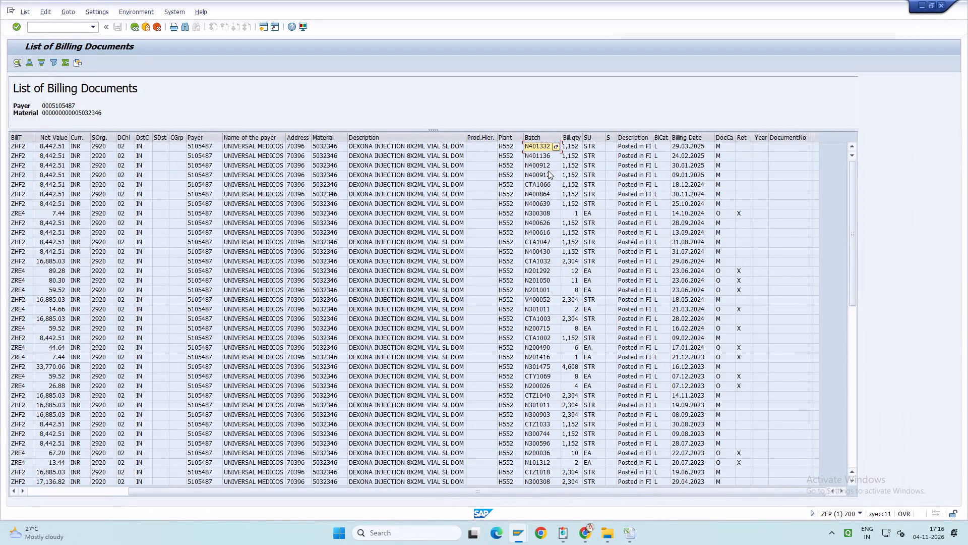
{"action": "scroll", "coordinate": [548, 171], "scroll_direction": "up", "scroll_amount": 3}
{"action": "left_click", "coordinate": [543, 149]}
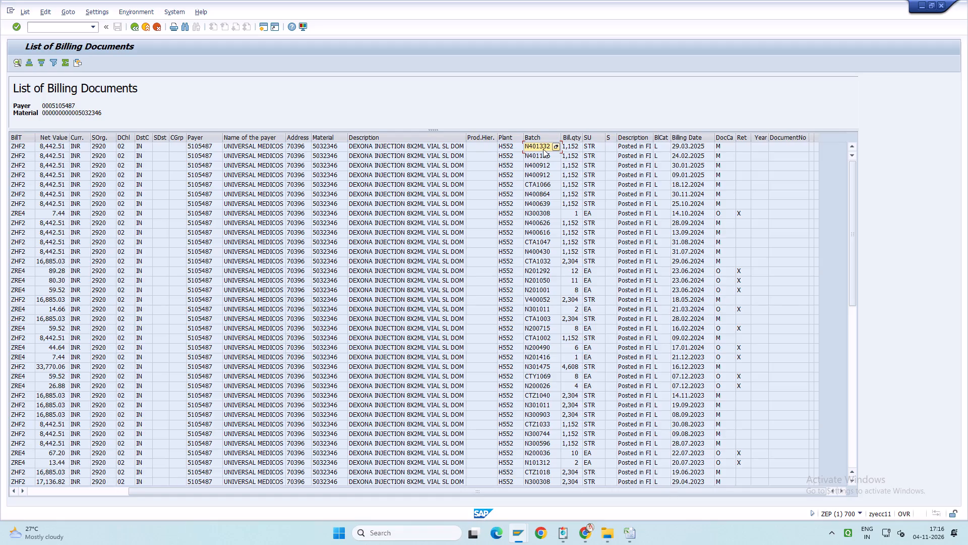
{"action": "key", "text": "alt+Tab"}
{"action": "key", "text": "alt+Tab"}
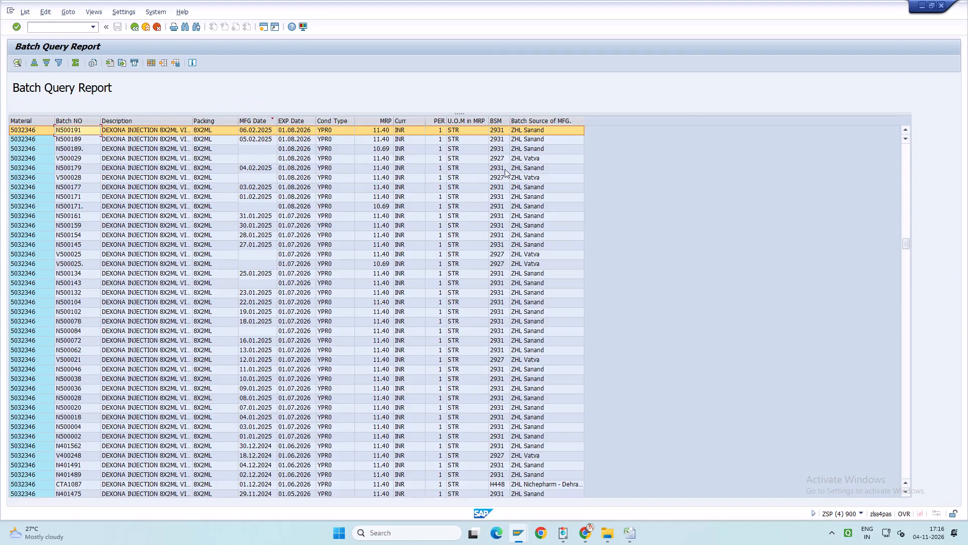
{"action": "key", "text": "alt+Tab"}
{"action": "key", "text": "alt+Tab"}
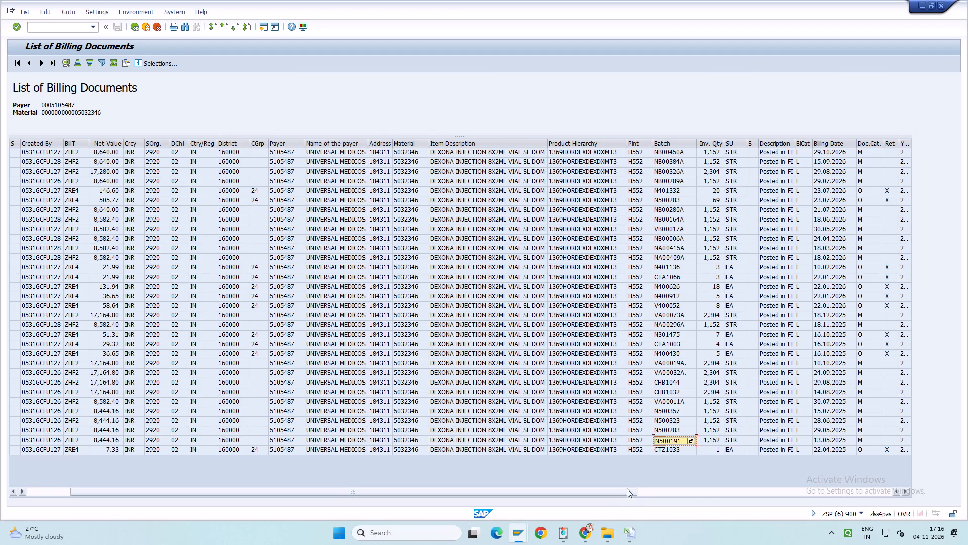
{"action": "left_click_drag", "start_coordinate": [622, 494], "coordinate": [850, 500]}
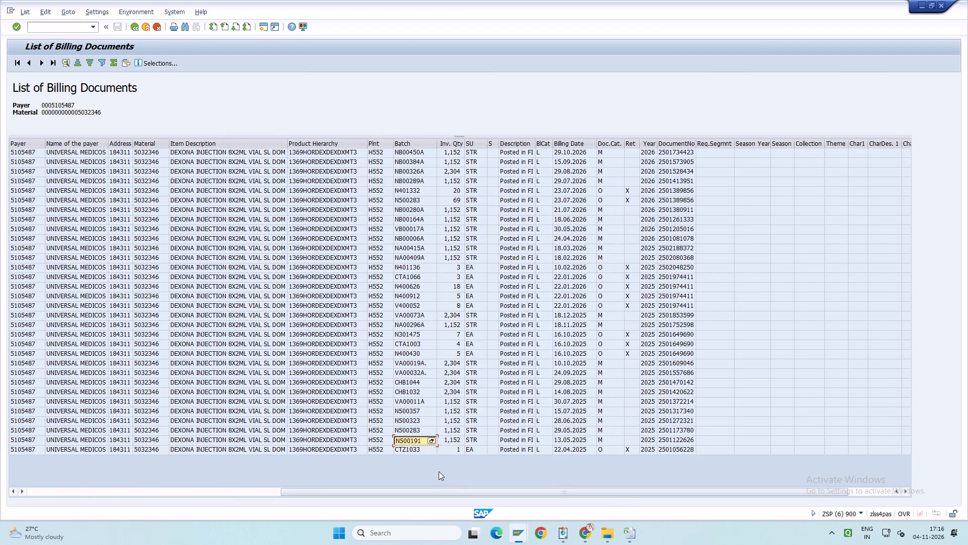
{"action": "left_click", "coordinate": [413, 442]}
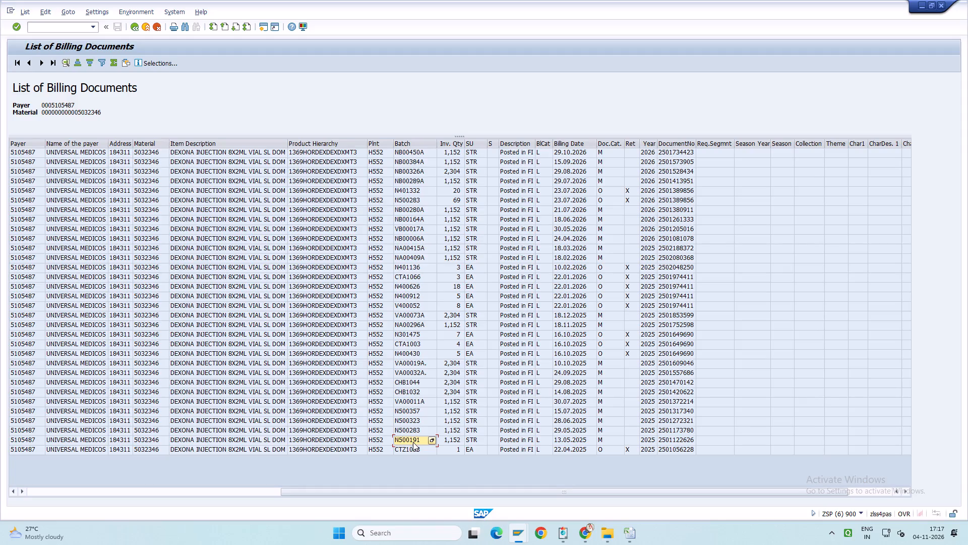
{"action": "key", "text": "alt+Tab"}
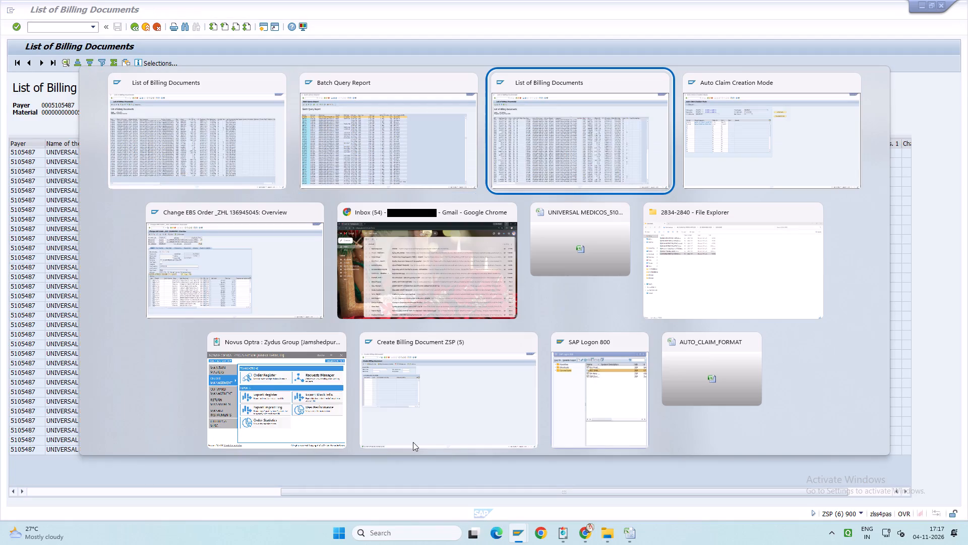
{"action": "key", "text": "alt+Tab"}
{"action": "key", "text": "alt+Left"}
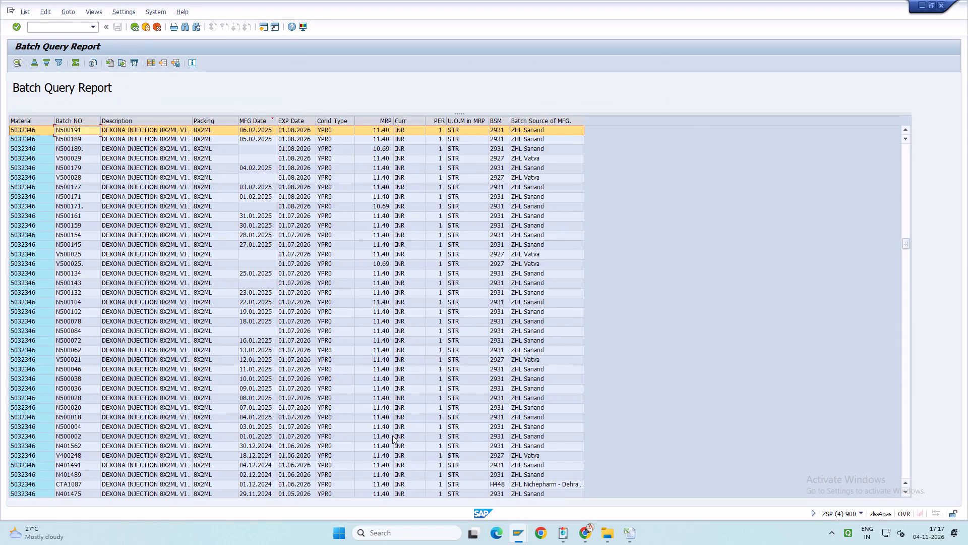
{"action": "key", "text": "alt+Tab"}
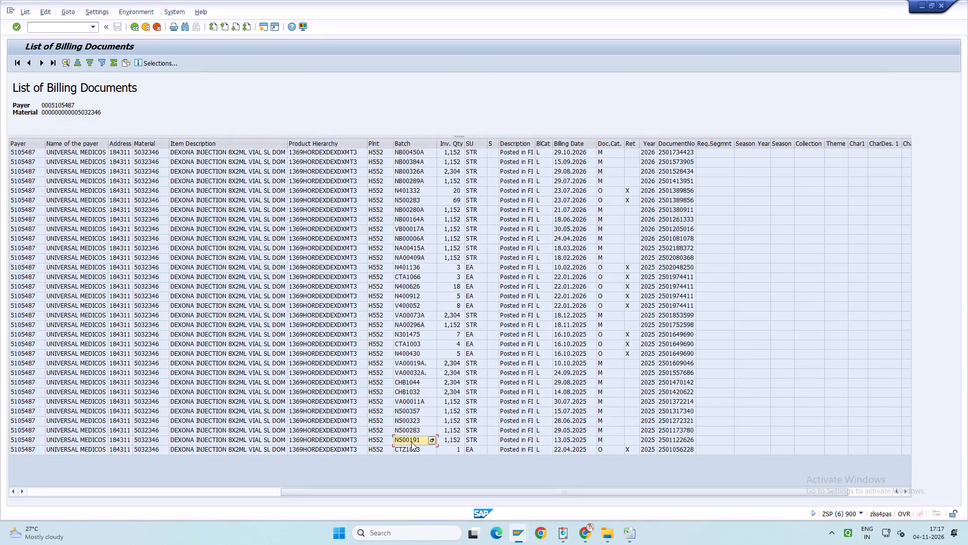
Copy batch number N401332 from the 29.03.2025 billing entry and find it in the Batch Query Report.
{"action": "key", "text": "alt+Tab"}
{"action": "key", "text": "alt+Tab"}
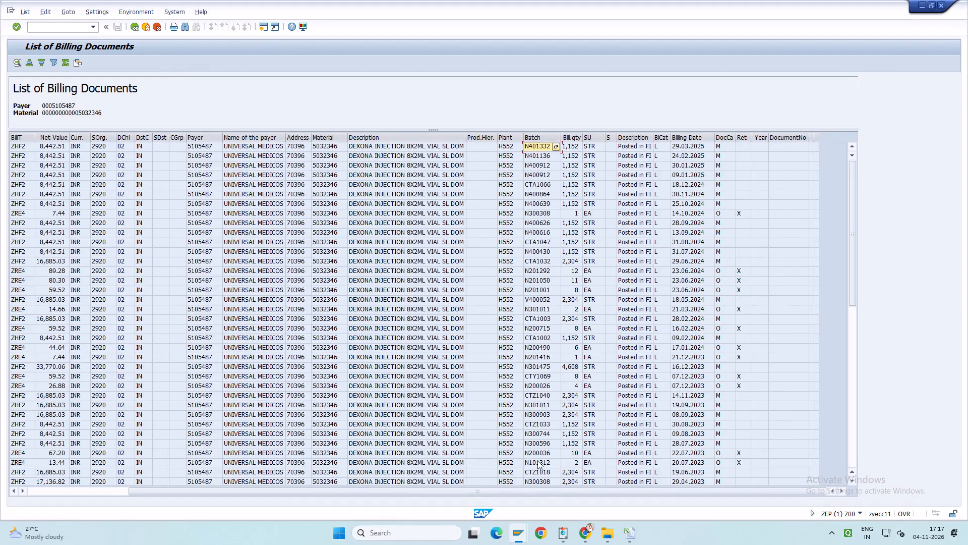
{"action": "left_click", "coordinate": [536, 148]}
{"action": "key", "text": "ctrl+y"}
{"action": "key", "text": "ctrl+c"}
{"action": "key", "text": "alt+Tab"}
{"action": "key", "text": "alt+Tab"}
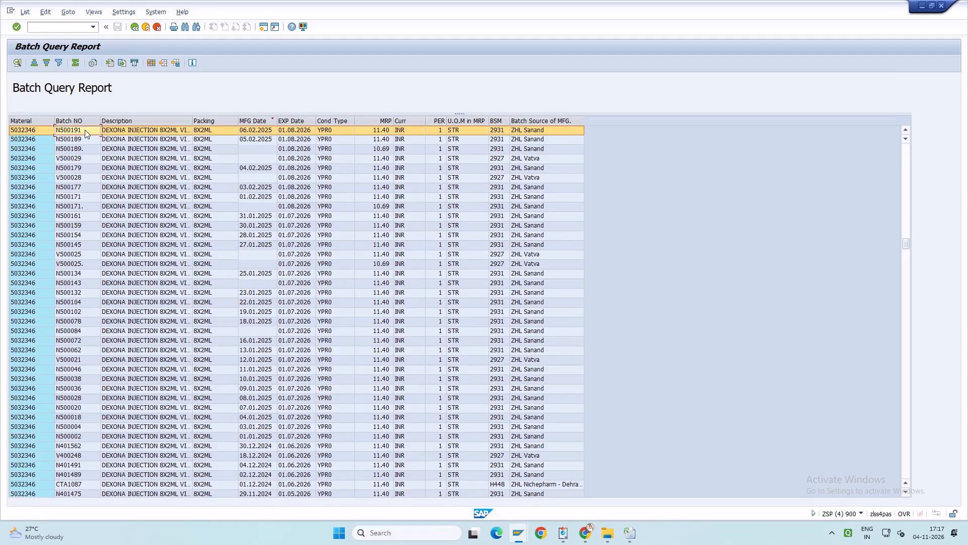
{"action": "left_click", "coordinate": [82, 124]}
{"action": "key", "text": "ctrl+f"}
{"action": "key", "text": "ctrl+v"}
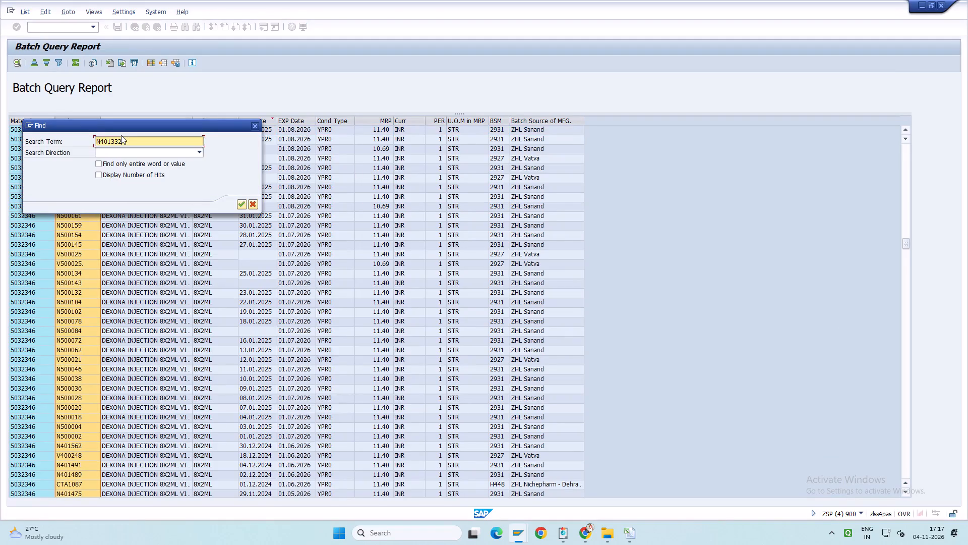
{"action": "key", "text": "Return"}
{"action": "left_click_drag", "start_coordinate": [172, 127], "coordinate": [200, 198]}
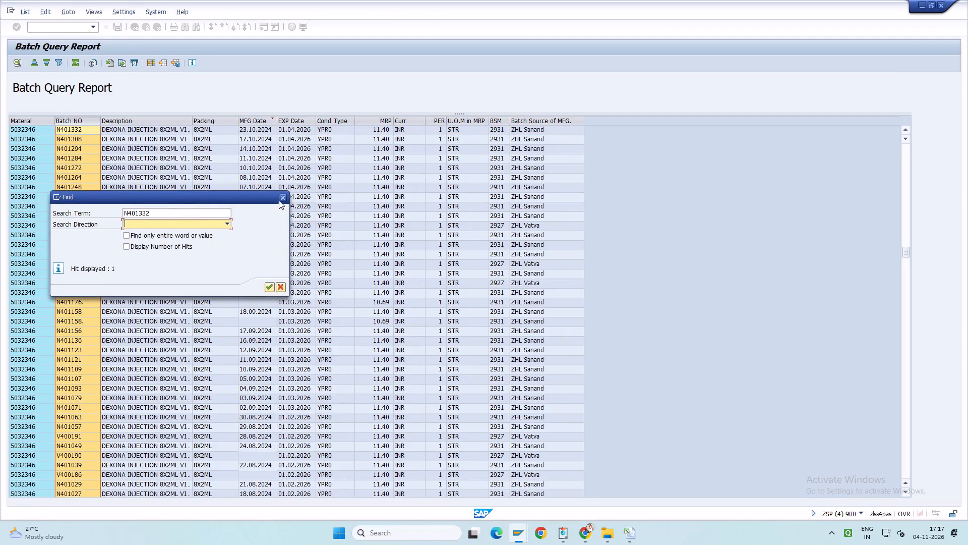
{"action": "left_click", "coordinate": [280, 199]}
Clear the material 5032346 row with batch N401332 from the auto claim table.
{"action": "key", "text": "alt+Tab"}
{"action": "key", "text": "alt+Tab"}
{"action": "key", "text": "alt+Tab"}
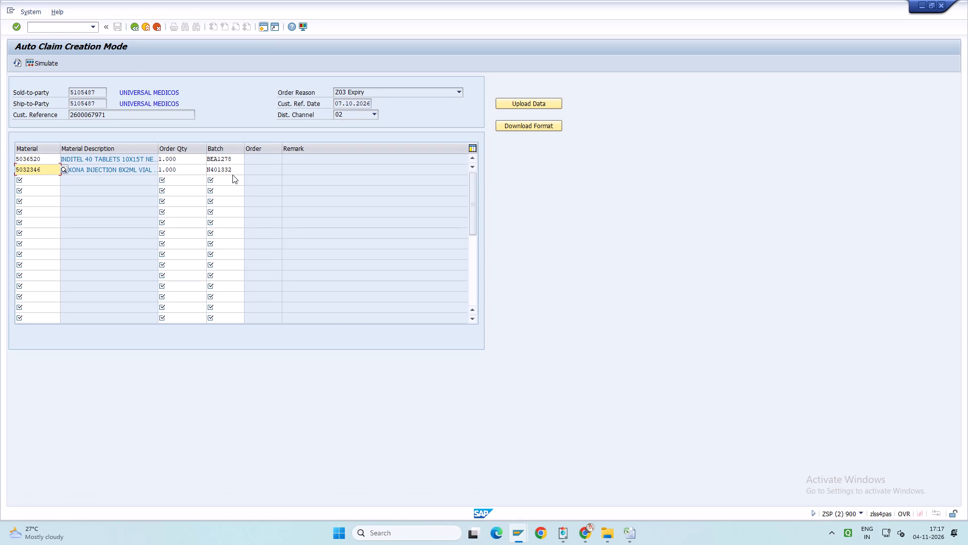
{"action": "key", "text": "ctrl+y"}
{"action": "left_click_drag", "start_coordinate": [37, 166], "coordinate": [223, 168]}
{"action": "key", "text": "Delete"}
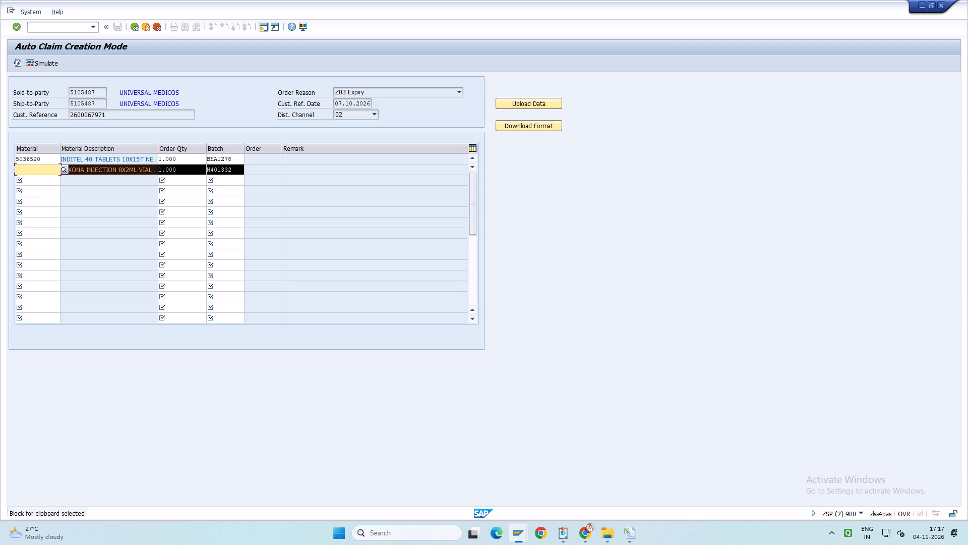
Simulate the remaining claim for material 5036520, batch BEA1278, with the Desktop as the output folder, and create its claim order.
{"action": "left_click", "coordinate": [48, 64]}
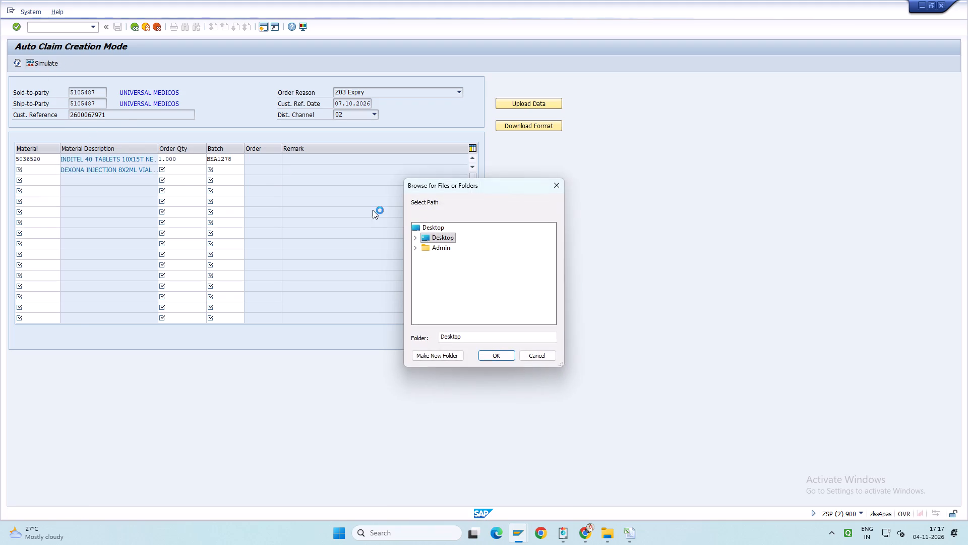
{"action": "left_click", "coordinate": [428, 229]}
{"action": "left_click", "coordinate": [493, 353]}
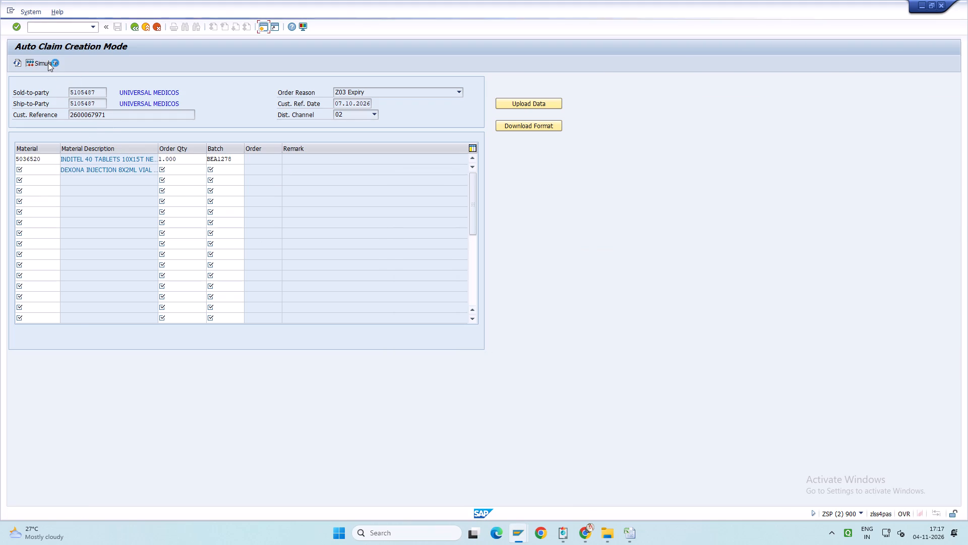
{"action": "left_click", "coordinate": [48, 63]}
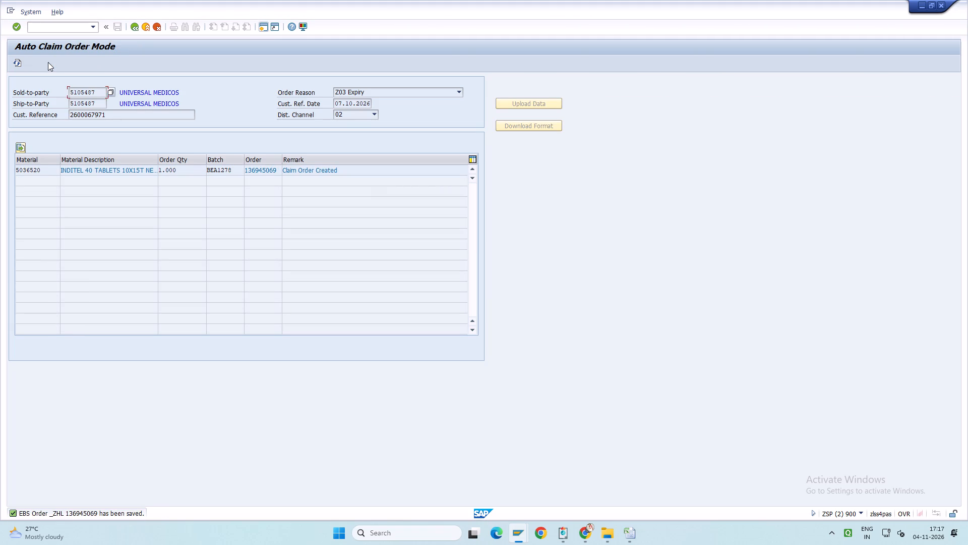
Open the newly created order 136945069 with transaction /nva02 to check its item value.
{"action": "left_click", "coordinate": [95, 29]}
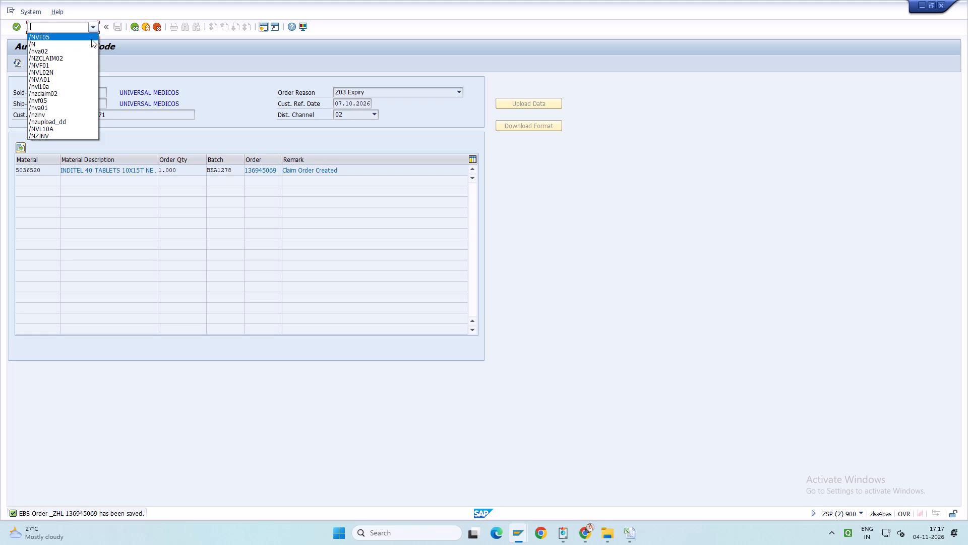
{"action": "left_click", "coordinate": [91, 49]}
{"action": "key", "text": "Return"}
{"action": "key", "text": "Return"}
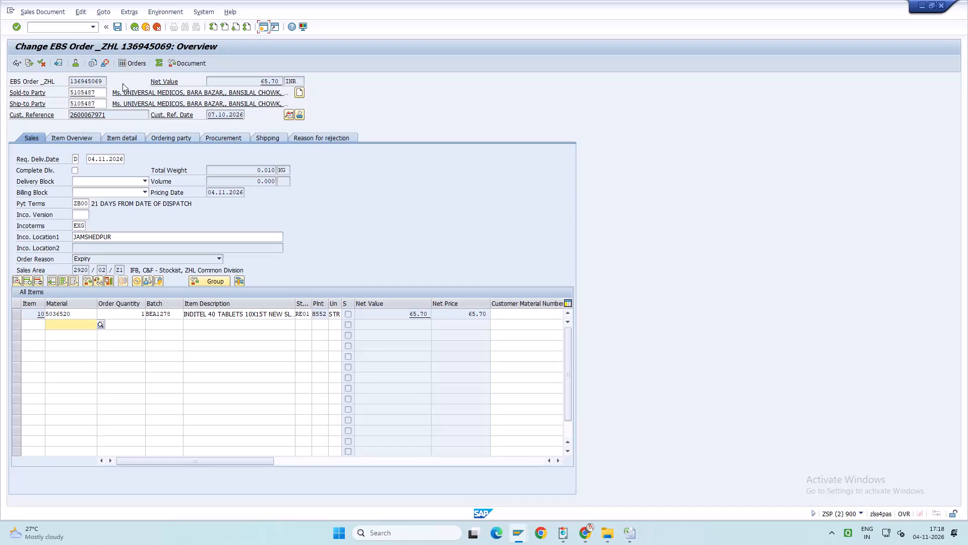
{"action": "left_click", "coordinate": [93, 25]}
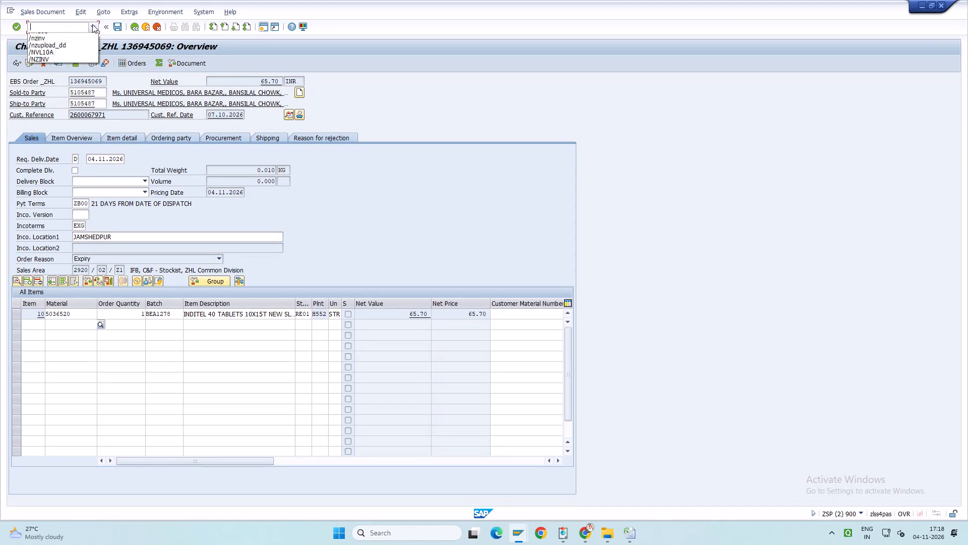
{"action": "left_click", "coordinate": [89, 48]}
{"action": "key", "text": "Return"}
{"action": "key", "text": "Return"}
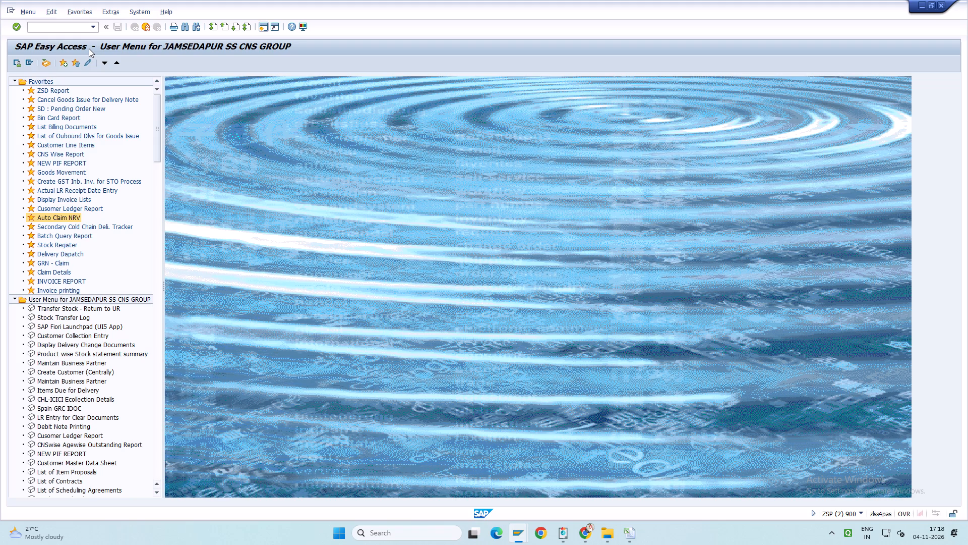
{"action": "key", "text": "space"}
{"action": "key", "text": "Down"}
{"action": "key", "text": "Return"}
{"action": "key", "text": "Tab"}
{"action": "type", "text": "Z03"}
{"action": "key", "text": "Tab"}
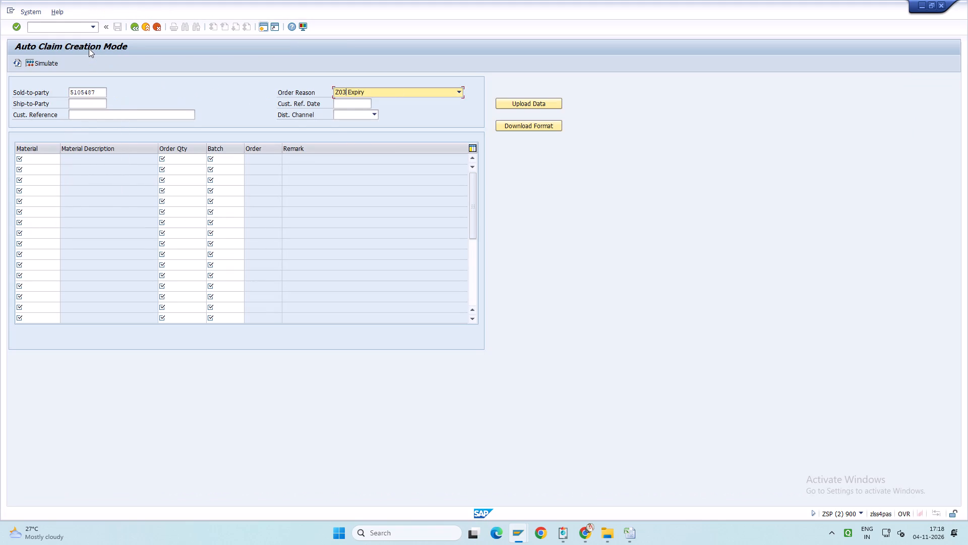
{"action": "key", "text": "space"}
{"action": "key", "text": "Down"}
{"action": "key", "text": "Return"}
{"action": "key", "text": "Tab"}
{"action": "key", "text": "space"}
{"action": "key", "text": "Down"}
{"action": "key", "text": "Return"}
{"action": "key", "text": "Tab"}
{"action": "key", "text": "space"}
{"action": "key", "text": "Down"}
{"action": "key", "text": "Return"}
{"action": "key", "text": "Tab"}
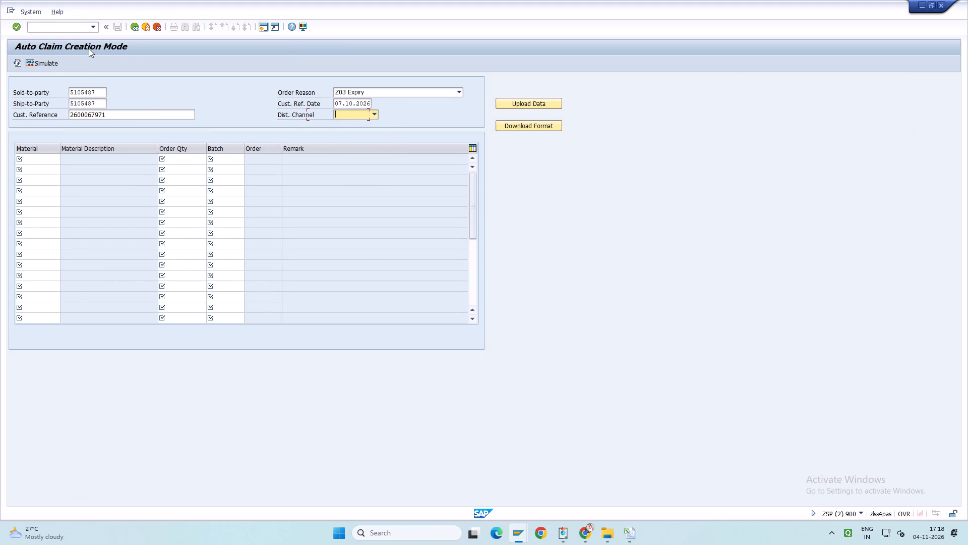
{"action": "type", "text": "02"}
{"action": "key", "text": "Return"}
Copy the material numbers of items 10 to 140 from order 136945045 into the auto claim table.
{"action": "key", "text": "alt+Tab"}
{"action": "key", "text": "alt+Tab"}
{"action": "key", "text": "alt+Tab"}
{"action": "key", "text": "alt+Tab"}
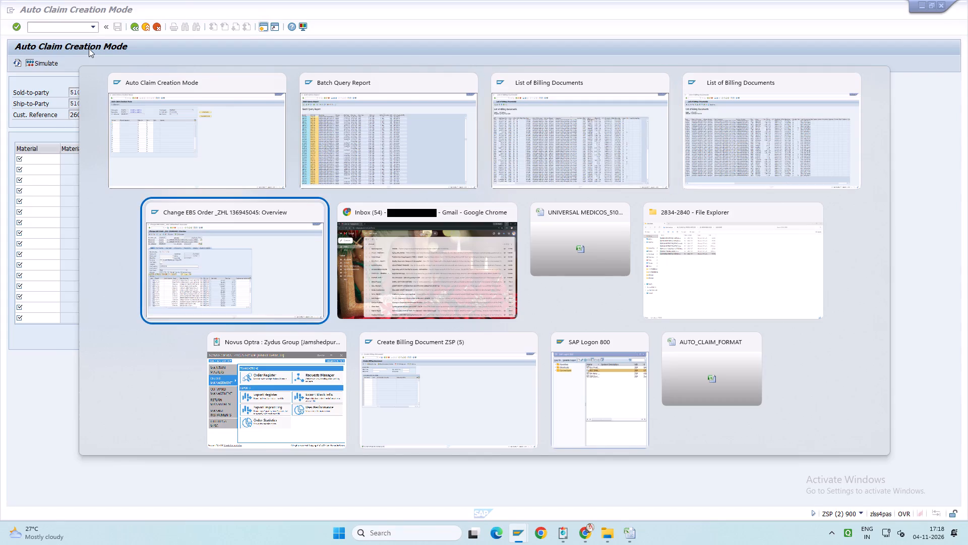
{"action": "left_click_drag", "start_coordinate": [566, 366], "coordinate": [566, 314]}
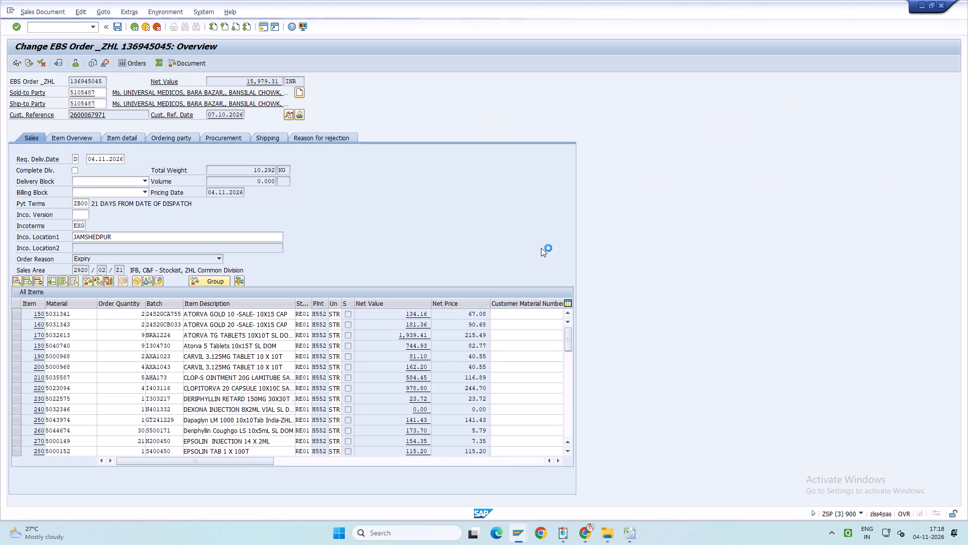
{"action": "key", "text": "ctrl+y"}
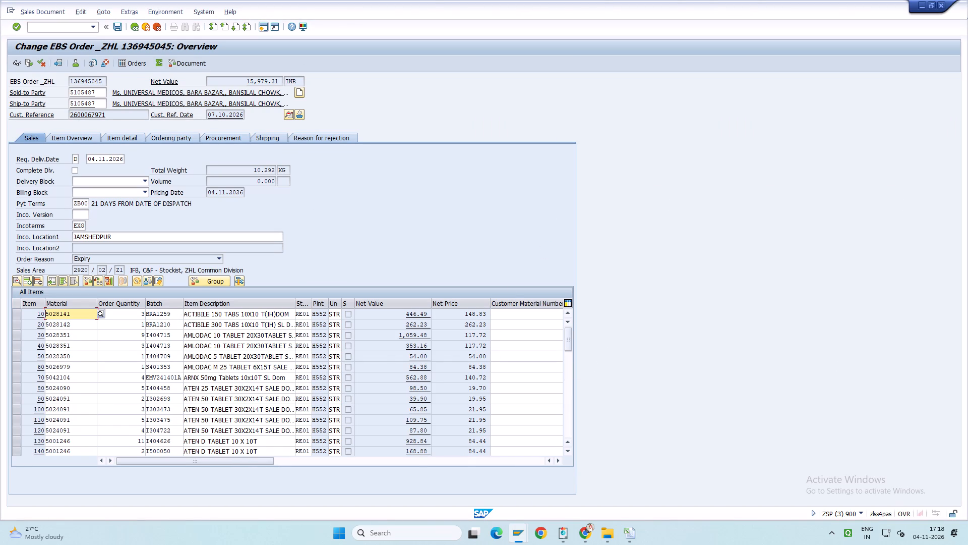
{"action": "left_click_drag", "start_coordinate": [71, 313], "coordinate": [83, 447]}
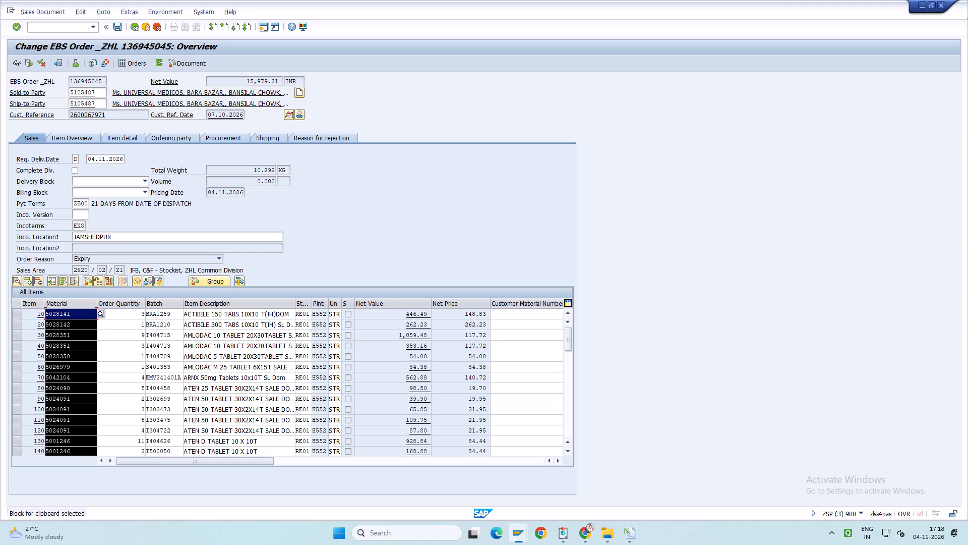
{"action": "key", "text": "ctrl+c"}
{"action": "key", "text": "alt+Tab"}
{"action": "key", "text": "ctrl+v"}
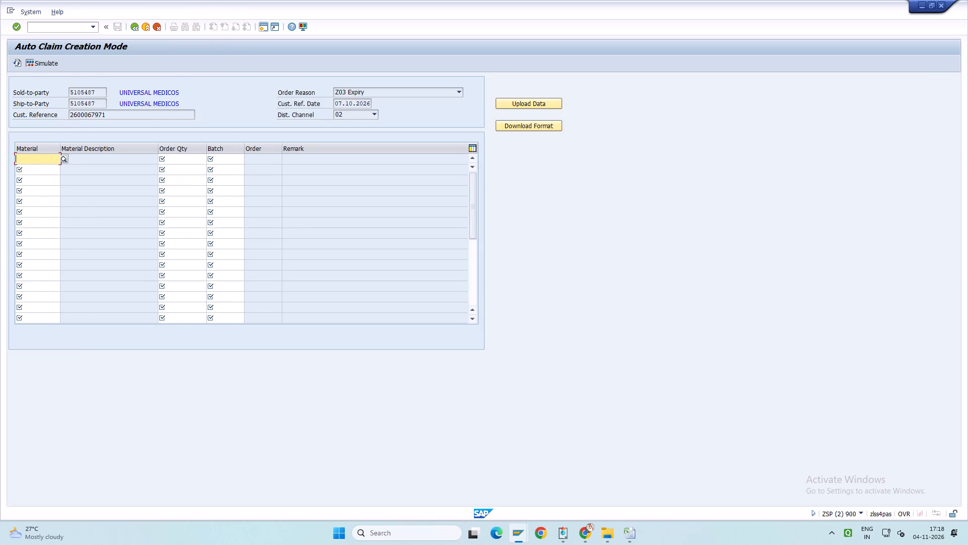
{"action": "key", "text": "alt+Tab"}
{"action": "key", "text": "ctrl+y"}
{"action": "left_click_drag", "start_coordinate": [138, 312], "coordinate": [150, 334]}
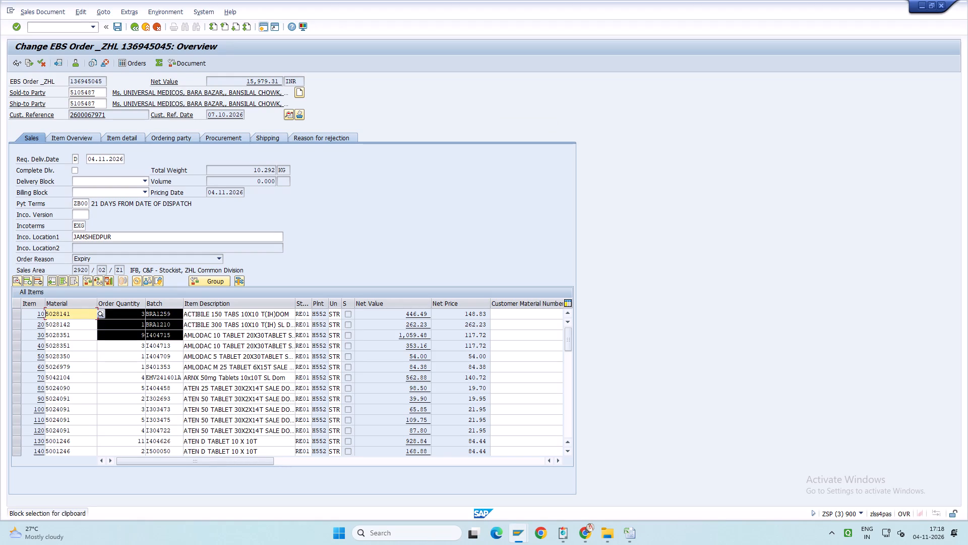
{"action": "left_click_drag", "start_coordinate": [150, 334], "coordinate": [158, 448]}
{"action": "key", "text": "ctrl+c"}
{"action": "key", "text": "alt+Tab"}
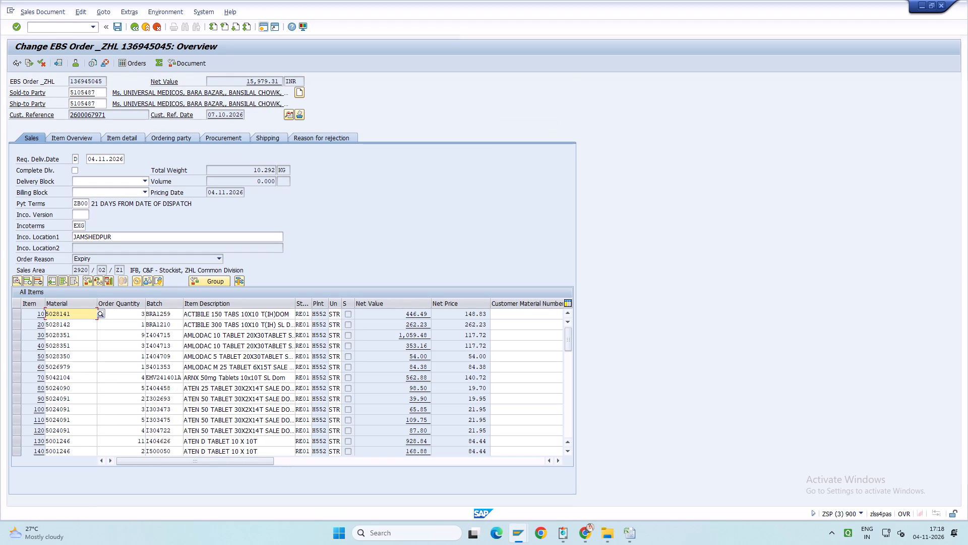
{"action": "left_click", "coordinate": [176, 158]}
{"action": "key", "text": "ctrl+v"}
{"action": "key", "text": "Page_Down"}
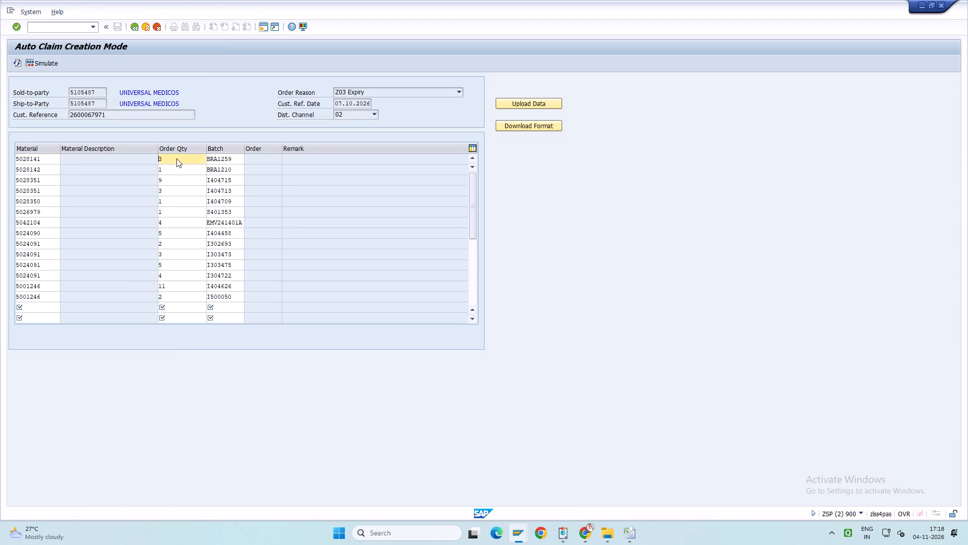
{"action": "left_click", "coordinate": [473, 157]}
{"action": "key", "text": "alt+Tab"}
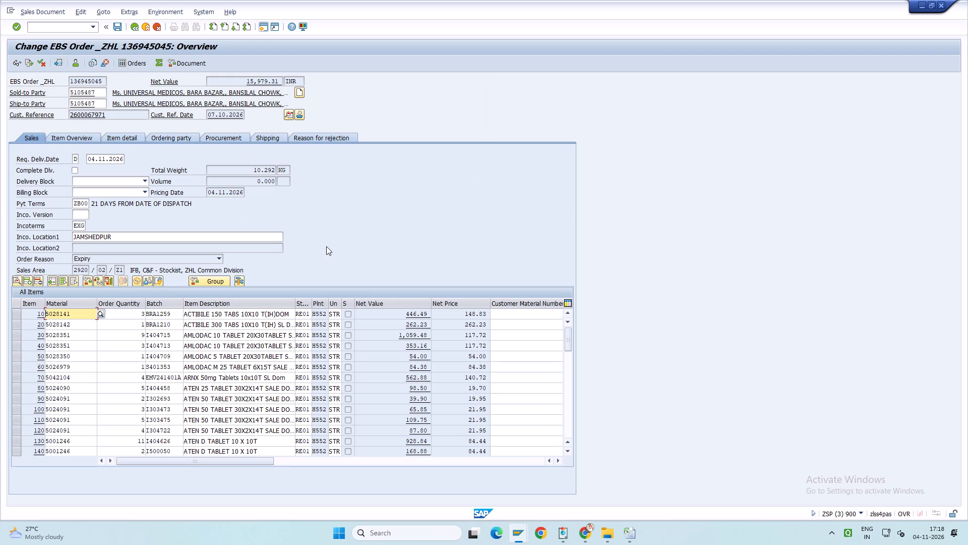
{"action": "key", "text": "Page_Down"}
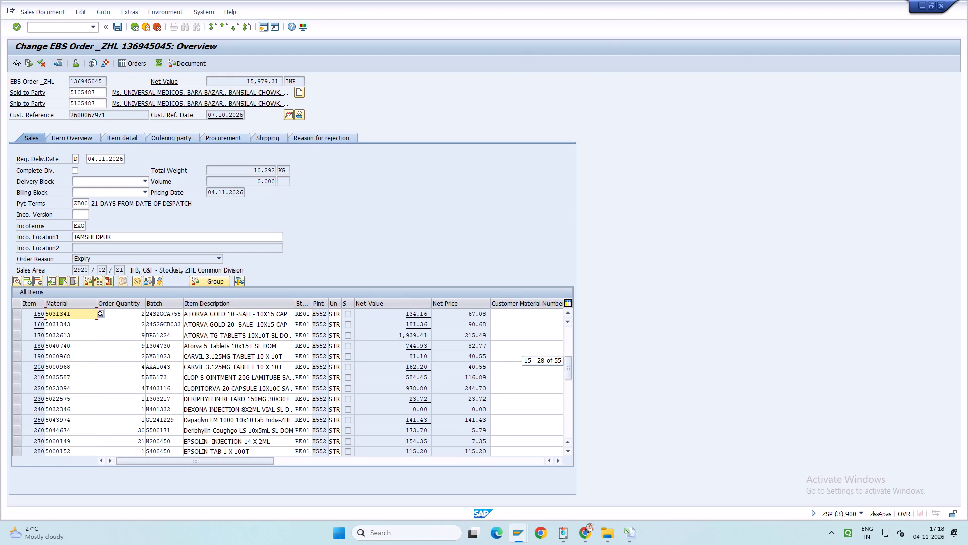
{"action": "key", "text": "ctrl+y"}
{"action": "left_click_drag", "start_coordinate": [70, 313], "coordinate": [85, 447]}
{"action": "key", "text": "ctrl+c"}
{"action": "key", "text": "alt+Tab"}
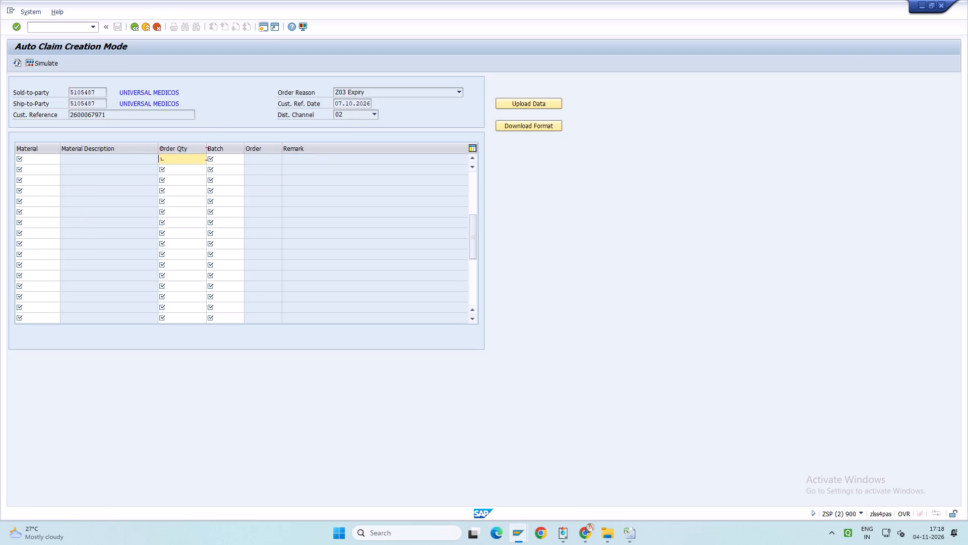
{"action": "left_click", "coordinate": [48, 163]}
{"action": "key", "text": "ctrl+v"}
{"action": "key", "text": "alt+Tab"}
{"action": "key", "text": "ctrl+y"}
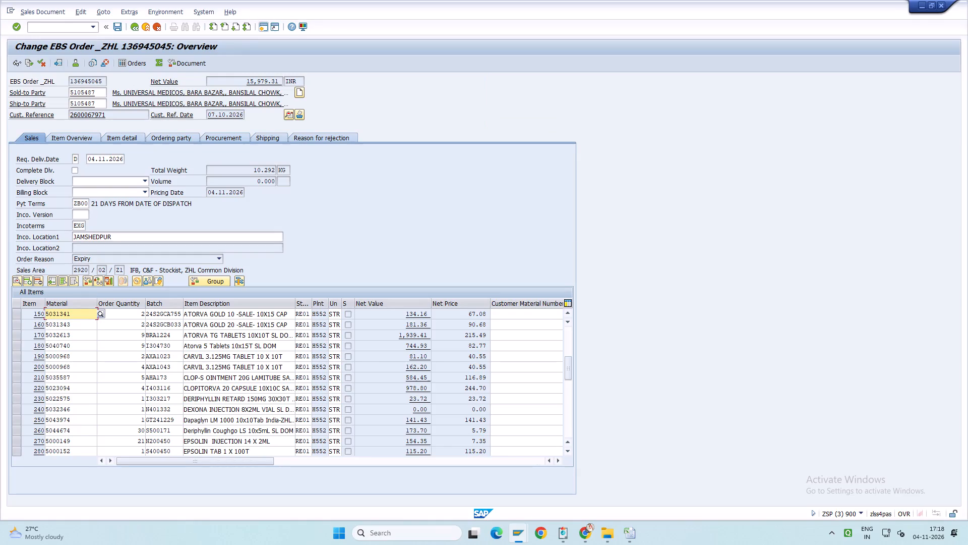
{"action": "left_click_drag", "start_coordinate": [139, 312], "coordinate": [156, 449]}
{"action": "key", "text": "ctrl+c"}
{"action": "key", "text": "alt+Tab"}
{"action": "left_click", "coordinate": [180, 158]}
{"action": "key", "text": "ctrl+v"}
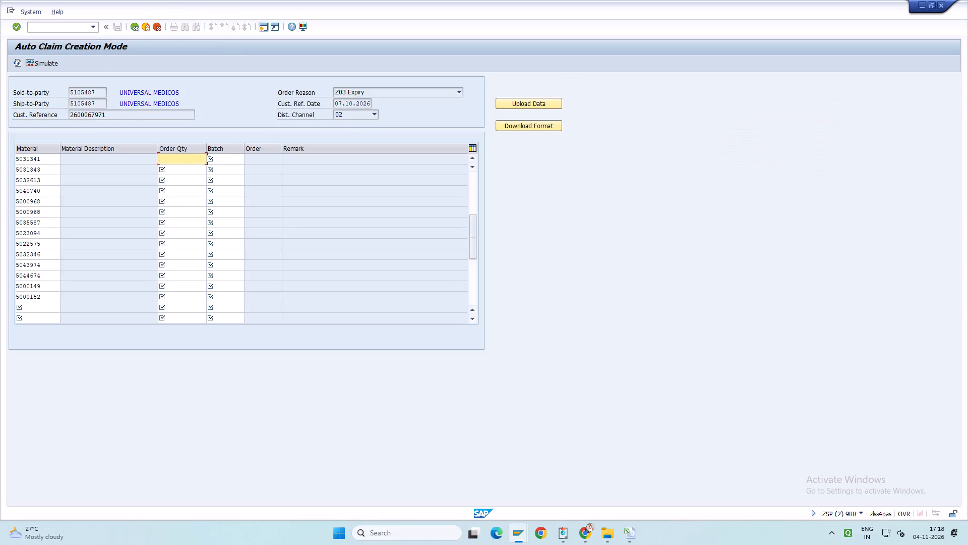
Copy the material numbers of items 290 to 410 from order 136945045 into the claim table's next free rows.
{"action": "key", "text": "Page_Down"}
{"action": "left_click", "coordinate": [474, 156]}
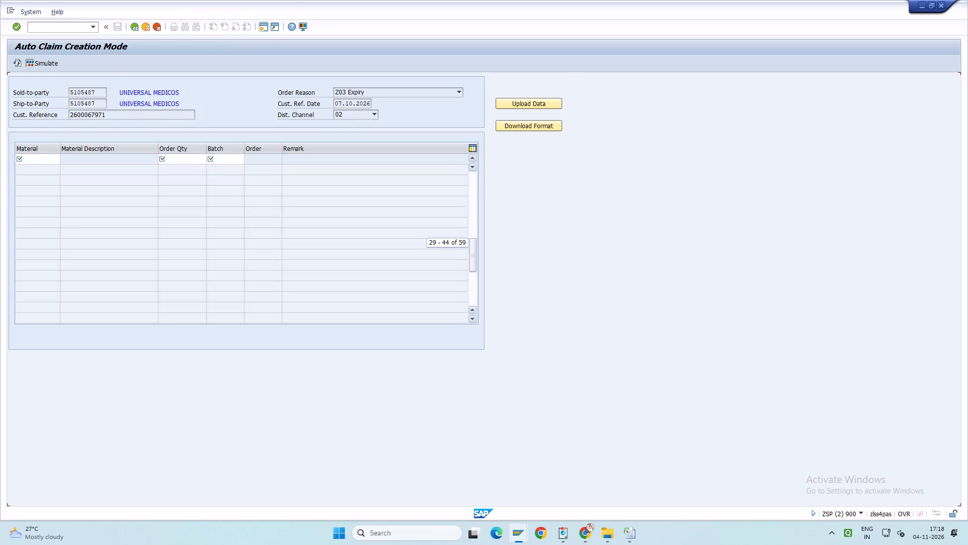
{"action": "key", "text": "alt+Tab"}
{"action": "left_click", "coordinate": [348, 176]}
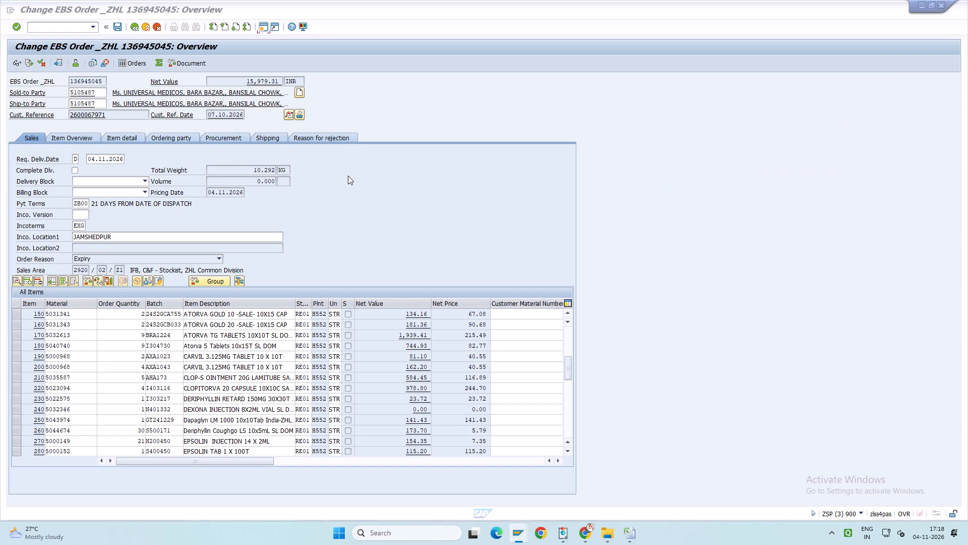
{"action": "key", "text": "Page_Down"}
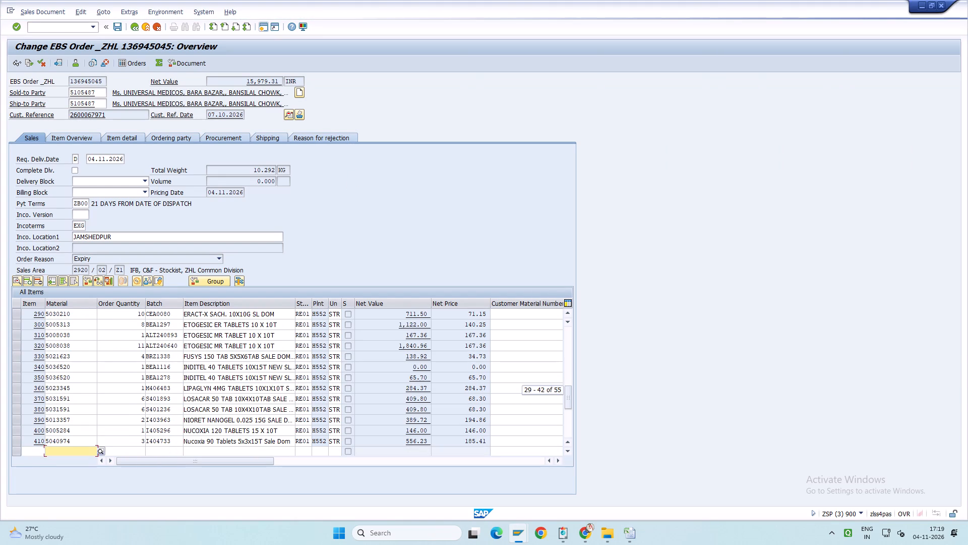
{"action": "key", "text": "ctrl+y"}
{"action": "left_click_drag", "start_coordinate": [75, 313], "coordinate": [94, 437]}
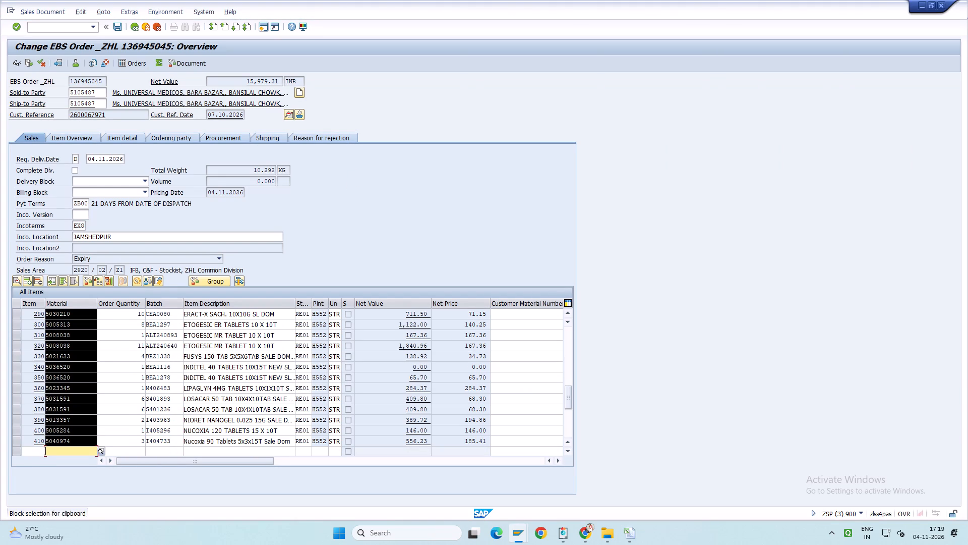
{"action": "left_click_drag", "start_coordinate": [94, 437], "coordinate": [94, 440]}
{"action": "key", "text": "ctrl+c"}
{"action": "key", "text": "alt+Tab"}
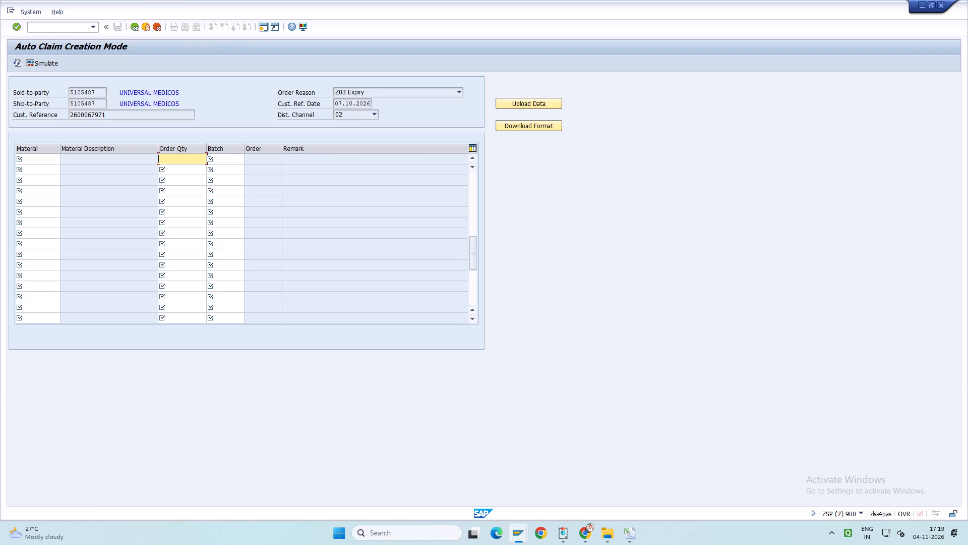
{"action": "left_click", "coordinate": [41, 158]}
{"action": "key", "text": "ctrl+v"}
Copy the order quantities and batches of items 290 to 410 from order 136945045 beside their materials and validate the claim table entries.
{"action": "key", "text": "alt+Tab"}
{"action": "key", "text": "ctrl+y"}
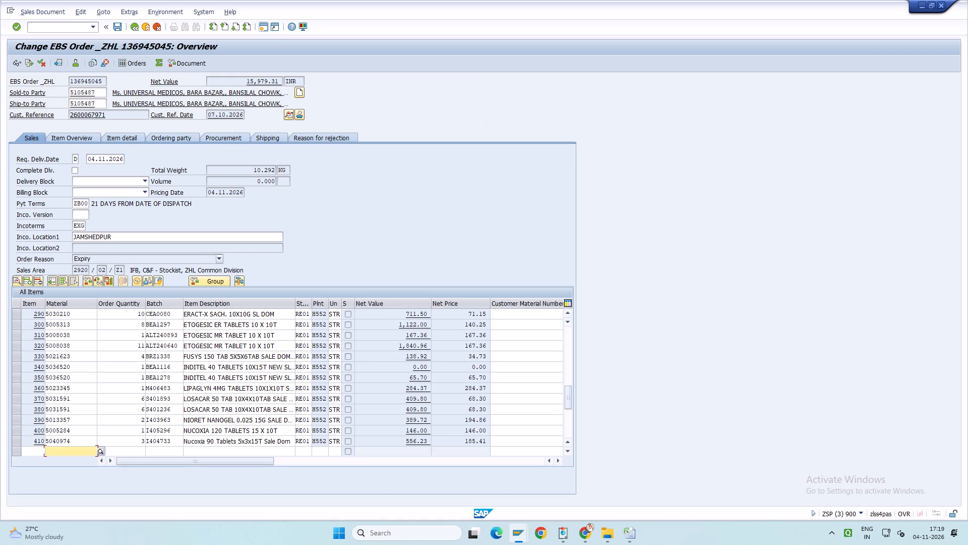
{"action": "left_click_drag", "start_coordinate": [136, 313], "coordinate": [162, 438]}
{"action": "key", "text": "ctrl+c"}
{"action": "key", "text": "alt+Tab"}
{"action": "left_click", "coordinate": [175, 165]}
{"action": "left_click", "coordinate": [177, 157]}
{"action": "key", "text": "ctrl+v"}
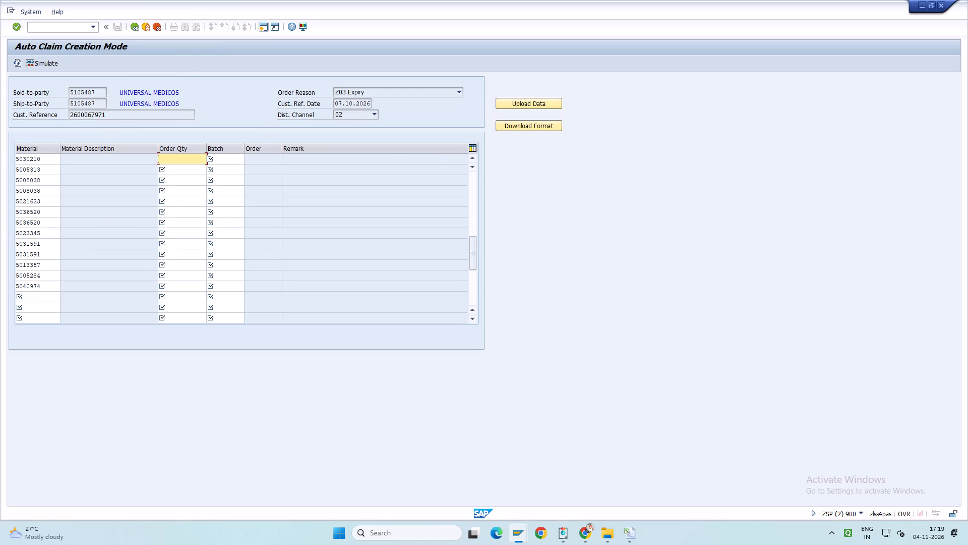
{"action": "key", "text": "Return"}
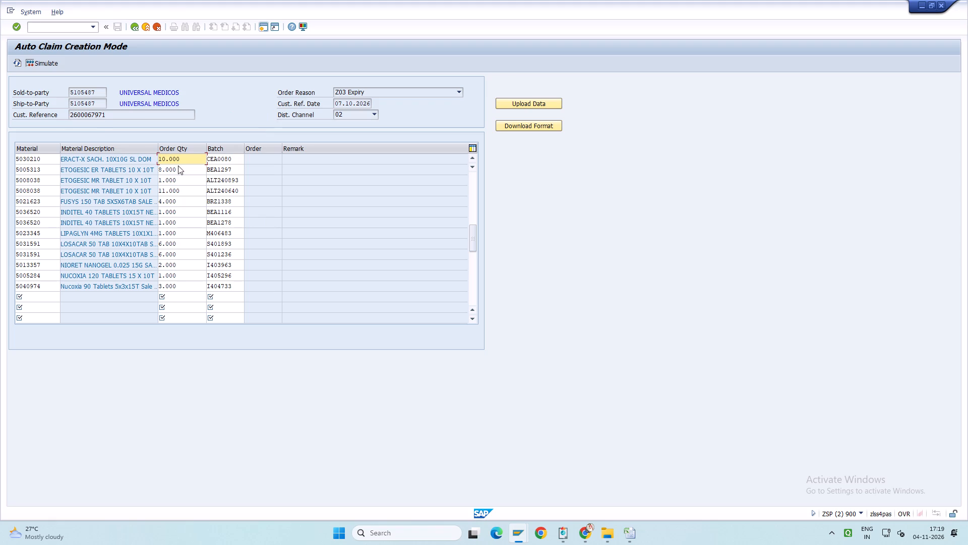
Select the material, description, quantity and batch cells of the 5036520 claim row with batch BEA1116.
{"action": "left_click", "coordinate": [48, 222]}
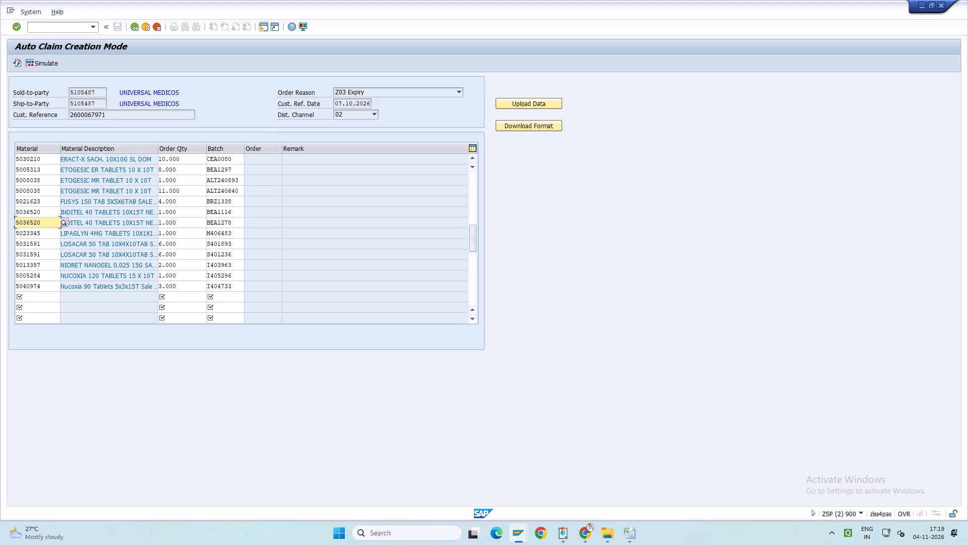
{"action": "left_click", "coordinate": [48, 213]}
{"action": "key", "text": "ctrl+y"}
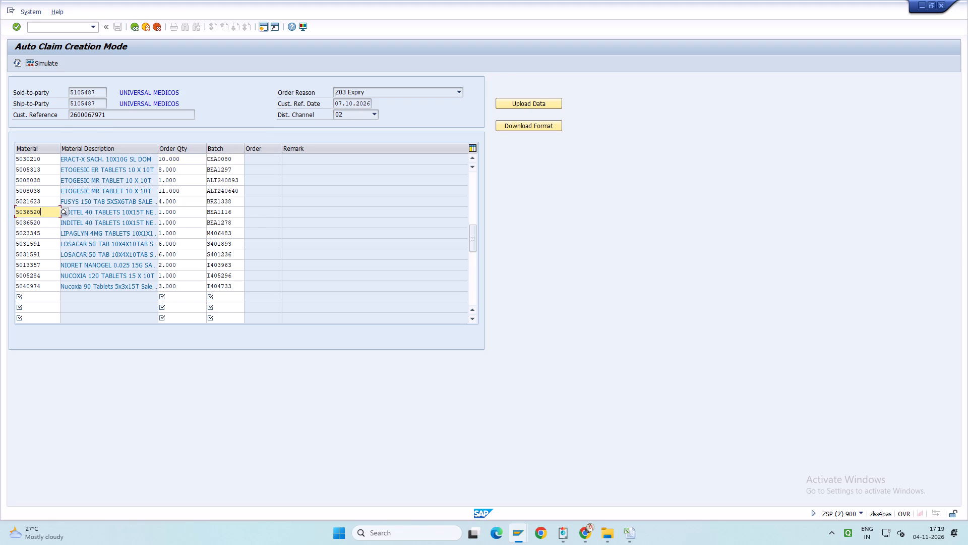
{"action": "left_click_drag", "start_coordinate": [34, 209], "coordinate": [212, 214]}
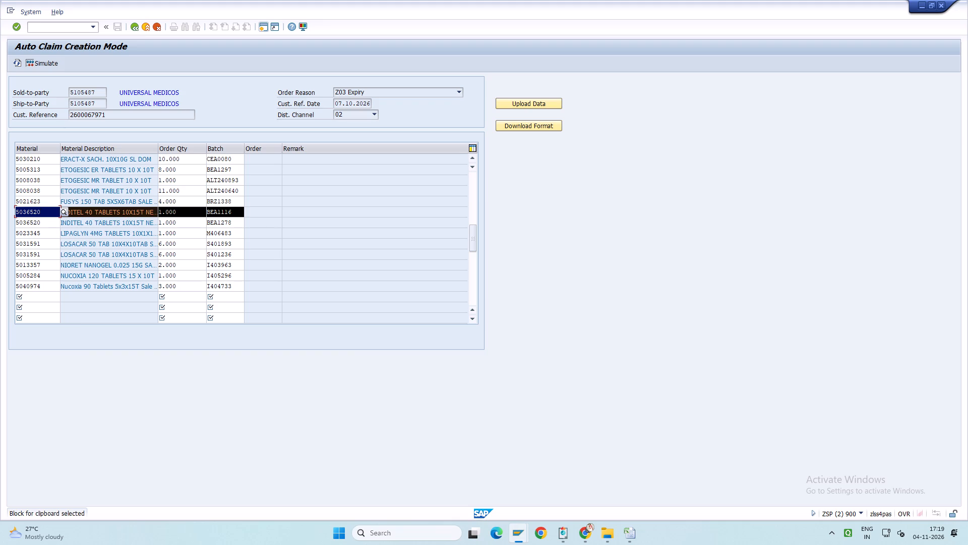
Clear the material, quantity and batch entries from the selected 5036520 claim row with batch BEA1116.
{"action": "key", "text": "Delete"}
Simulate the auto claim for Universal Medicos, choosing the top-level Desktop folder as the file path.
{"action": "left_click", "coordinate": [47, 62]}
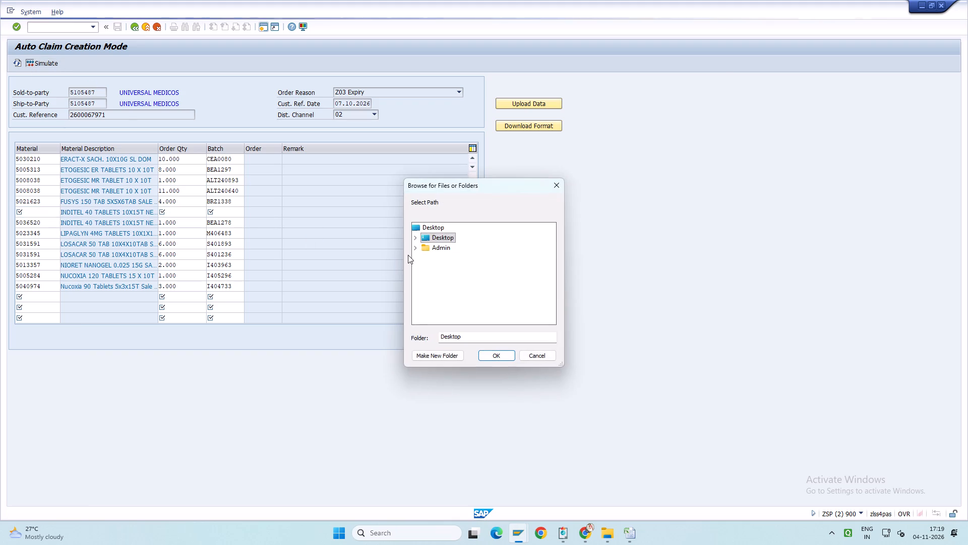
{"action": "left_click", "coordinate": [435, 227]}
{"action": "left_click", "coordinate": [498, 353]}
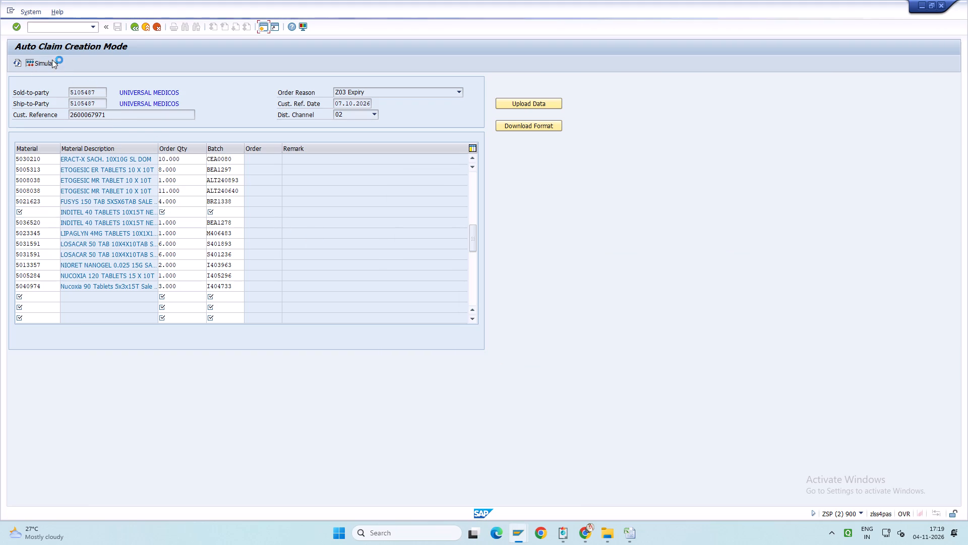
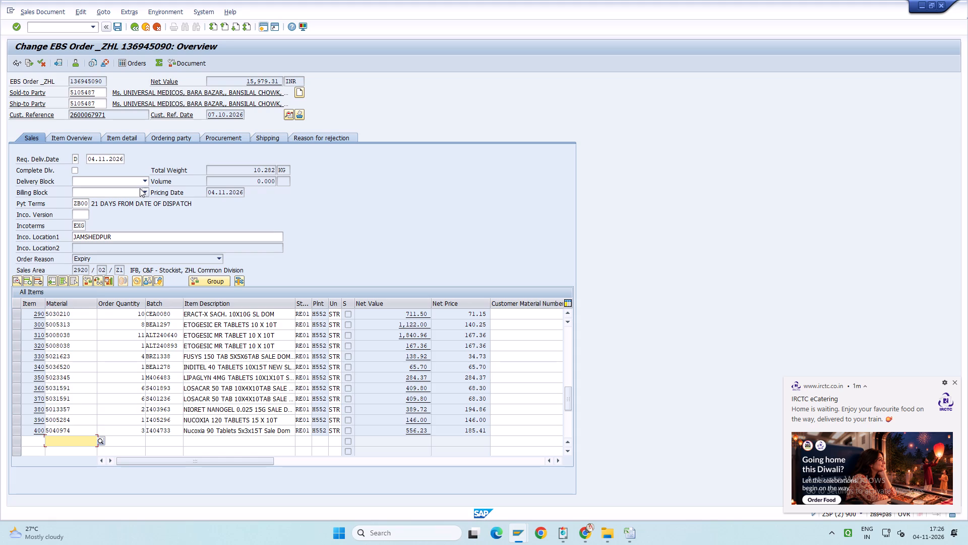
{"action": "key", "text": "Page_Up"}
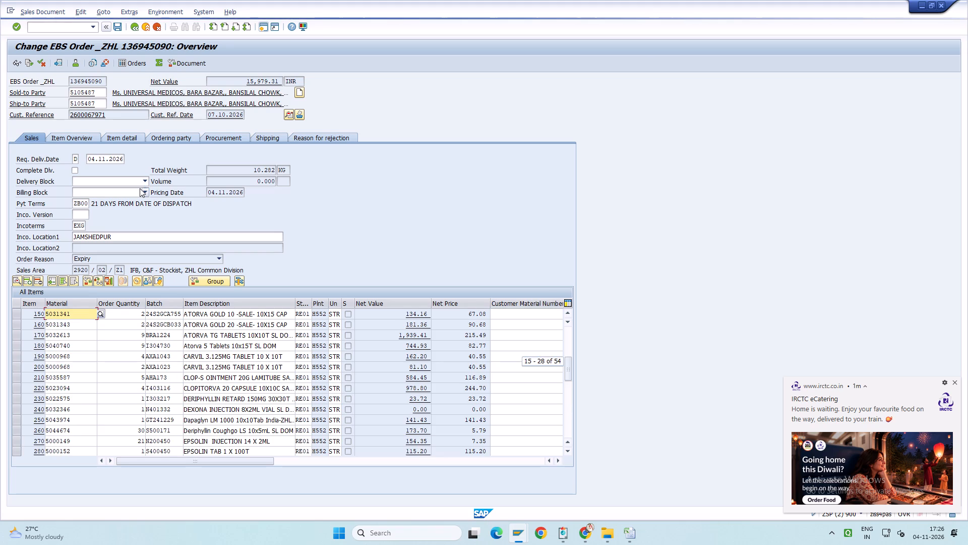
{"action": "key", "text": "Page_Up"}
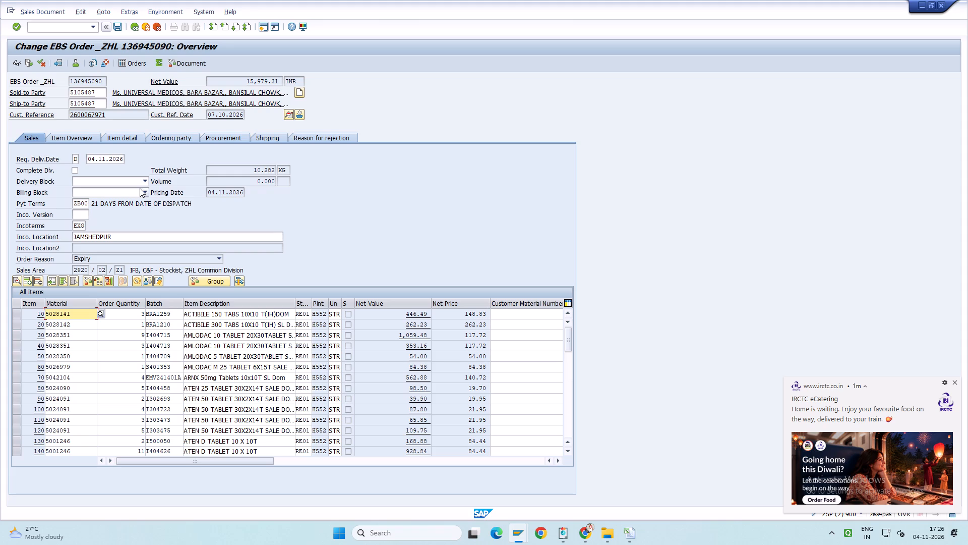
{"action": "left_click", "coordinate": [77, 30]}
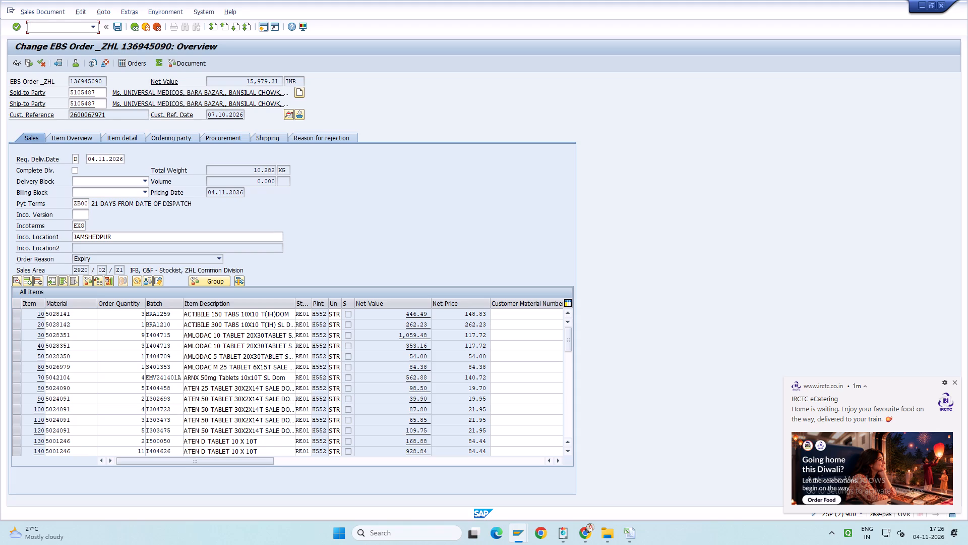
{"action": "key", "text": "n"}
{"action": "key", "text": "Insert"}
{"action": "type", "text": "/N"}
{"action": "key", "text": "Return"}
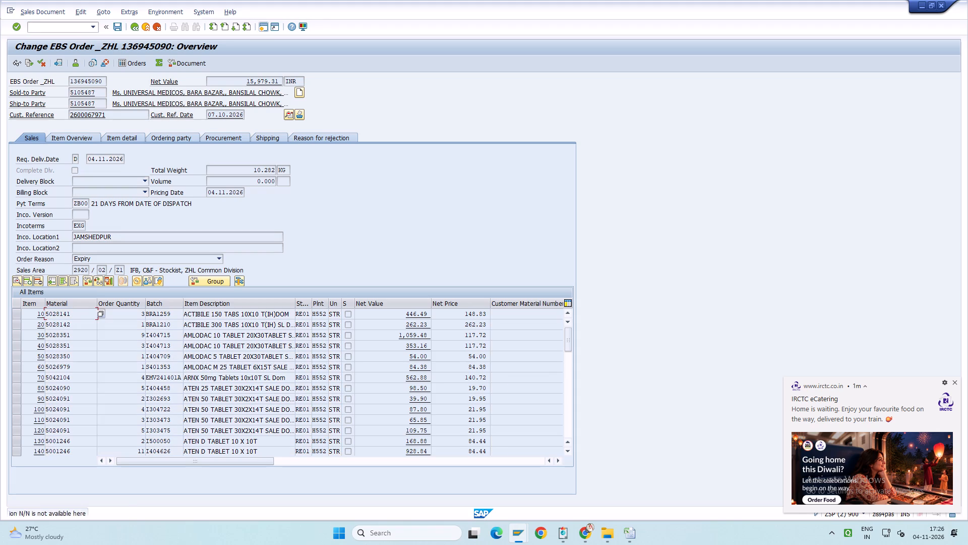
{"action": "left_click", "coordinate": [77, 30]}
{"action": "type", "text": "/N"}
{"action": "key", "text": "Return"}
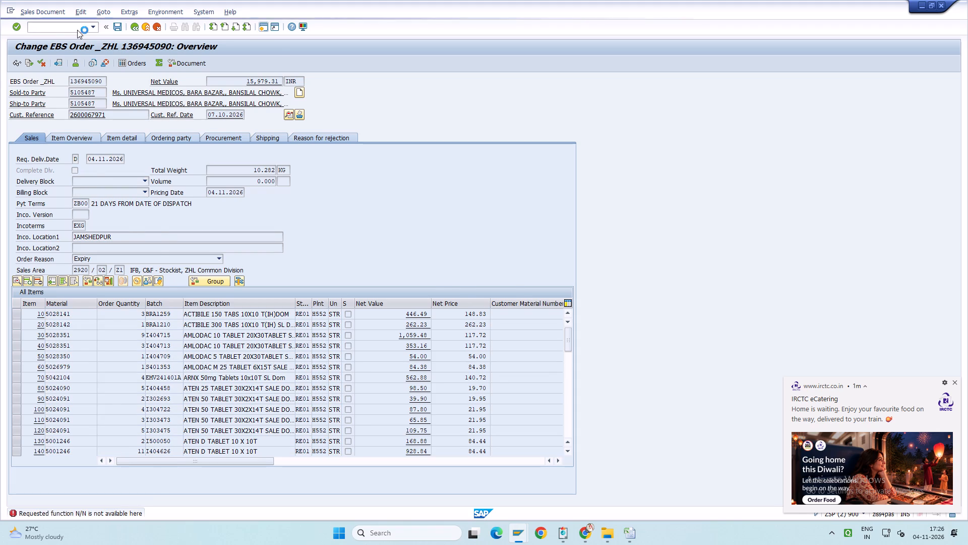
{"action": "double_click", "coordinate": [73, 220]}
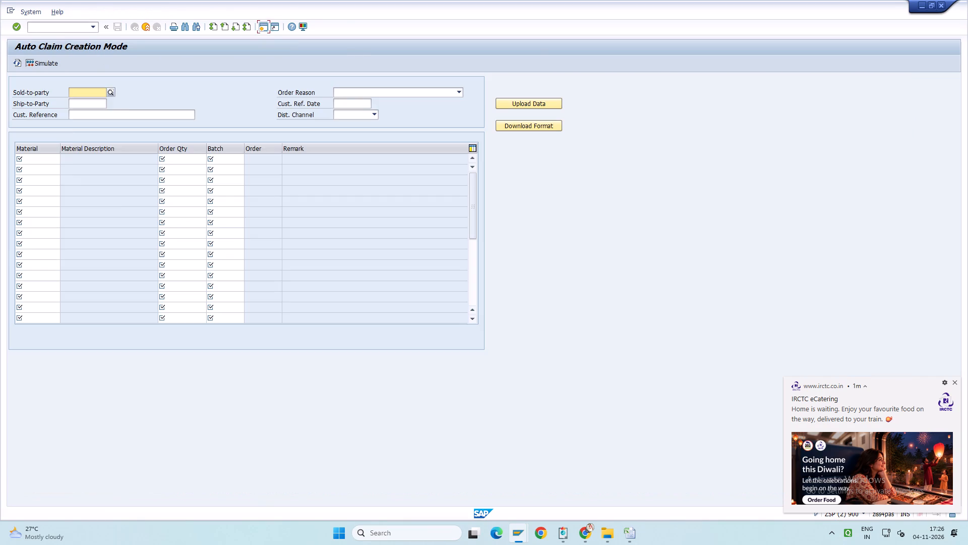
{"action": "key", "text": "space"}
{"action": "key", "text": "Down"}
{"action": "key", "text": "Return"}
{"action": "key", "text": "Tab"}
{"action": "type", "text": "Z03"}
{"action": "key", "text": "Tab"}
{"action": "key", "text": "space"}
{"action": "key", "text": "Down"}
{"action": "key", "text": "Return"}
{"action": "key", "text": "Tab"}
{"action": "key", "text": "space"}
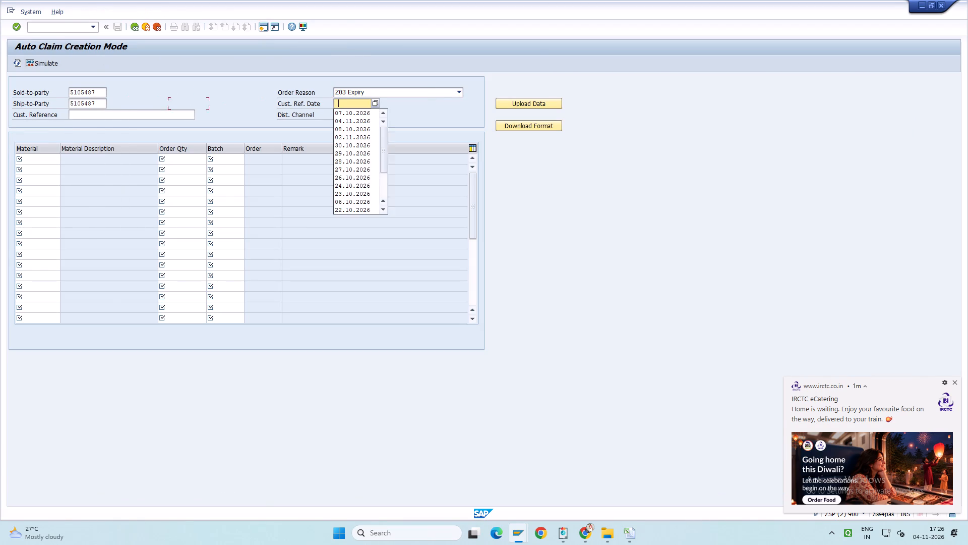
{"action": "key", "text": "Down"}
{"action": "key", "text": "Return"}
{"action": "key", "text": "Tab"}
{"action": "key", "text": "space"}
{"action": "key", "text": "Down"}
{"action": "key", "text": "Return"}
{"action": "key", "text": "Tab"}
{"action": "type", "text": "02"}
{"action": "key", "text": "Return"}
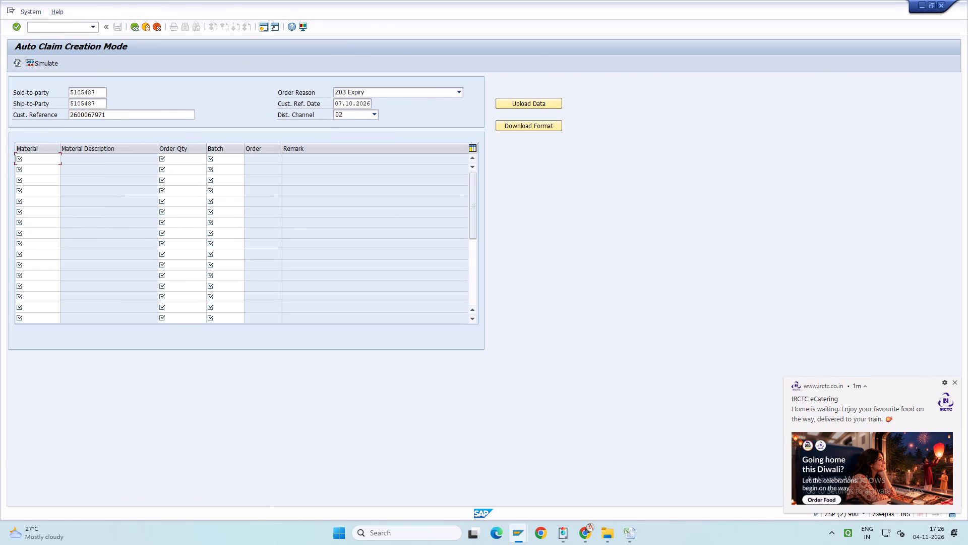
Copy the Neurotrat SR row (5044589, quantity 6, batch PLVMBA02) from the Universal Medicos workbook into the first claim row.
{"action": "left_click", "coordinate": [624, 538]}
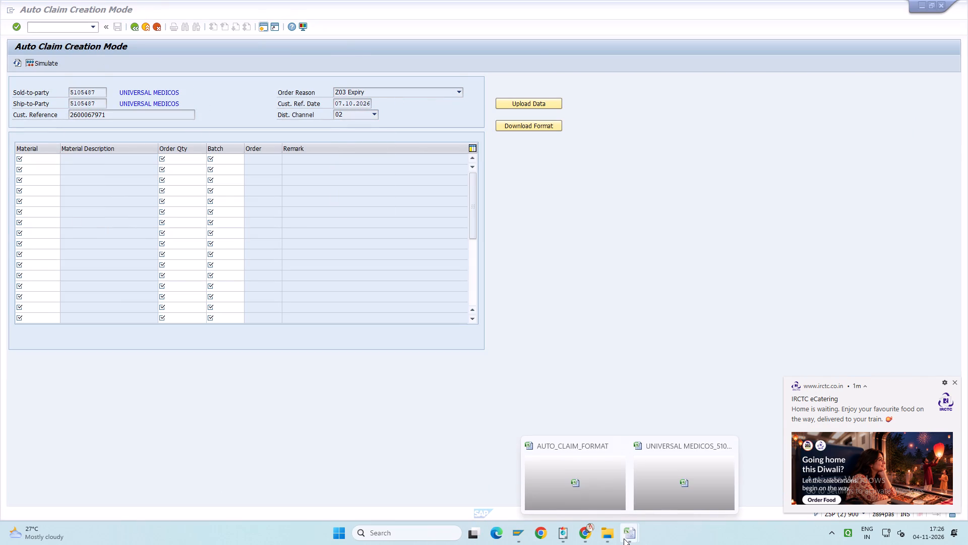
{"action": "left_click", "coordinate": [663, 498]}
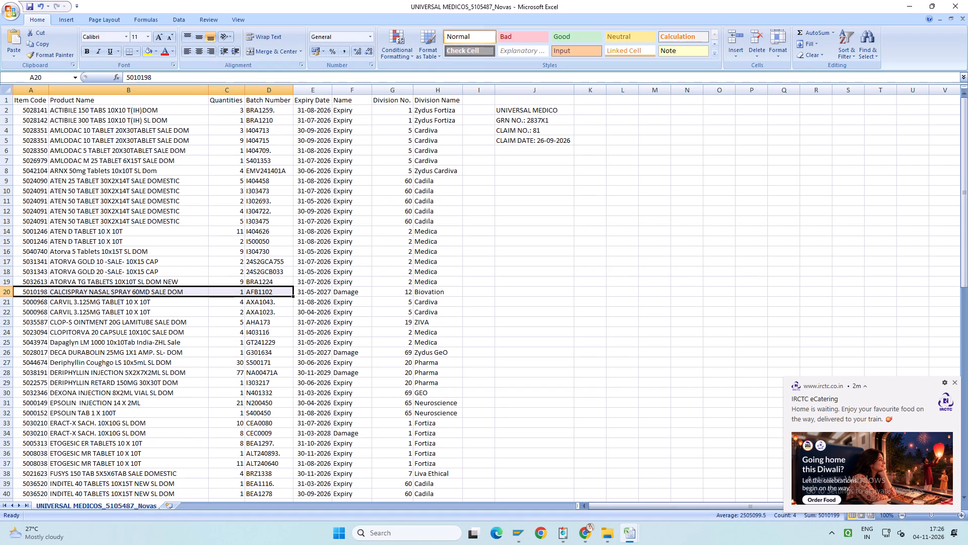
{"action": "scroll", "coordinate": [283, 438], "scroll_direction": "down", "scroll_amount": 3}
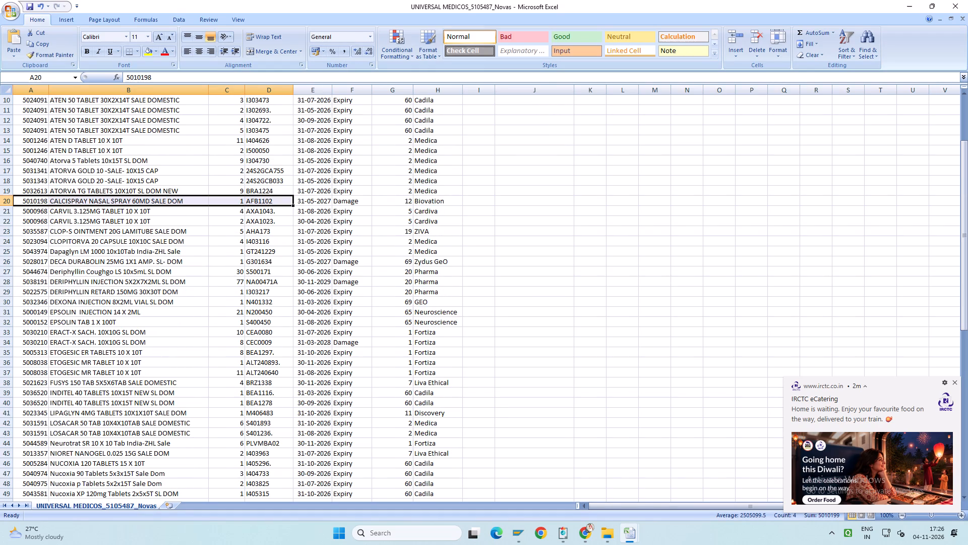
{"action": "left_click_drag", "start_coordinate": [32, 444], "coordinate": [259, 447]}
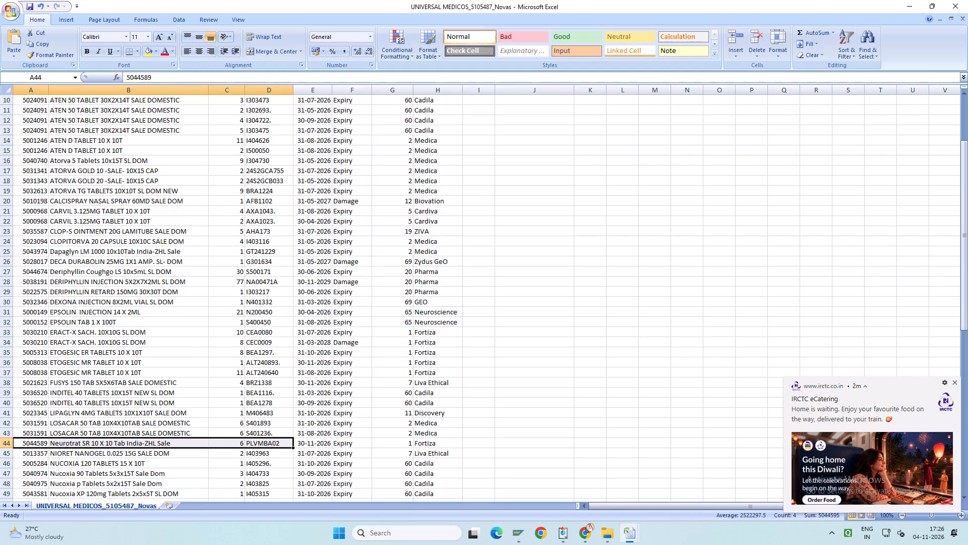
{"action": "key", "text": "ctrl+c"}
{"action": "key", "text": "alt+Tab"}
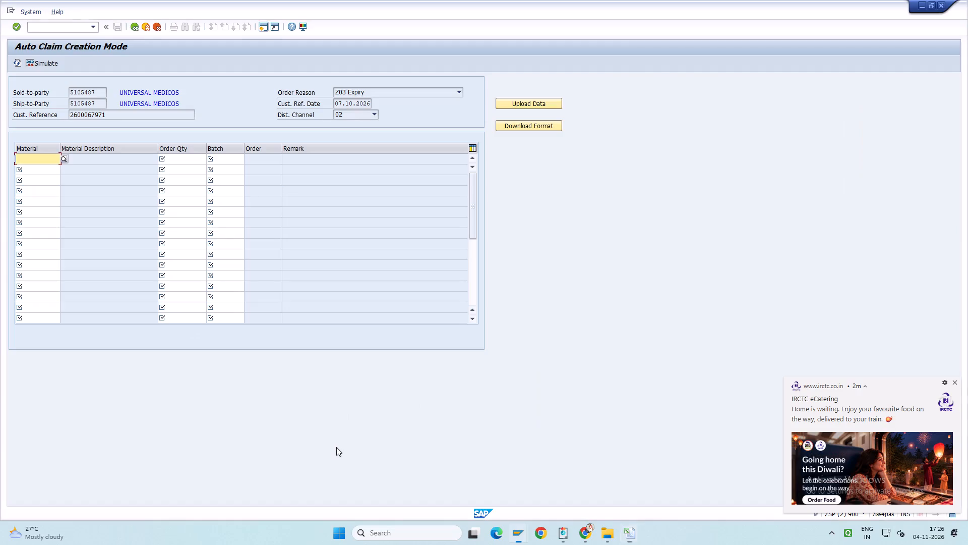
{"action": "key", "text": "ctrl+v"}
{"action": "key", "text": "ctrl+Return"}
Simulate the Neurotrat SR claim and create its claim order.
{"action": "left_click", "coordinate": [50, 65]}
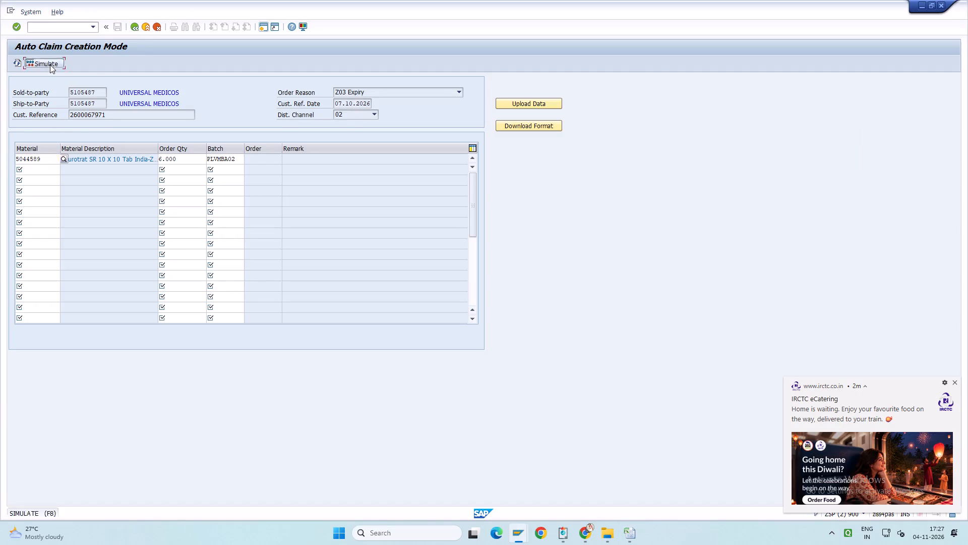
{"action": "left_click", "coordinate": [50, 65]}
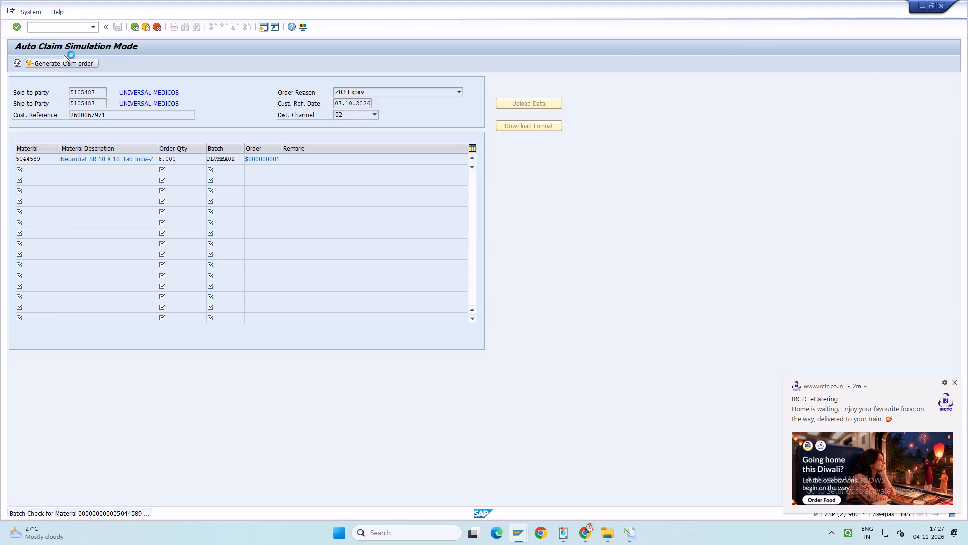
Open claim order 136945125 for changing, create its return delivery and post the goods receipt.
{"action": "left_click", "coordinate": [92, 26]}
{"action": "left_click", "coordinate": [91, 49]}
{"action": "key", "text": "Return"}
{"action": "key", "text": "Return"}
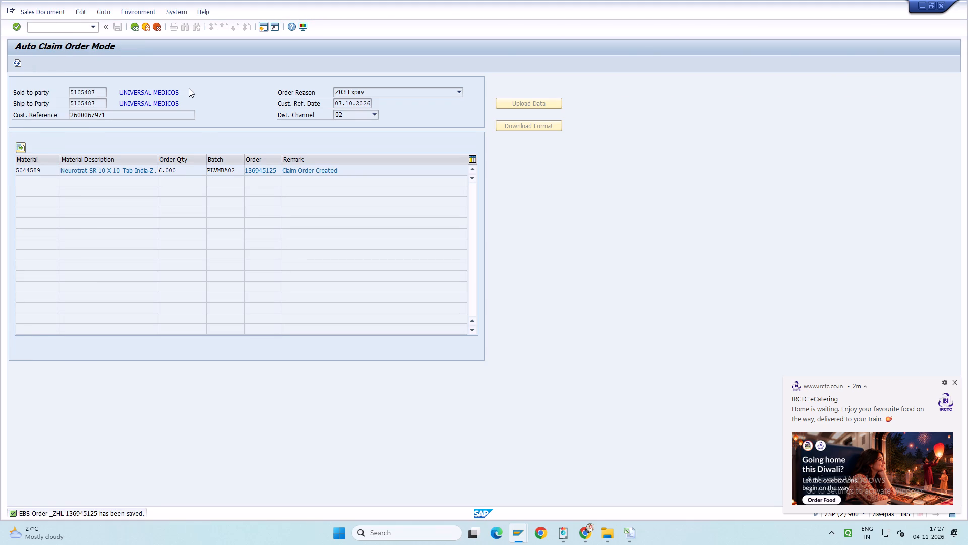
{"action": "key", "text": "Return"}
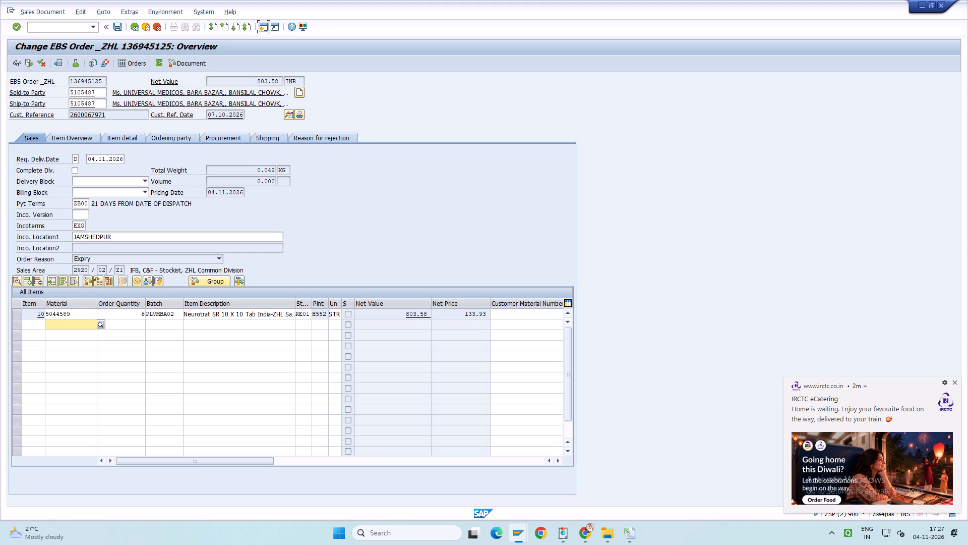
{"action": "left_click", "coordinate": [129, 103]}
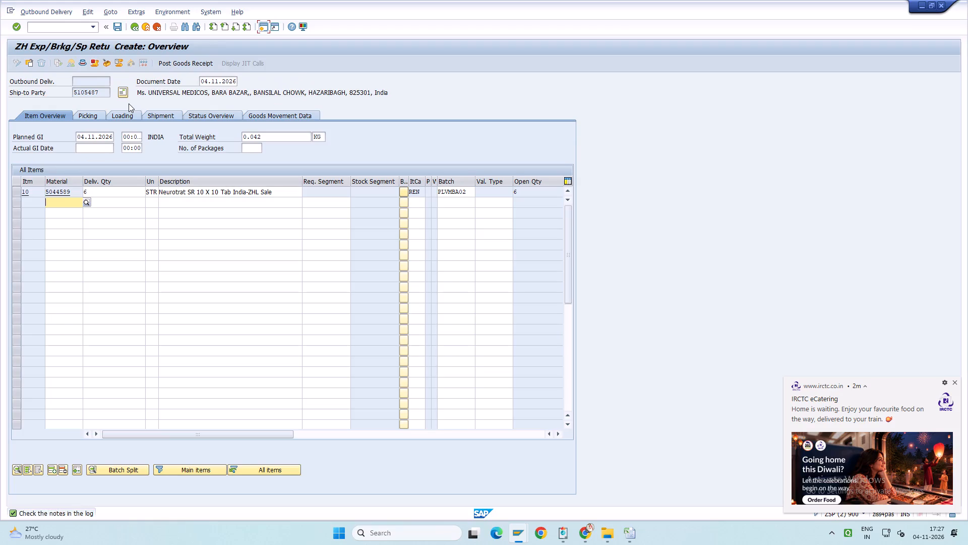
{"action": "left_click", "coordinate": [192, 68]}
{"action": "left_click", "coordinate": [194, 63]}
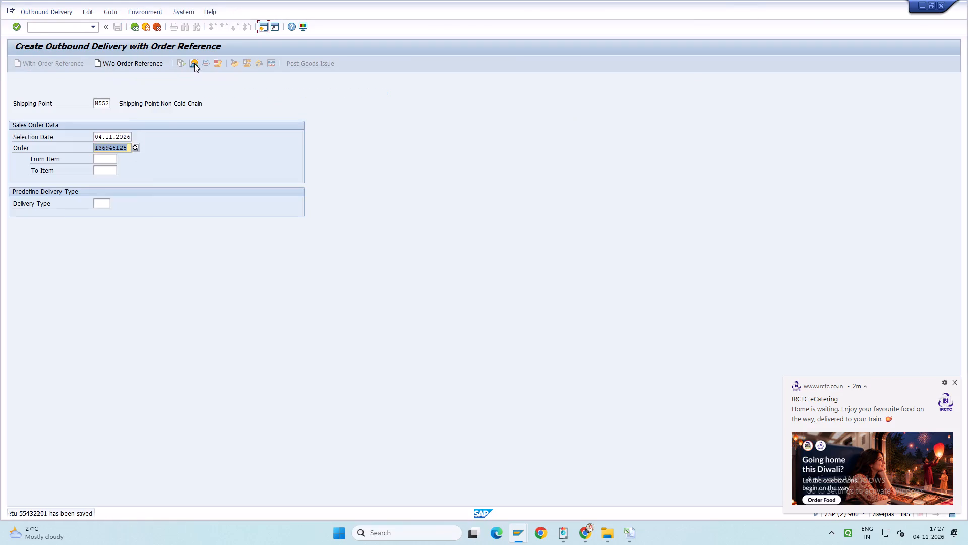
Switch to the other session and use VF01 to create and save the billing document for delivery 55432201.
{"action": "key", "text": "alt+Tab"}
{"action": "left_click", "coordinate": [94, 25]}
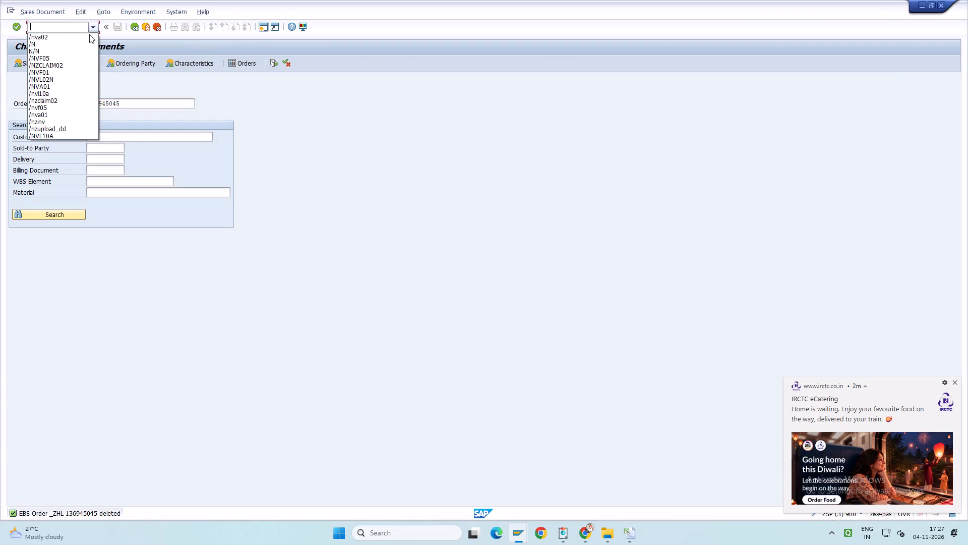
{"action": "left_click", "coordinate": [88, 68]}
{"action": "left_click", "coordinate": [94, 24]}
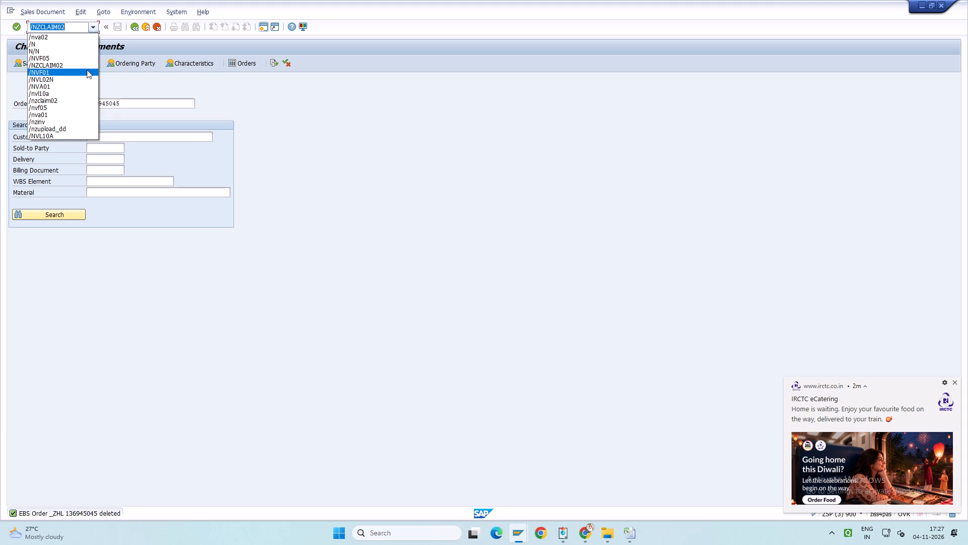
{"action": "left_click", "coordinate": [87, 70]}
{"action": "key", "text": "Return"}
{"action": "key", "text": "Return"}
{"action": "key", "text": "Return"}
{"action": "left_click", "coordinate": [117, 27]}
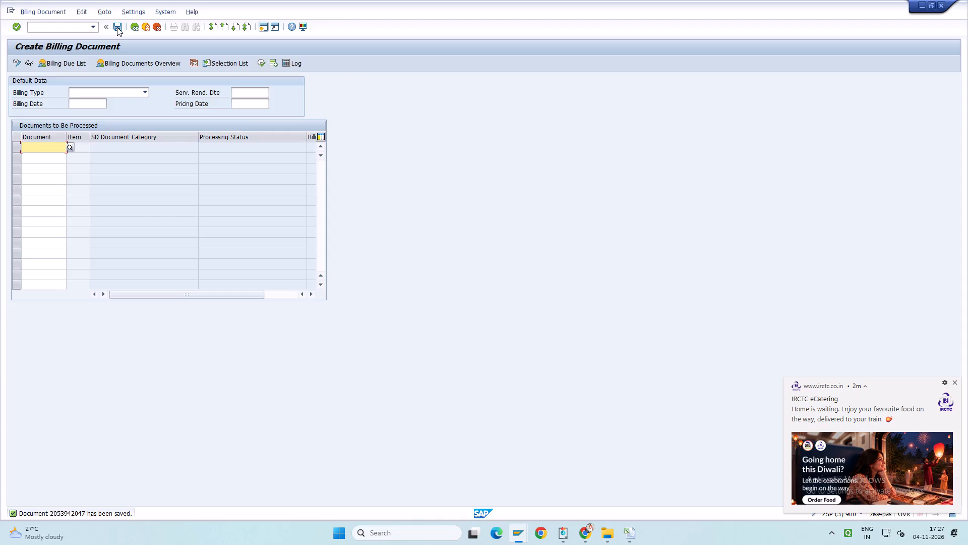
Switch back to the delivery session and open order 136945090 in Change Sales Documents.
{"action": "key", "text": "alt+Tab"}
{"action": "key", "text": "Return"}
{"action": "left_click", "coordinate": [94, 29]}
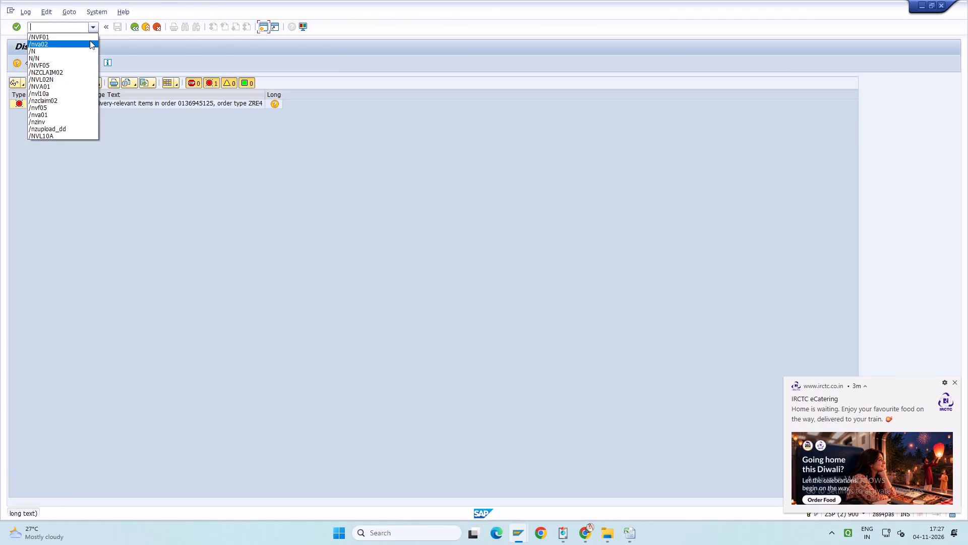
{"action": "left_click", "coordinate": [90, 40]}
{"action": "key", "text": "Return"}
{"action": "left_click", "coordinate": [128, 105]}
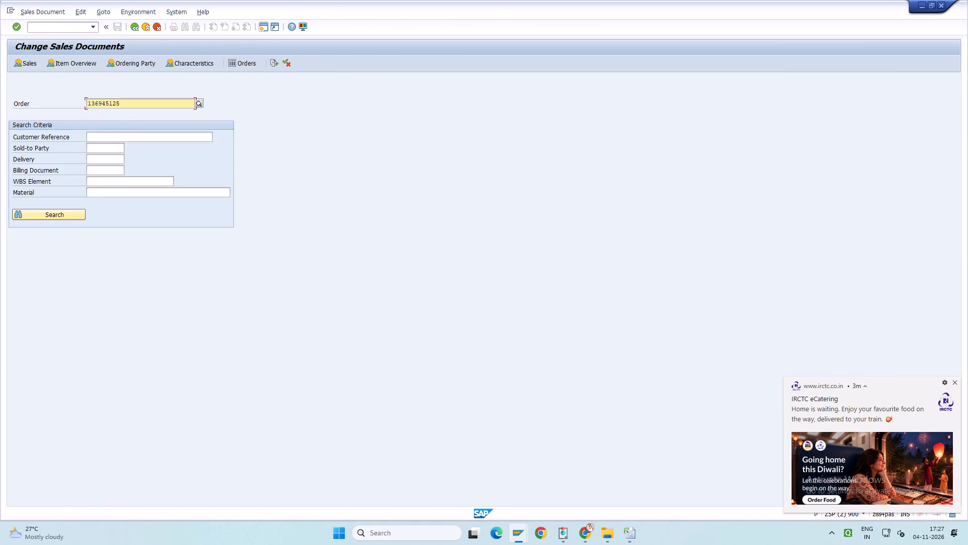
{"action": "key", "text": "BackSpace"}
{"action": "key", "text": "BackSpace"}
{"action": "key", "text": "BackSpace"}
{"action": "type", "text": "0900"}
{"action": "key", "text": "BackSpace"}
{"action": "key", "text": "Return"}
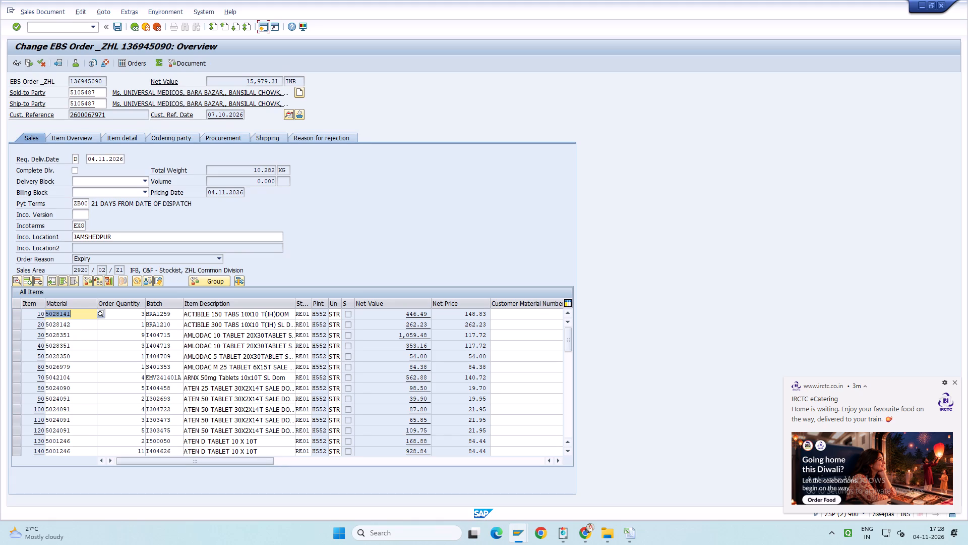
Check the items of order 136945090, create its return delivery and post the goods receipt.
{"action": "key", "text": "Page_Down"}
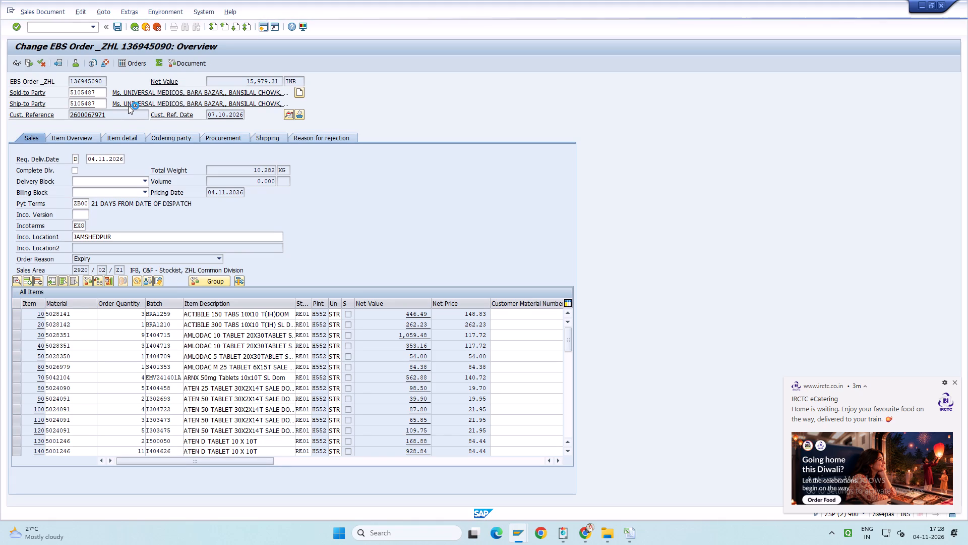
{"action": "key", "text": "Page_Down"}
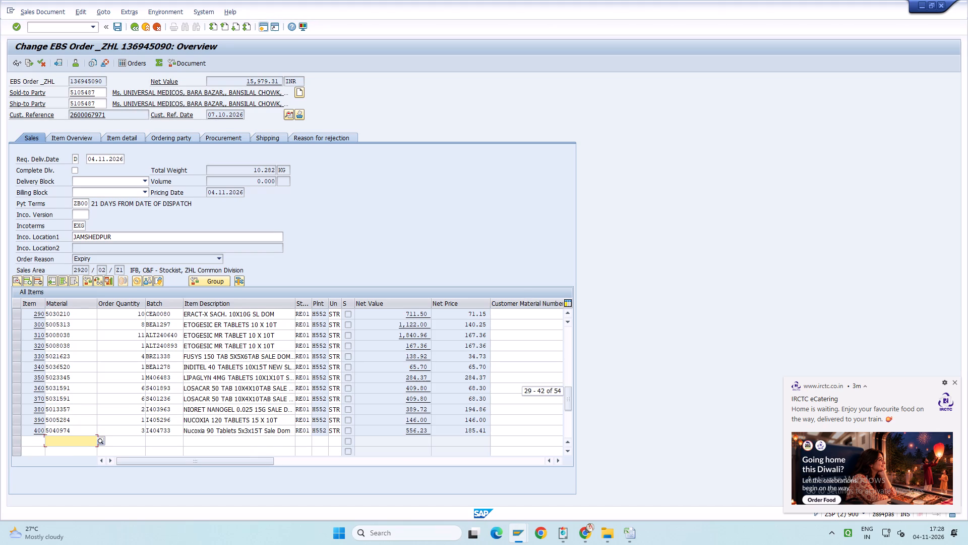
{"action": "left_click", "coordinate": [128, 105]}
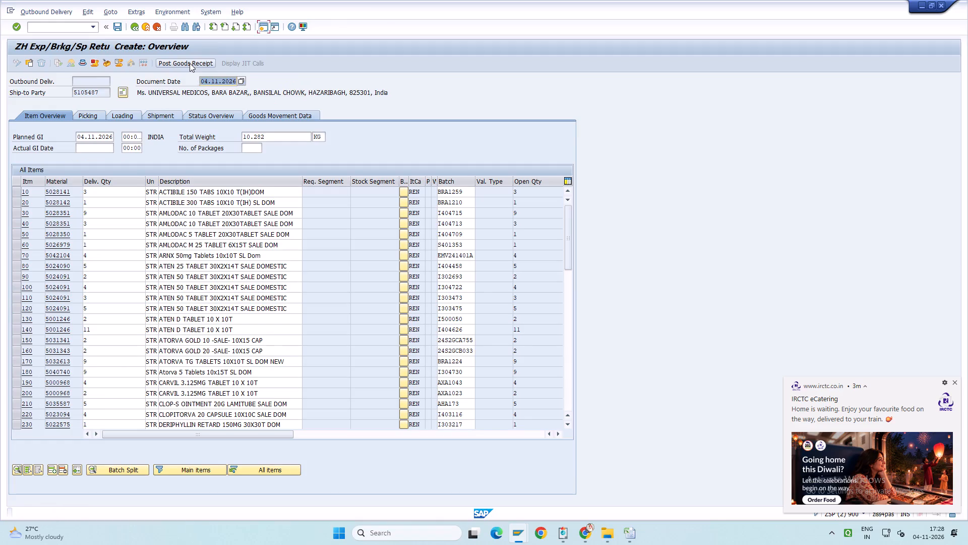
{"action": "left_click", "coordinate": [190, 63]}
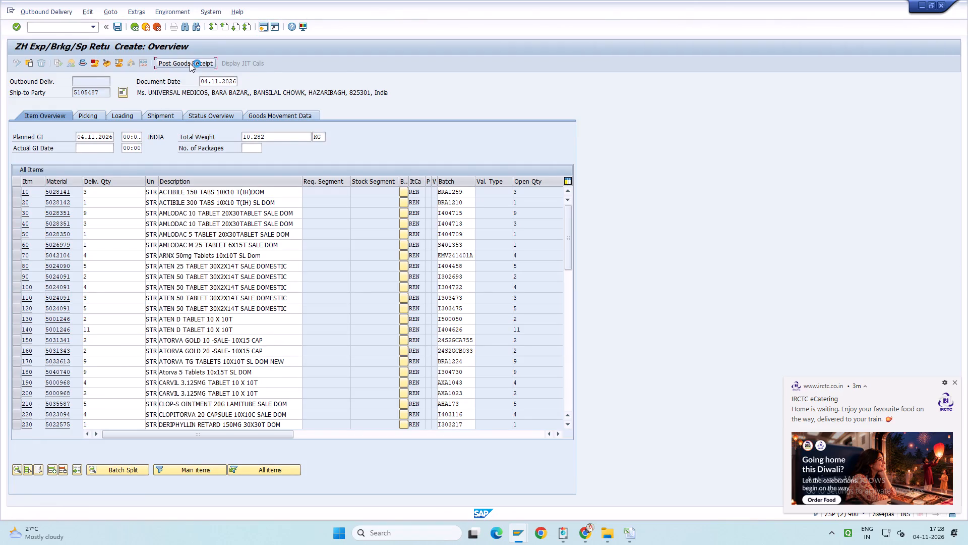
Switch to the billing session, review the billing items of delivery 55432210 in VF01 and save the billing document.
{"action": "key", "text": "alt+Tab"}
{"action": "left_click", "coordinate": [89, 29]}
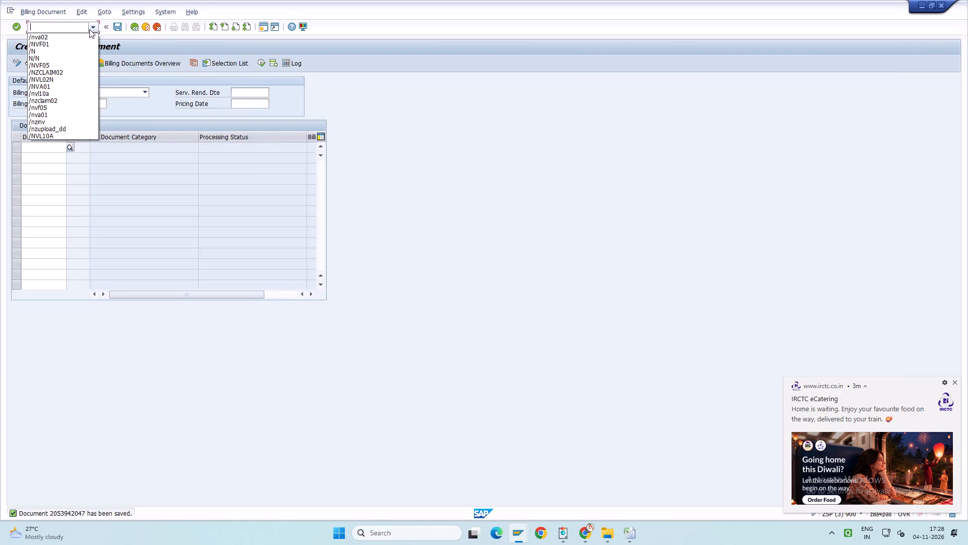
{"action": "left_click", "coordinate": [88, 45]}
{"action": "key", "text": "Return"}
{"action": "key", "text": "Return"}
{"action": "key", "text": "Return"}
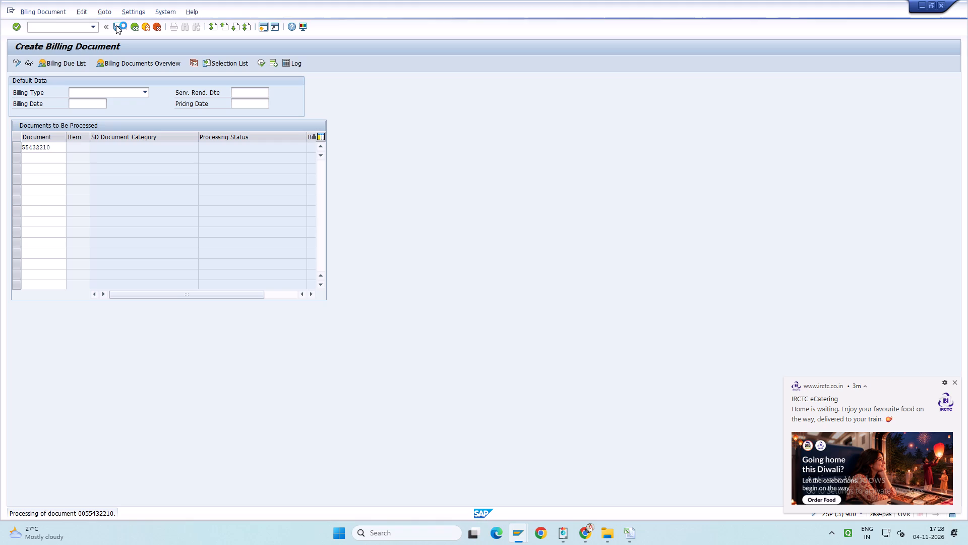
{"action": "key", "text": "Page_Down"}
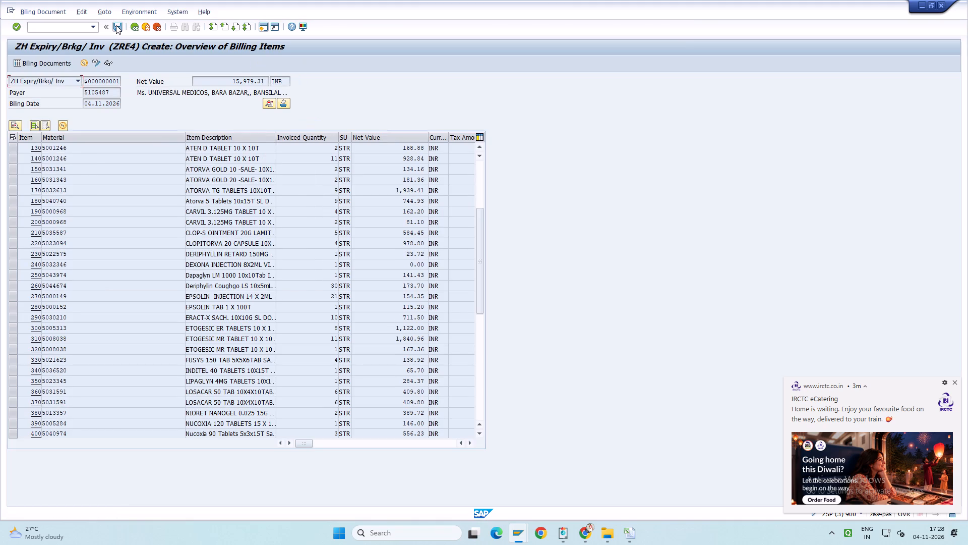
{"action": "left_click", "coordinate": [116, 25]}
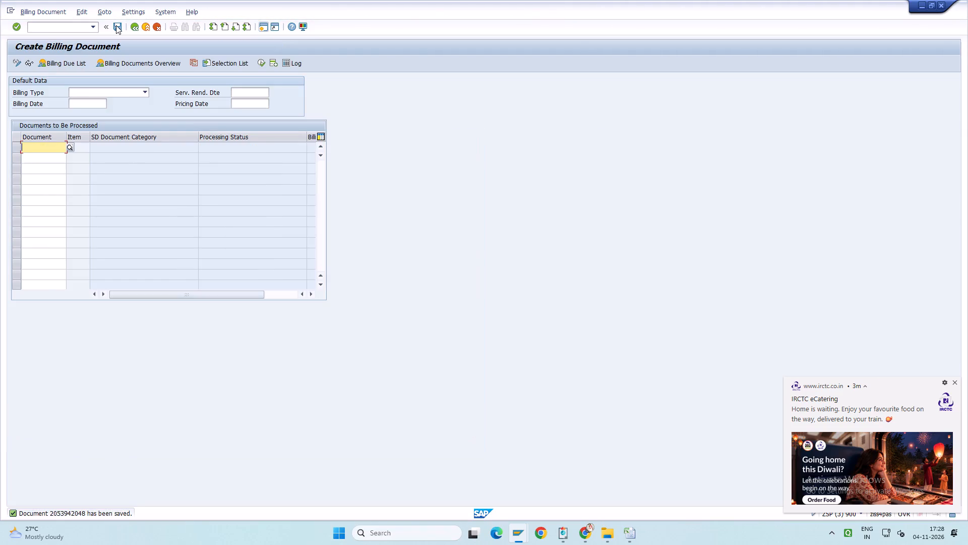
Switch back to the delivery session.
{"action": "key", "text": "alt+Tab"}
{"action": "key", "text": "Return"}
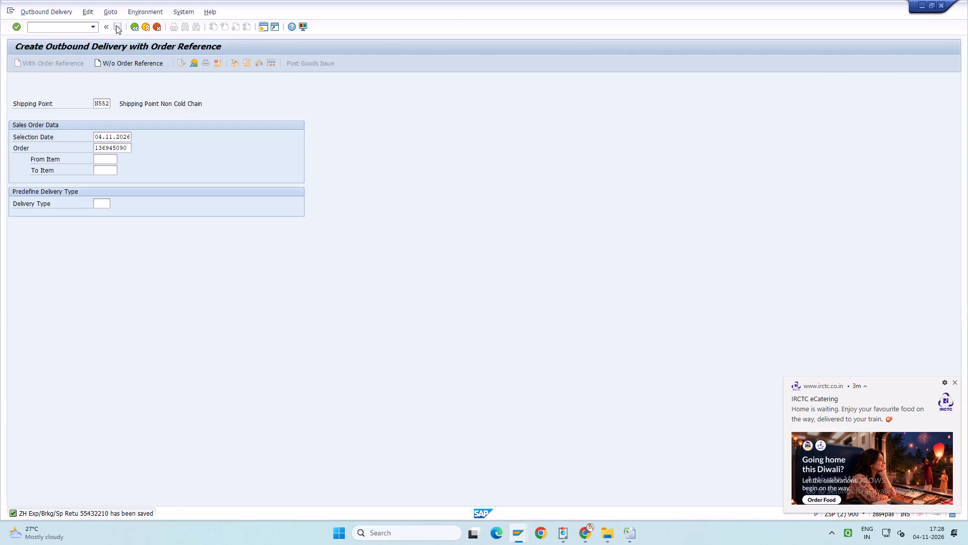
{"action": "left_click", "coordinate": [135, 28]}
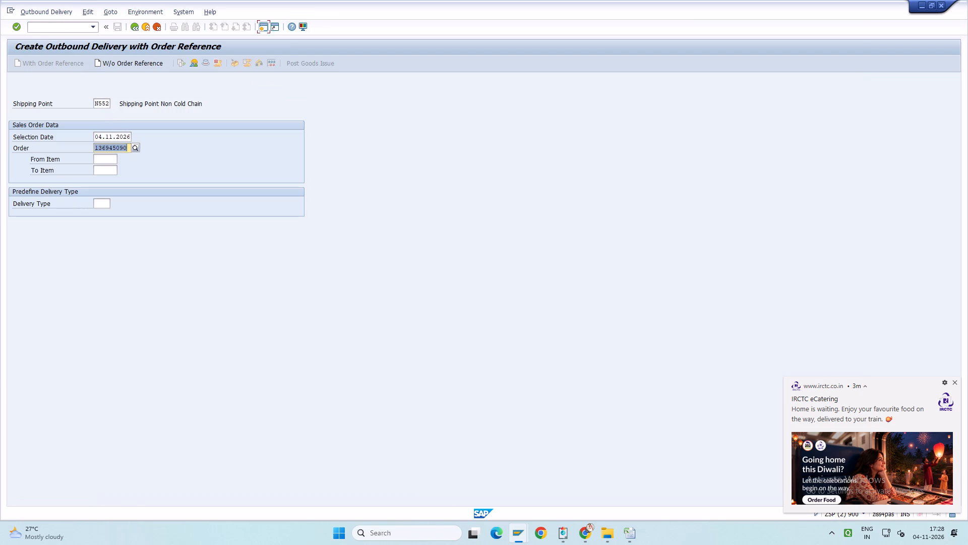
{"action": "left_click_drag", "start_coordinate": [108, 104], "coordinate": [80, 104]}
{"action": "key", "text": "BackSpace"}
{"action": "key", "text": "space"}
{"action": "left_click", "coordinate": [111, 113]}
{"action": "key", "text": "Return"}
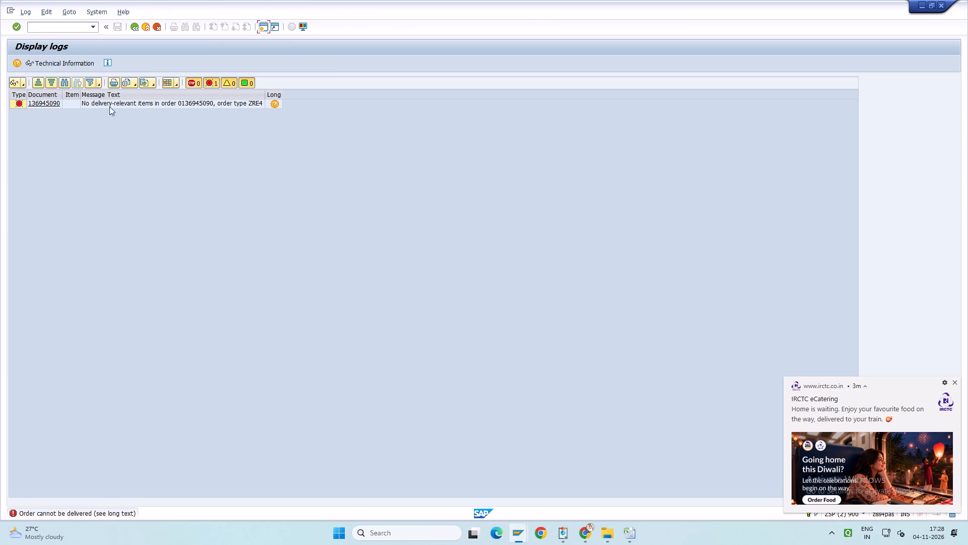
{"action": "left_click", "coordinate": [92, 27]}
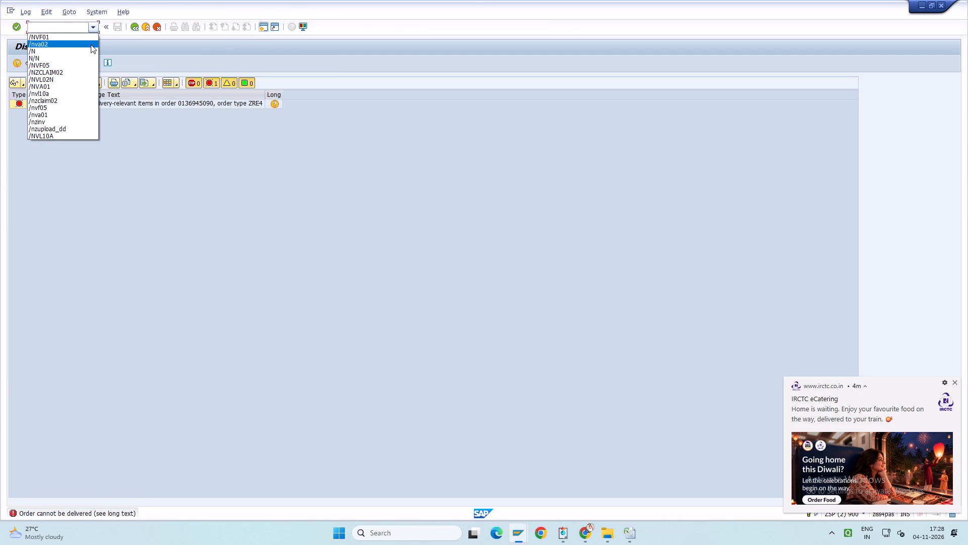
{"action": "left_click", "coordinate": [91, 44]}
{"action": "key", "text": "Return"}
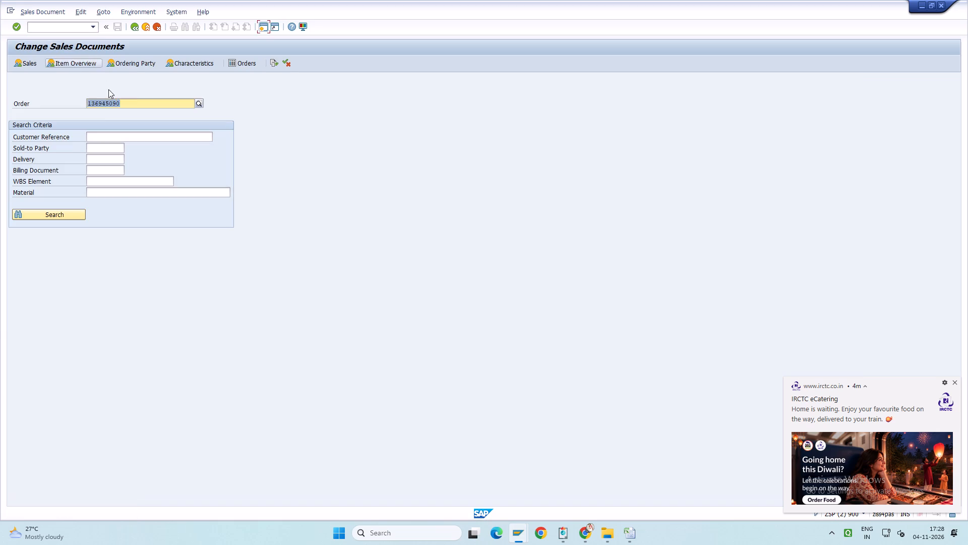
{"action": "left_click", "coordinate": [137, 101]}
{"action": "key", "text": "BackSpace"}
{"action": "key", "text": "BackSpace"}
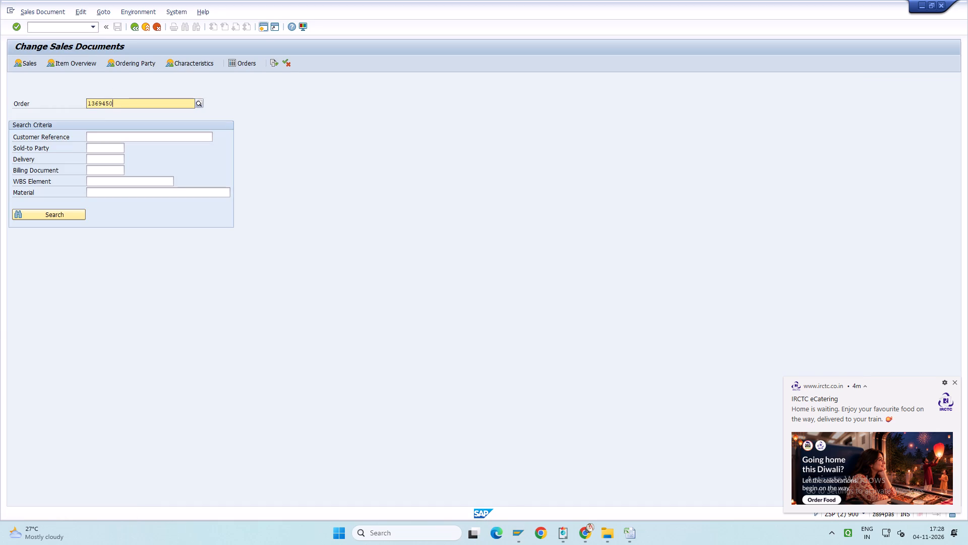
{"action": "type", "text": "69"}
{"action": "key", "text": "Return"}
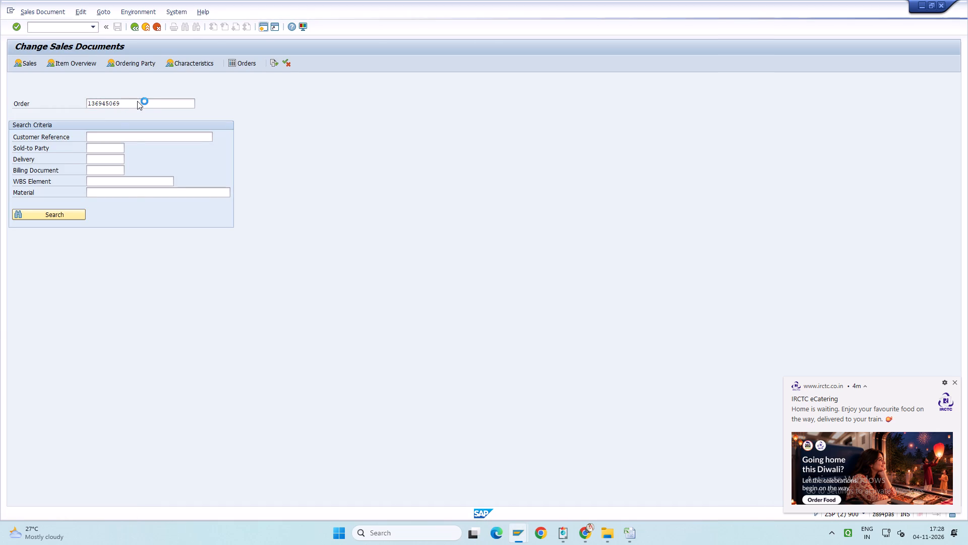
{"action": "left_click", "coordinate": [124, 101]}
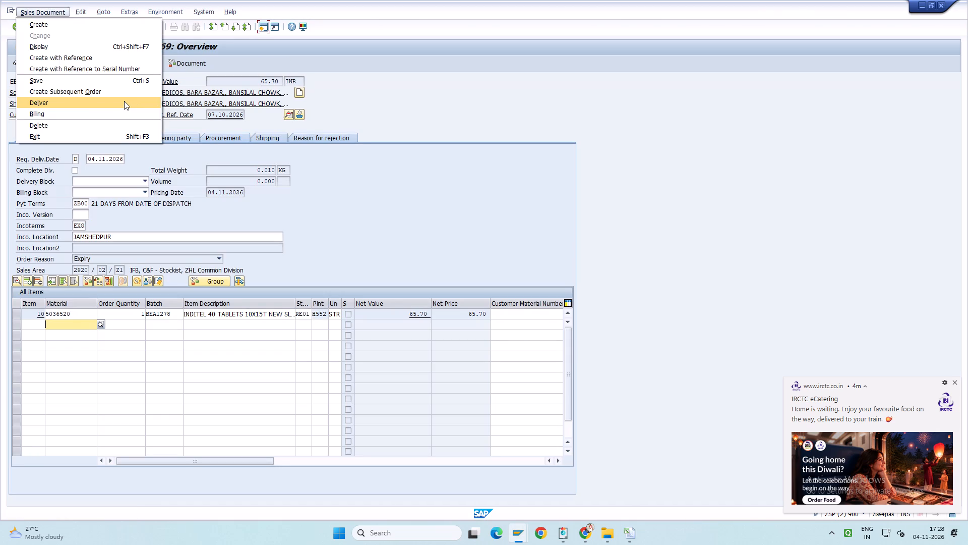
{"action": "left_click", "coordinate": [191, 63]}
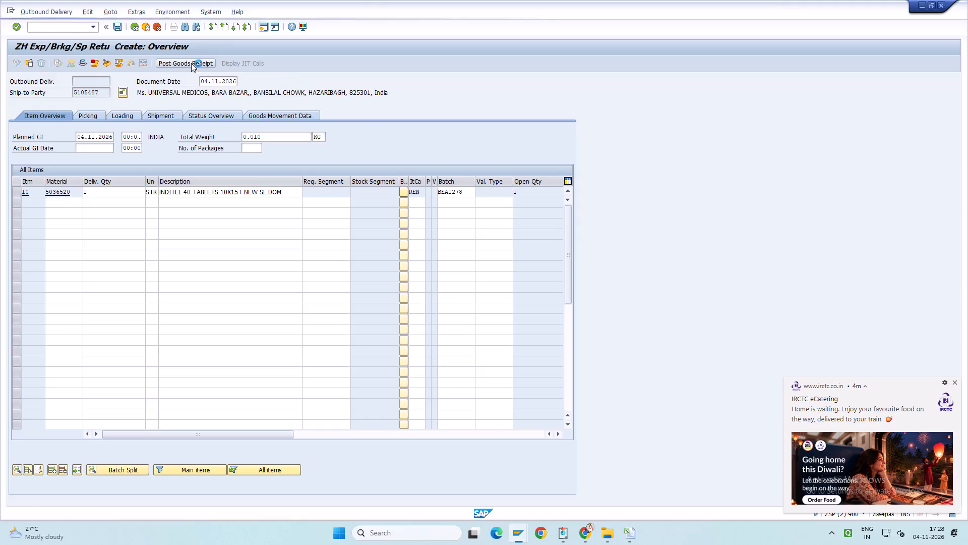
Switch to the billing session and use VF01 to create and save the billing document for the return delivery of order 136945069.
{"action": "key", "text": "alt+Tab"}
{"action": "left_click", "coordinate": [92, 24]}
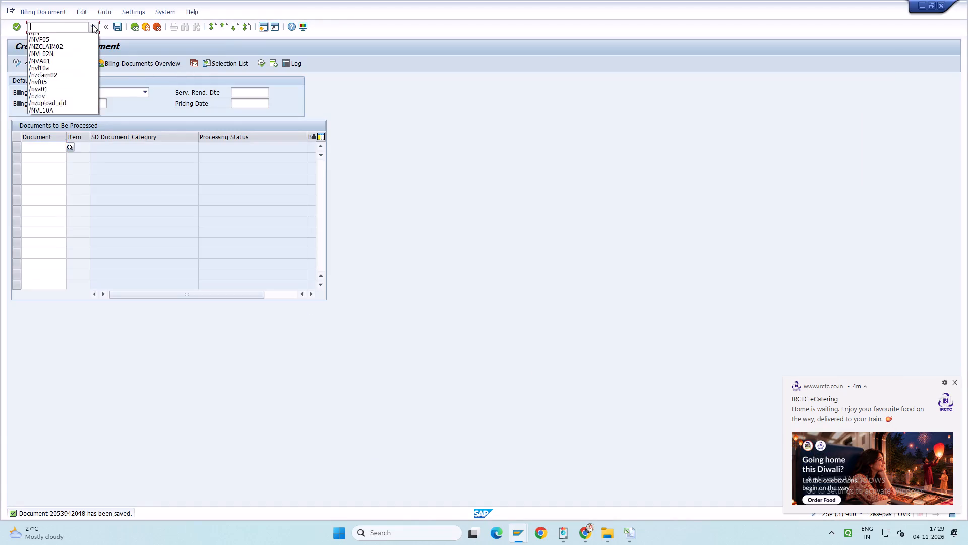
{"action": "left_click", "coordinate": [92, 41]}
{"action": "key", "text": "Return"}
{"action": "key", "text": "Return"}
{"action": "key", "text": "Return"}
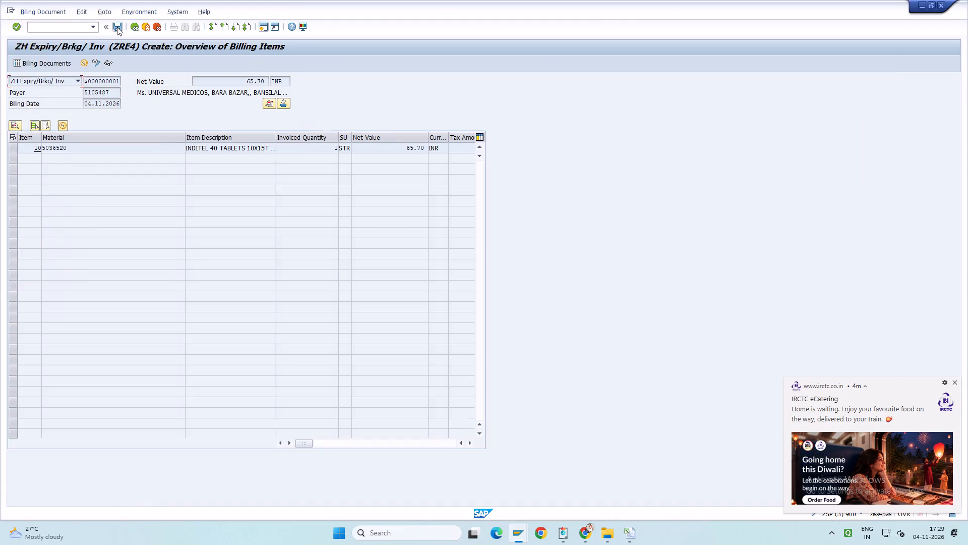
{"action": "left_click", "coordinate": [117, 27]}
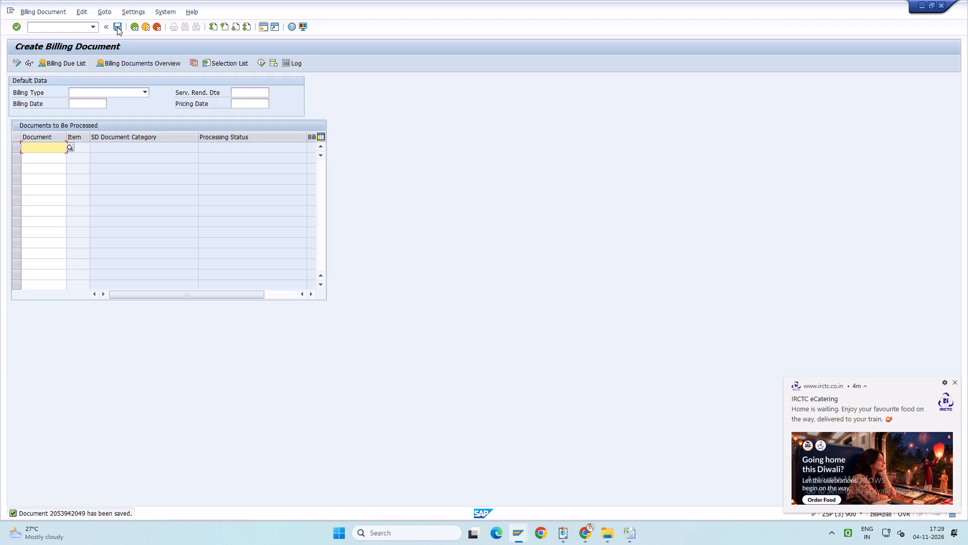
Switch back to the delivery session.
{"action": "key", "text": "alt+Tab"}
{"action": "key", "text": "Return"}
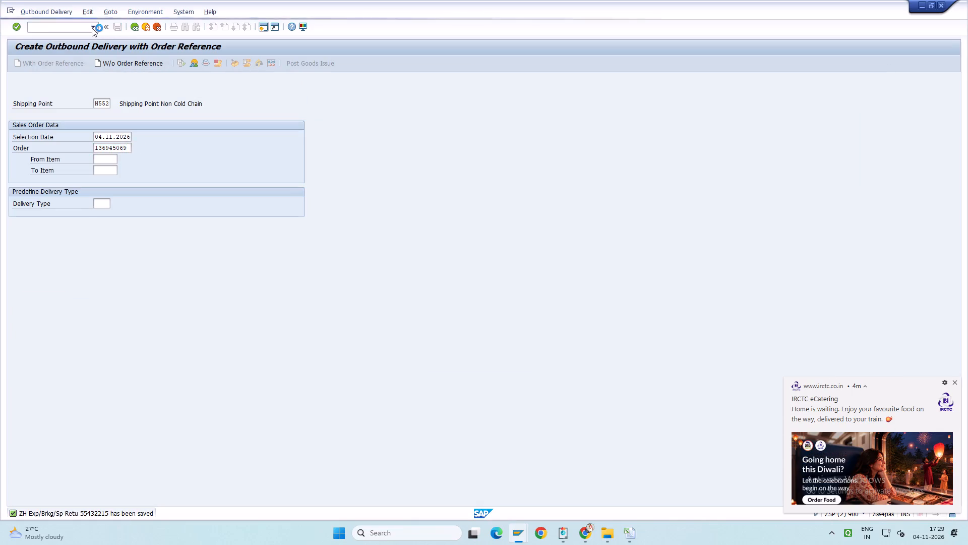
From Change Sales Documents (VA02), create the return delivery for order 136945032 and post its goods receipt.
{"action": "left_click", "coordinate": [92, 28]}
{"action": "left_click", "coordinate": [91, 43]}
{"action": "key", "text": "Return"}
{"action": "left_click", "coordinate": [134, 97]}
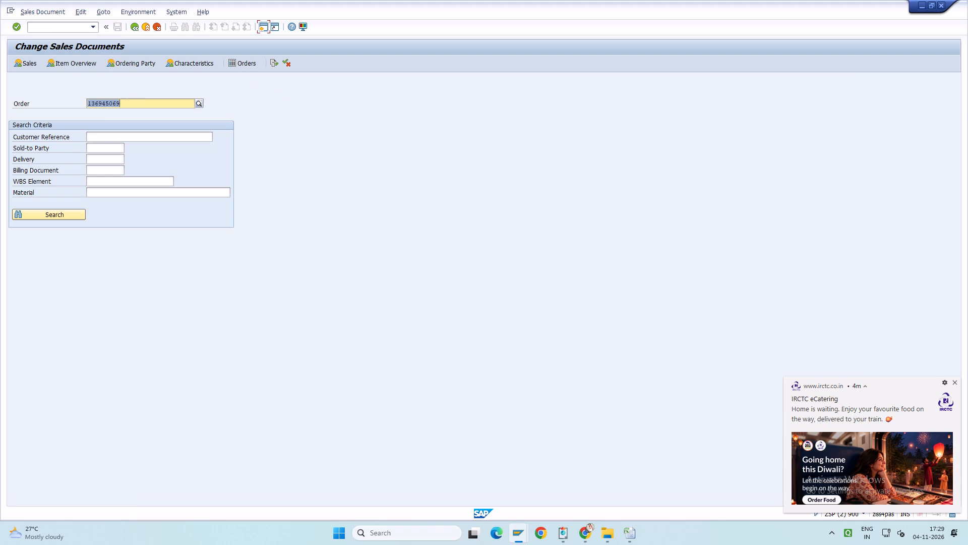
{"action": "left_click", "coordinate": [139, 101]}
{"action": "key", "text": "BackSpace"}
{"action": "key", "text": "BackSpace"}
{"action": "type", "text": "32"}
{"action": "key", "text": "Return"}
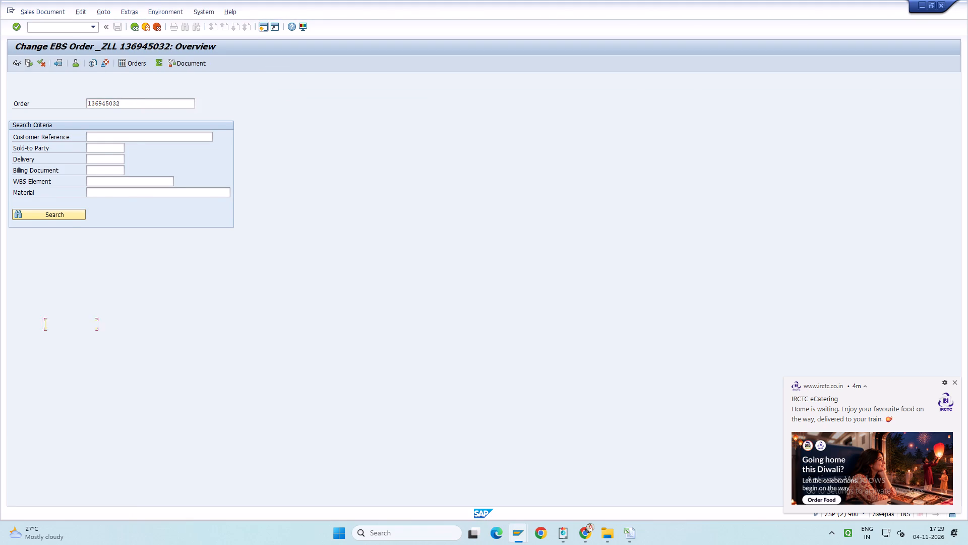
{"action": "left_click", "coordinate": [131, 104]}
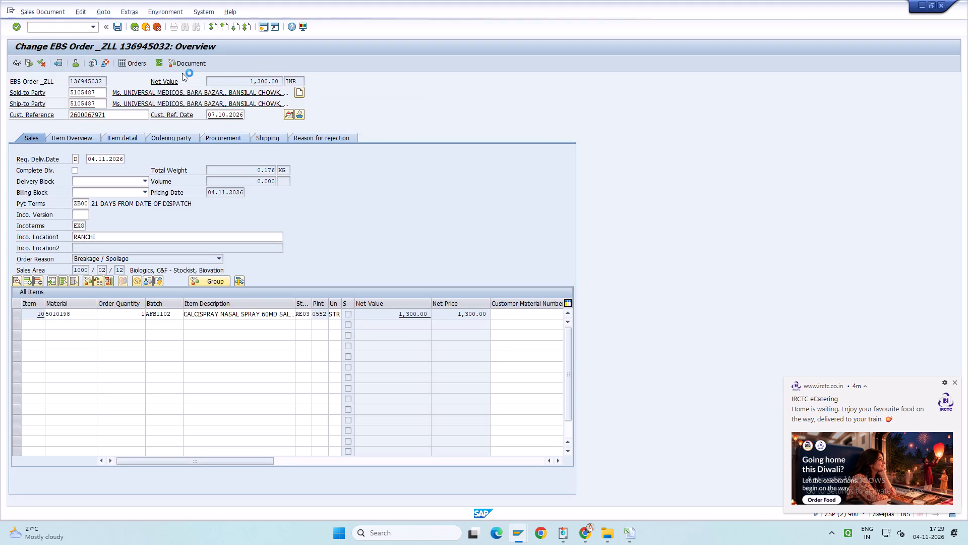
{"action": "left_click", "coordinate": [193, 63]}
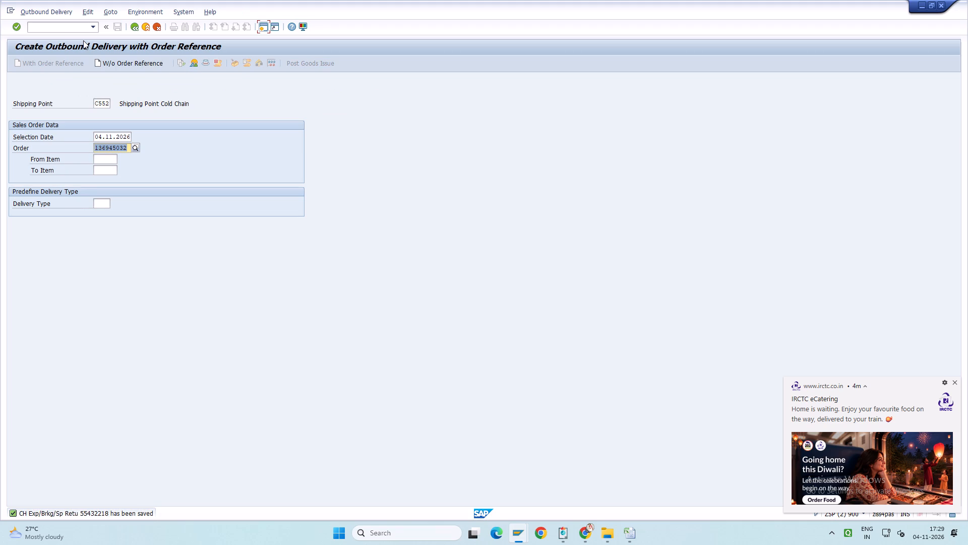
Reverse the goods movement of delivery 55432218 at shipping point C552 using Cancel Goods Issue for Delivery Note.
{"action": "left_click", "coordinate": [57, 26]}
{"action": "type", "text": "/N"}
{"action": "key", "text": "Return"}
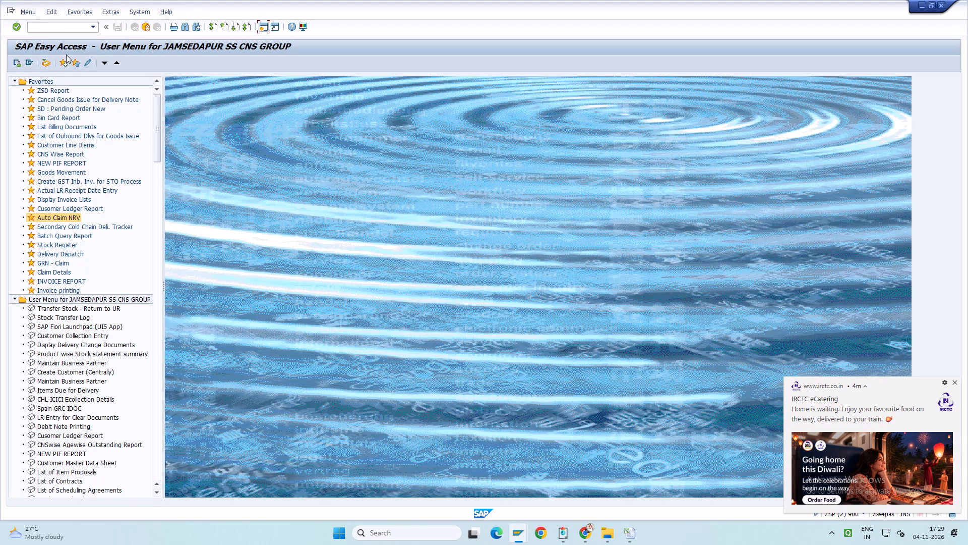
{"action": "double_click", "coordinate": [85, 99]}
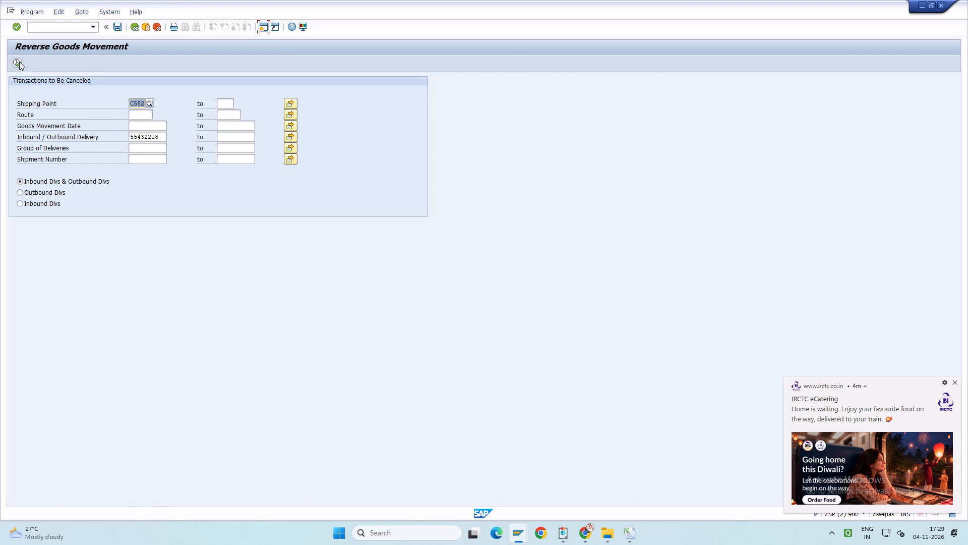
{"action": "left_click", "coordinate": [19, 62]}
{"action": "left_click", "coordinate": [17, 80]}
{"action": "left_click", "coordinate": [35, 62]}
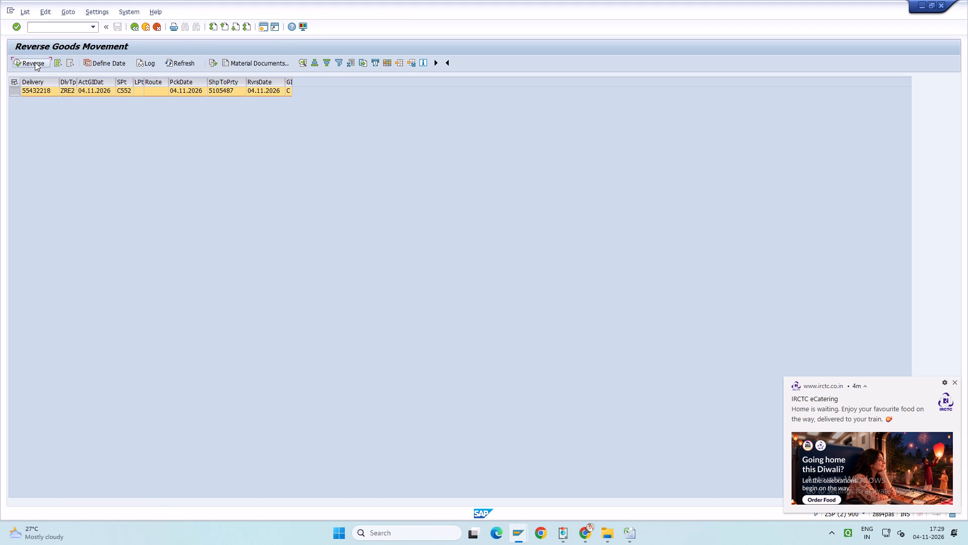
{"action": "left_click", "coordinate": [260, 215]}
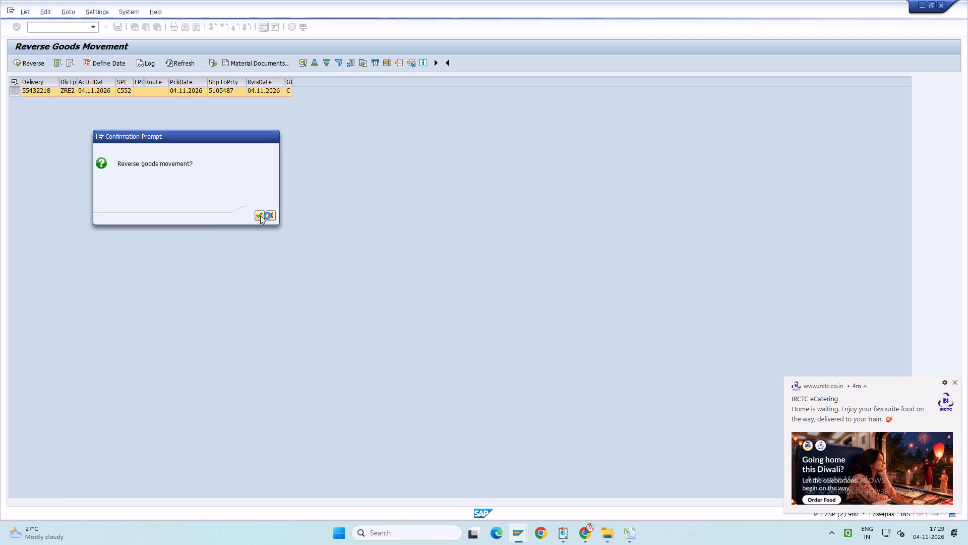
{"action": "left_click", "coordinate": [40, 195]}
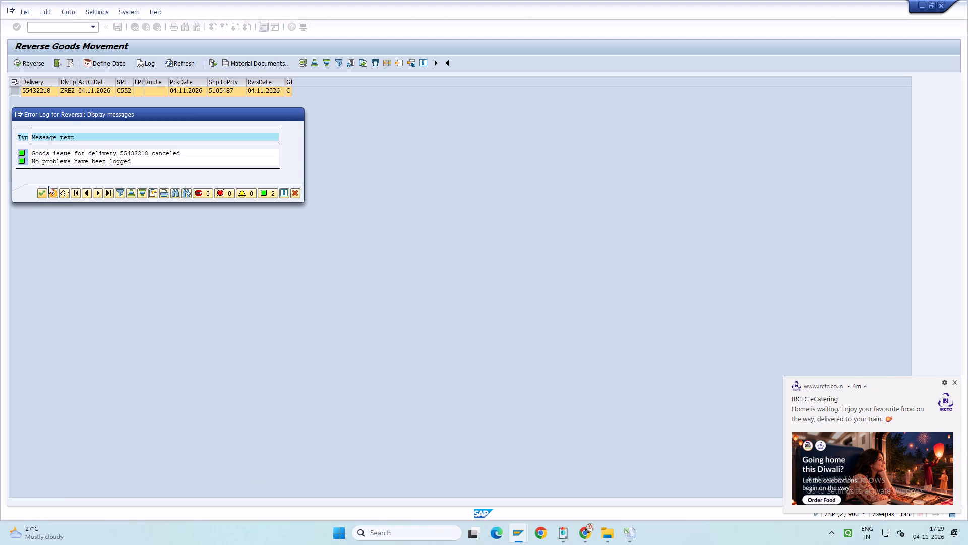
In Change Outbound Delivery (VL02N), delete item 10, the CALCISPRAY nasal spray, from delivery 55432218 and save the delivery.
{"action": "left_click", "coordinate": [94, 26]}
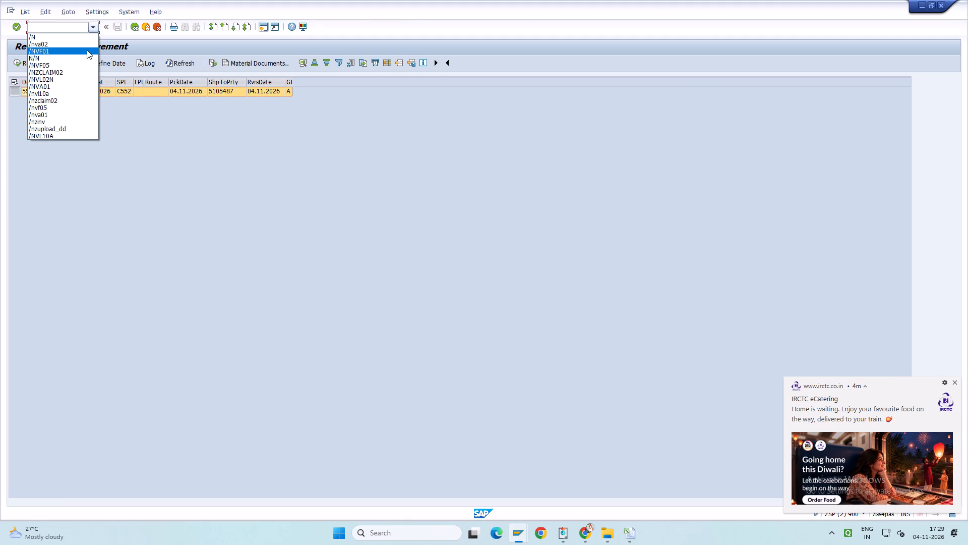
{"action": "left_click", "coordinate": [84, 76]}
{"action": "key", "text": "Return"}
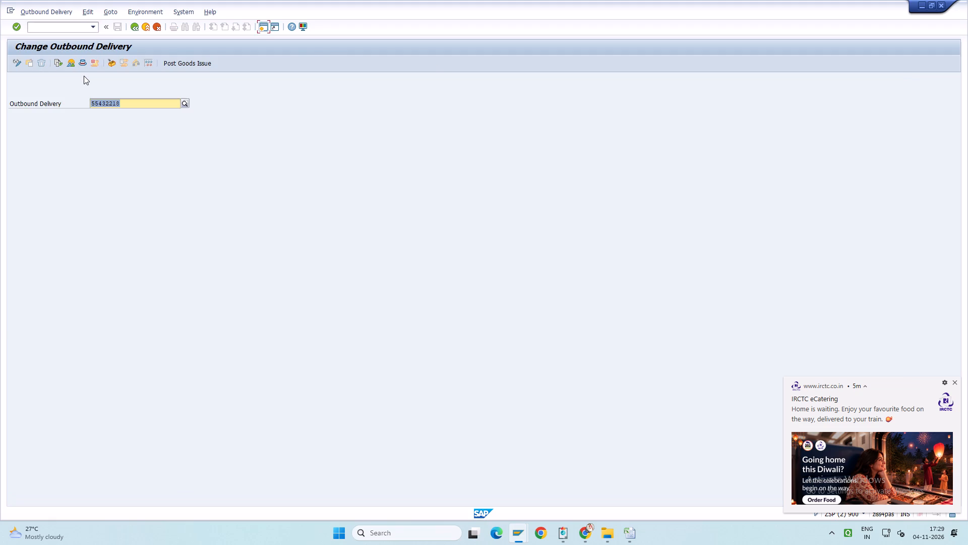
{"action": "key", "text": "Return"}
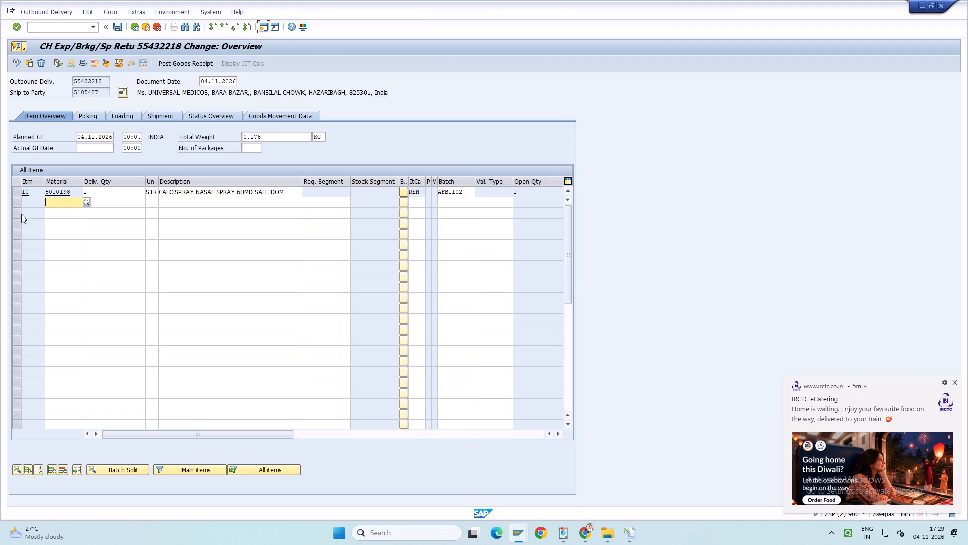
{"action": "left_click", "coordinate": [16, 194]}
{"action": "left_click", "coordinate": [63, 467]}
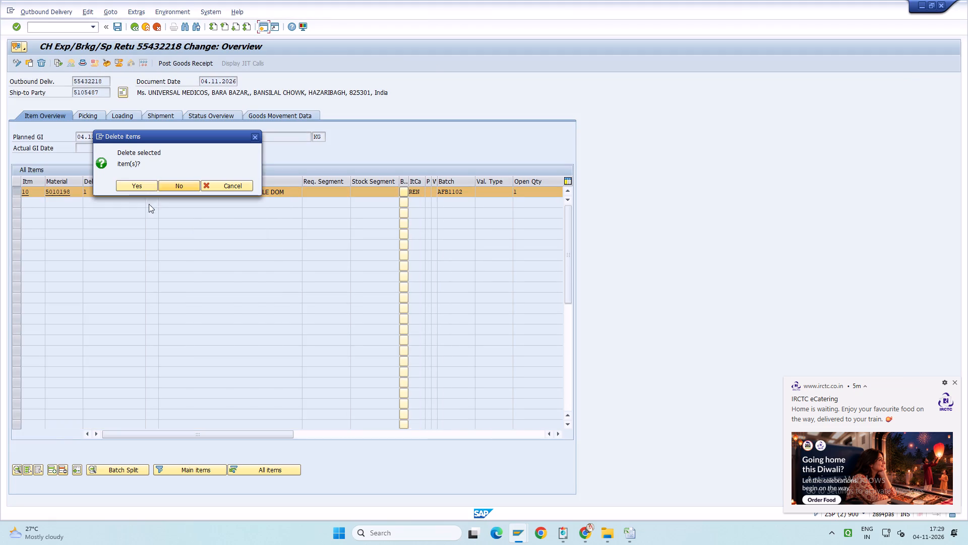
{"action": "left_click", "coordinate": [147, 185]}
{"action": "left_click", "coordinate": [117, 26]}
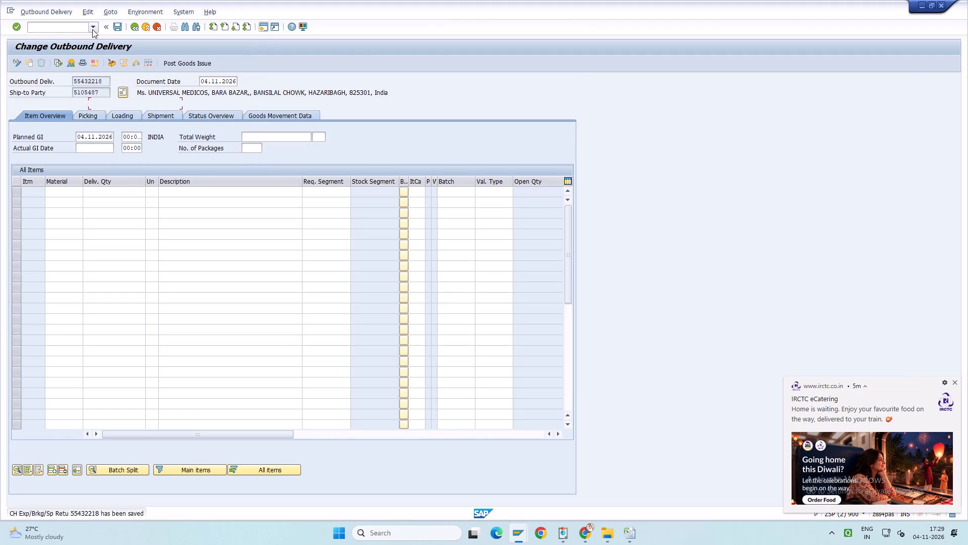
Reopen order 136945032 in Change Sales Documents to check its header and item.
{"action": "left_click", "coordinate": [92, 28]}
{"action": "left_click", "coordinate": [94, 50]}
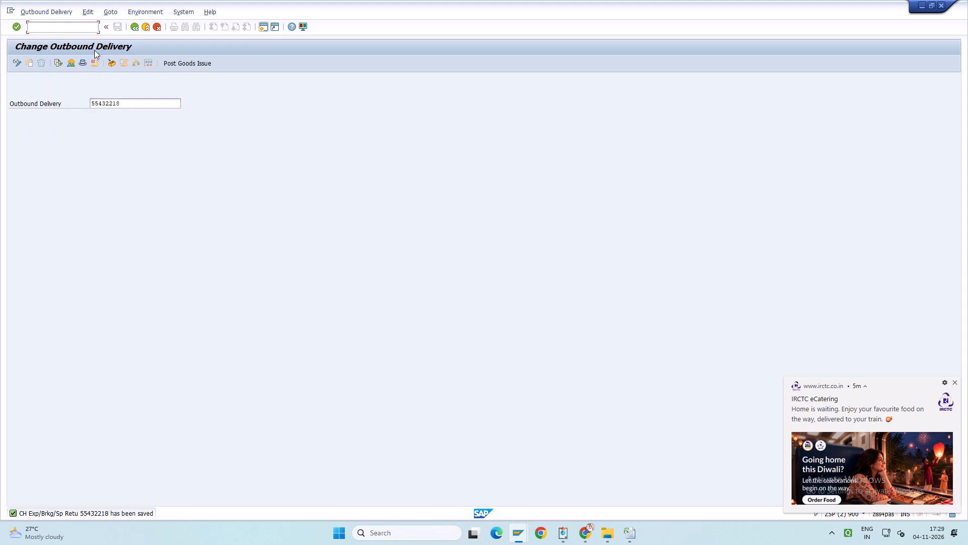
{"action": "key", "text": "Return"}
{"action": "key", "text": "Return"}
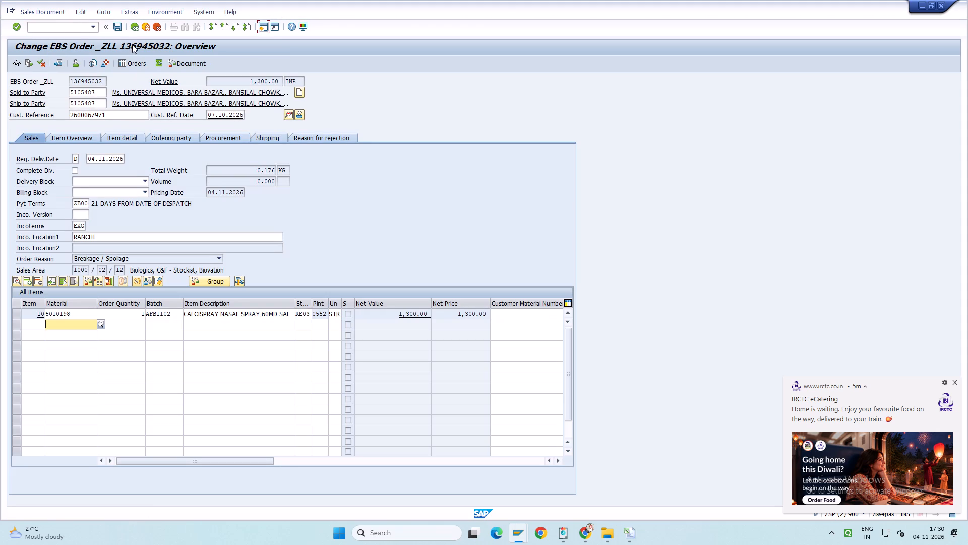
{"action": "left_click", "coordinate": [92, 27]}
{"action": "left_click", "coordinate": [89, 35]}
{"action": "key", "text": "Return"}
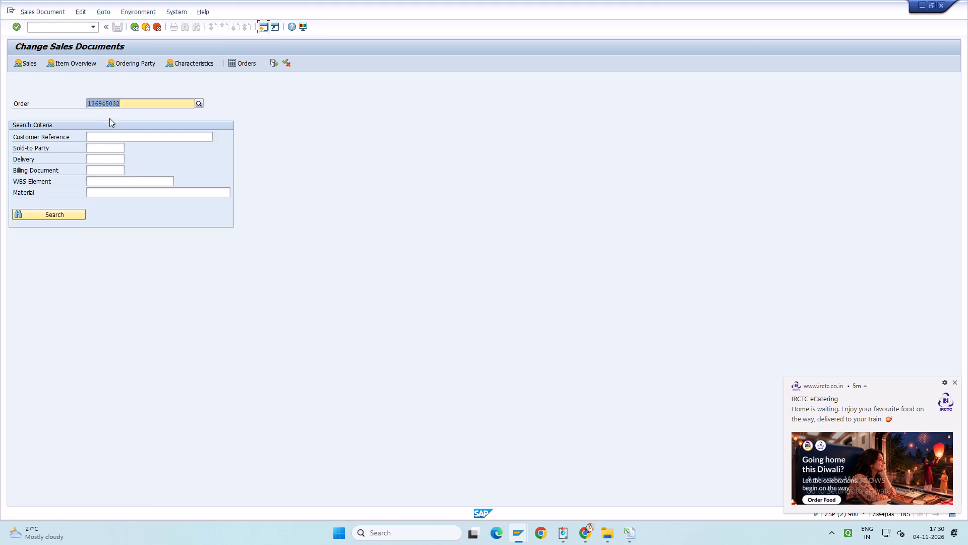
{"action": "left_click", "coordinate": [134, 104]}
{"action": "key", "text": "BackSpace"}
{"action": "key", "text": "3"}
{"action": "key", "text": "Return"}
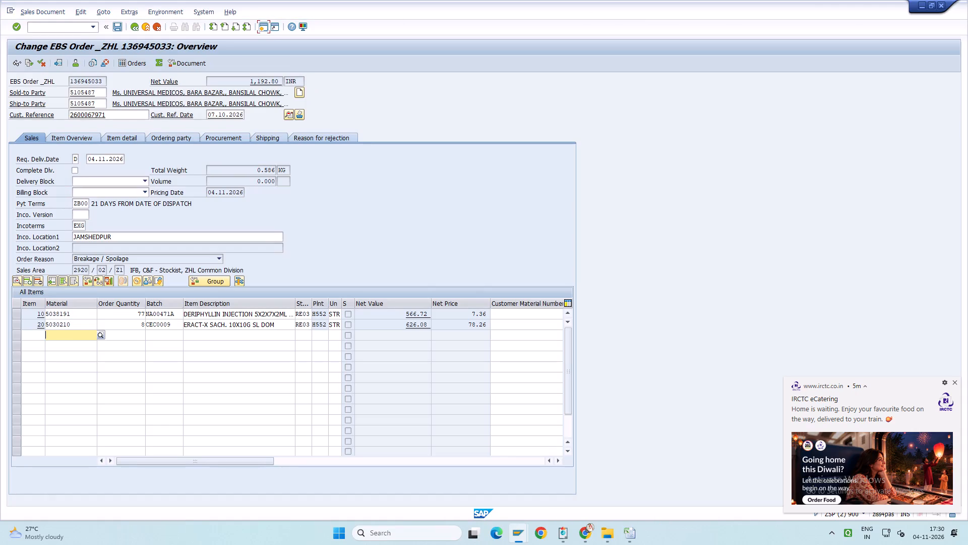
{"action": "key", "text": "alt+Tab"}
{"action": "key", "text": "alt+Left"}
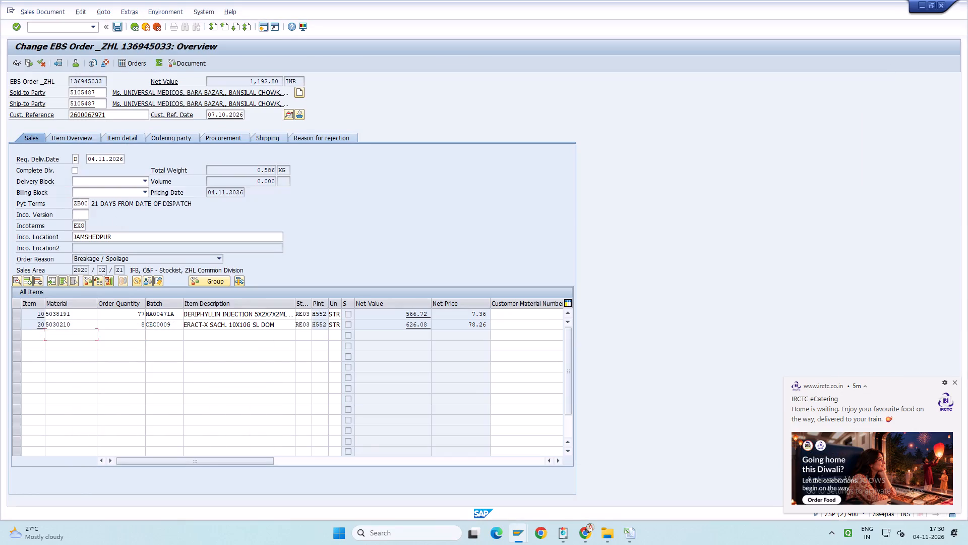
{"action": "left_click", "coordinate": [95, 106]}
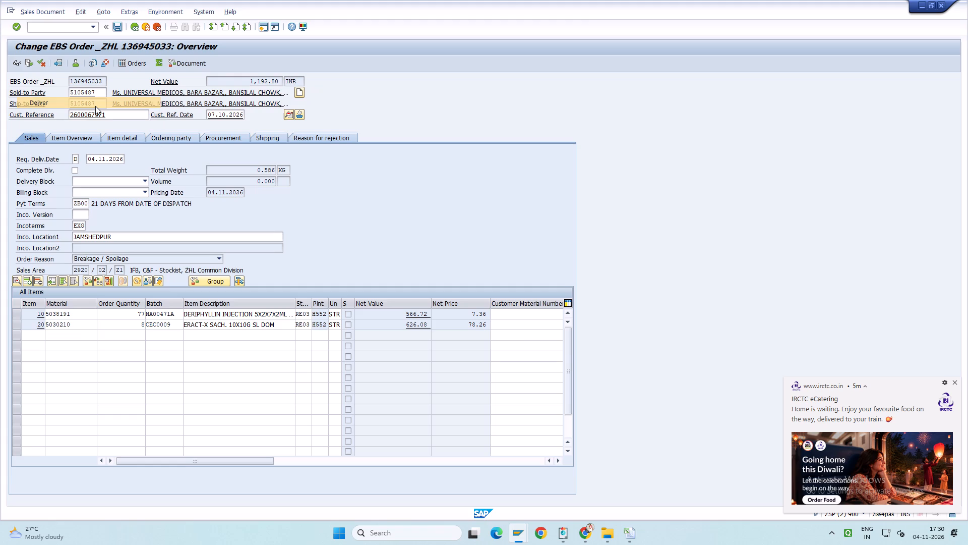
{"action": "left_click", "coordinate": [189, 64]}
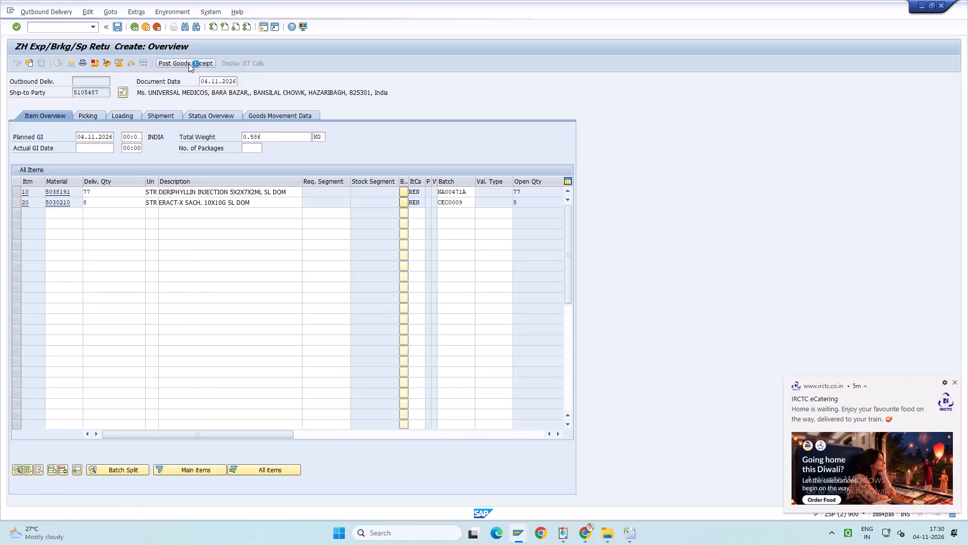
Create and save the billing document for return delivery 55432223 in Create Billing Document (VF01).
{"action": "key", "text": "alt+Tab"}
{"action": "left_click", "coordinate": [91, 26]}
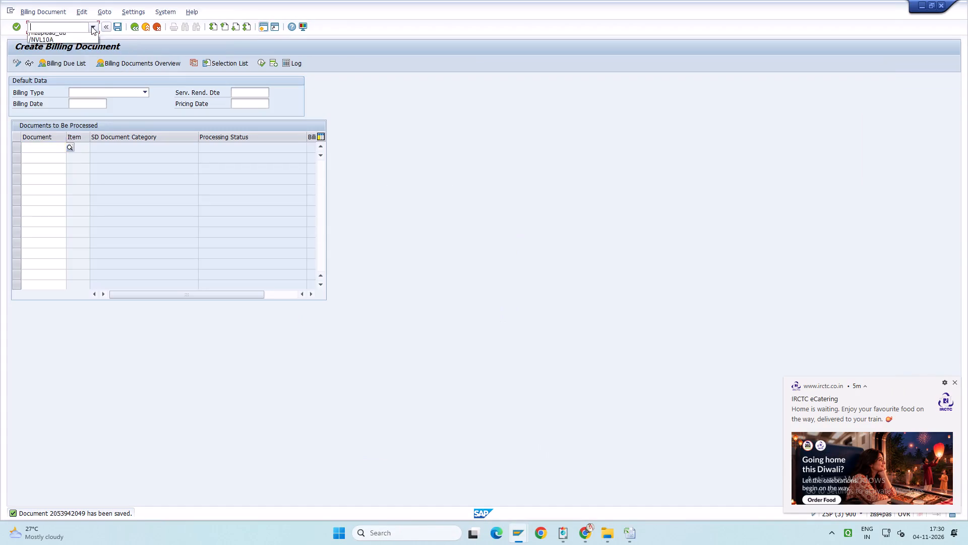
{"action": "left_click", "coordinate": [90, 55]}
{"action": "key", "text": "Return"}
{"action": "key", "text": "Return"}
{"action": "key", "text": "Return"}
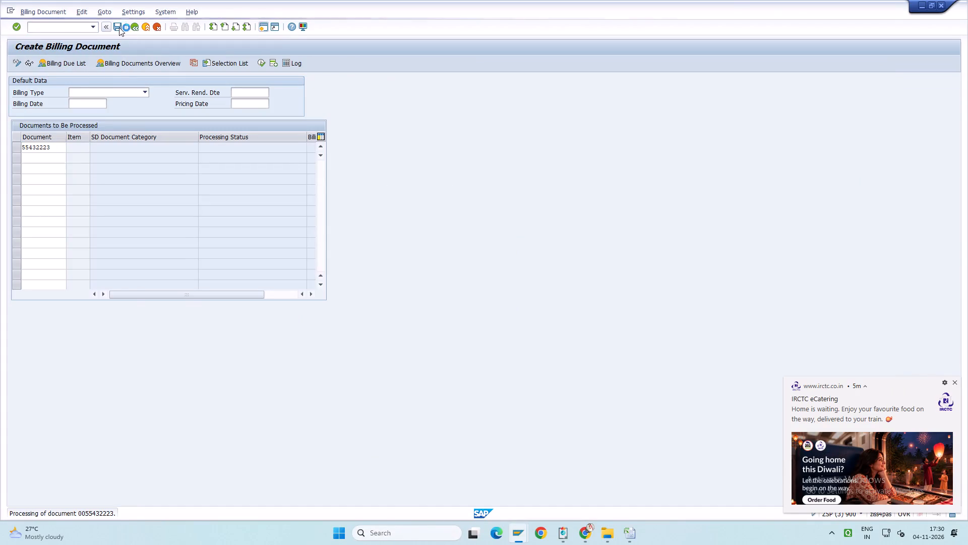
{"action": "left_click", "coordinate": [119, 27]}
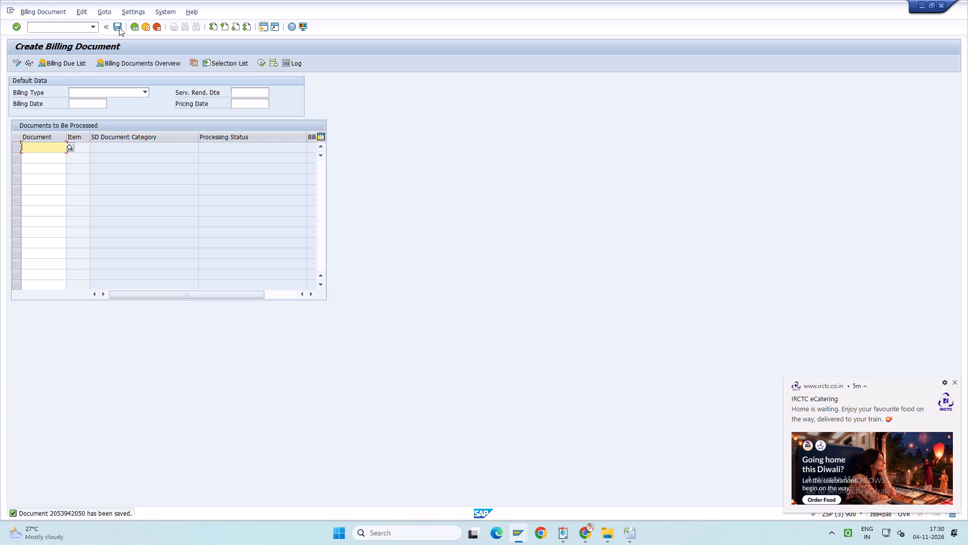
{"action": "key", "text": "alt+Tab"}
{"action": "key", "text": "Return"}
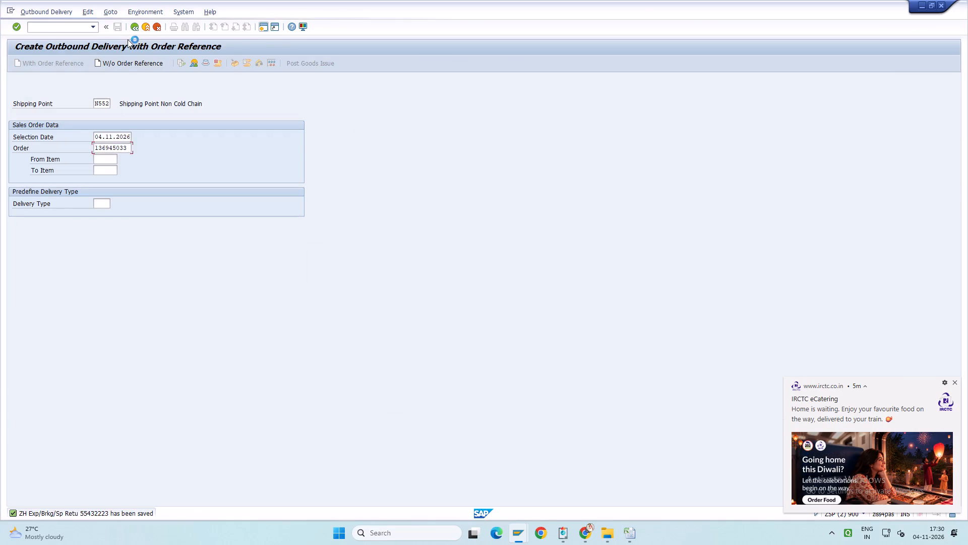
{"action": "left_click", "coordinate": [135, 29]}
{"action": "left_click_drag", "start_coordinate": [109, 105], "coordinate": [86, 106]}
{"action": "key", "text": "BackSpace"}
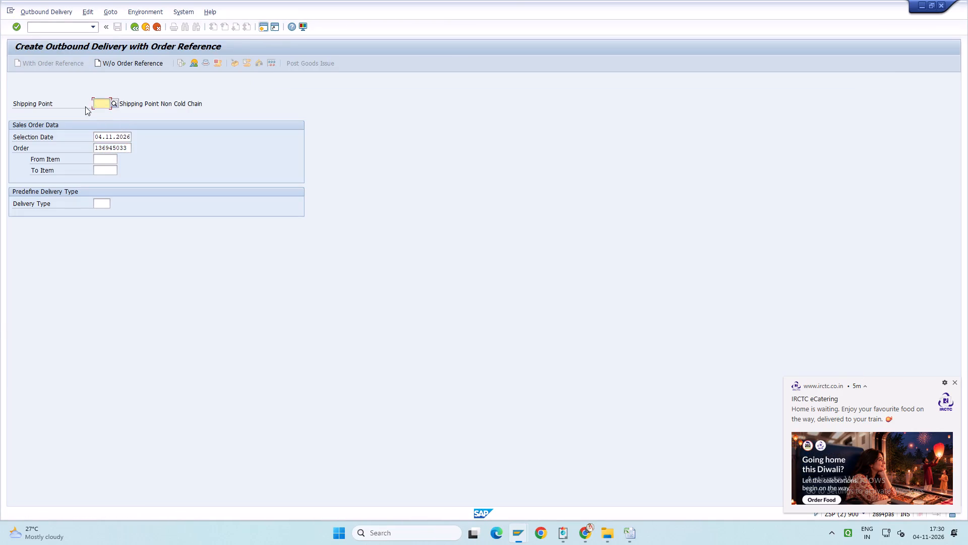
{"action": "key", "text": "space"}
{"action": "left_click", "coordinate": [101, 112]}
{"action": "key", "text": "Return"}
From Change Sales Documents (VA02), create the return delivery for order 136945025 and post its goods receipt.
{"action": "left_click", "coordinate": [90, 24]}
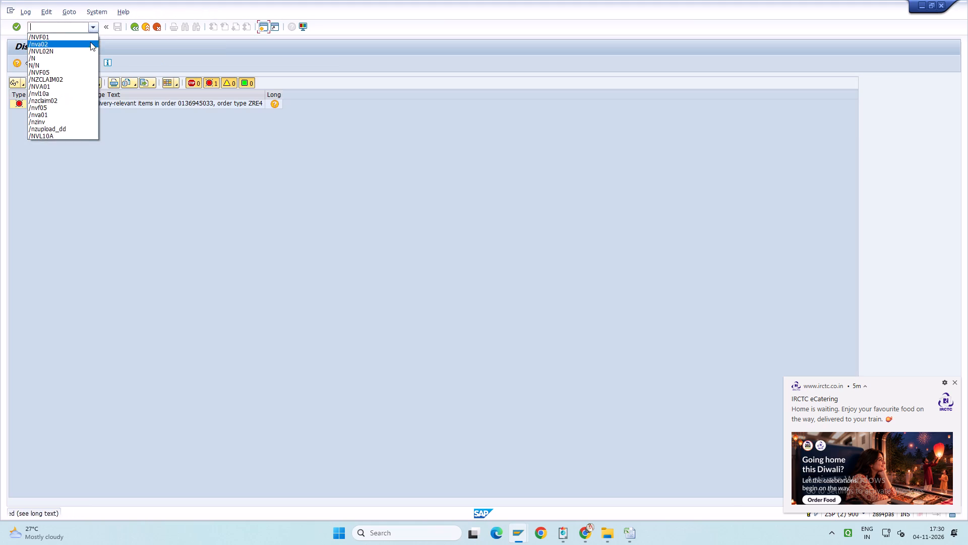
{"action": "left_click", "coordinate": [91, 43]}
{"action": "key", "text": "Return"}
{"action": "left_click", "coordinate": [131, 104]}
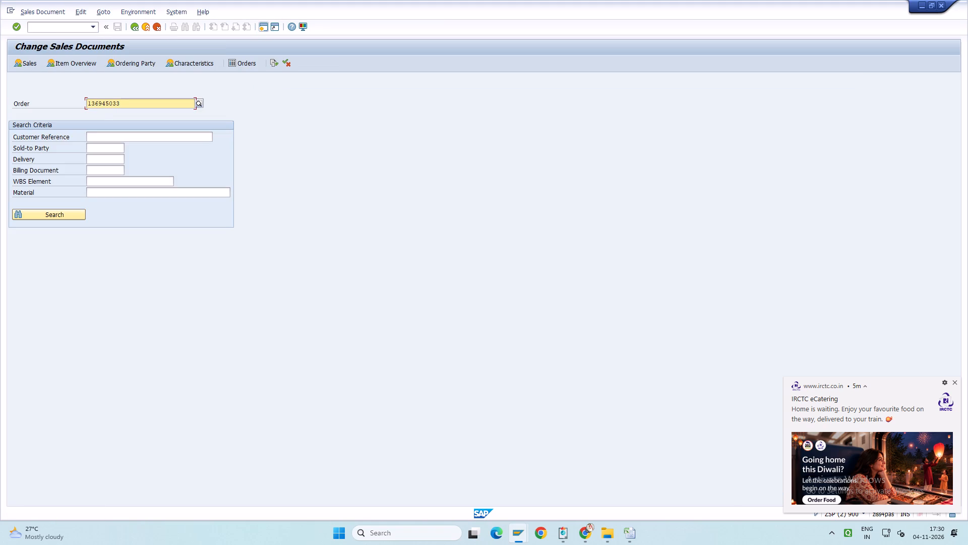
{"action": "key", "text": "BackSpace"}
{"action": "key", "text": "BackSpace"}
{"action": "type", "text": "25"}
{"action": "key", "text": "Return"}
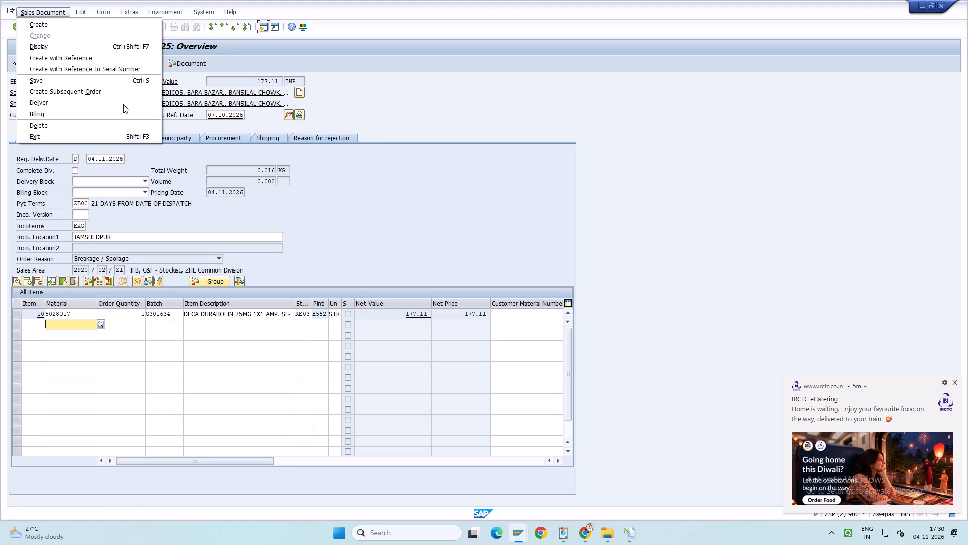
{"action": "left_click", "coordinate": [123, 104]}
{"action": "left_click", "coordinate": [183, 63]}
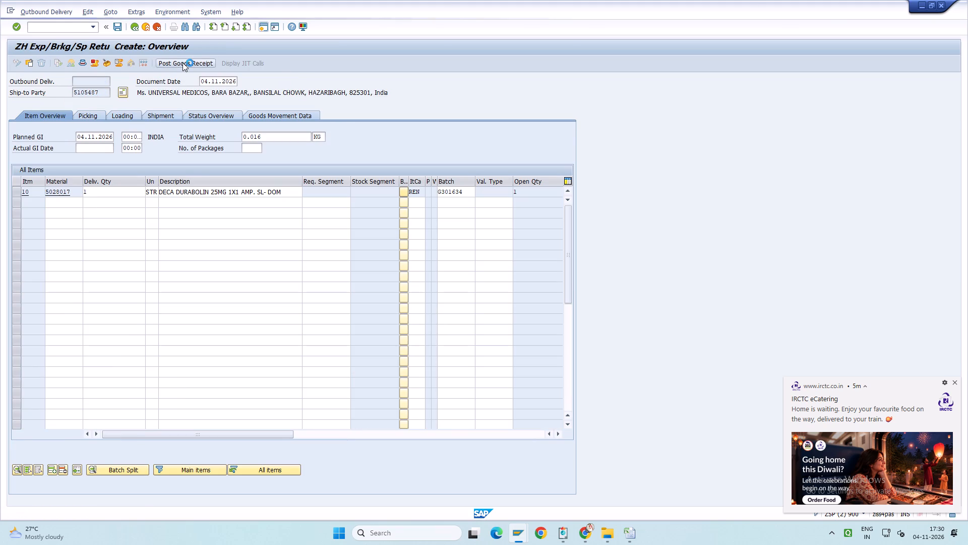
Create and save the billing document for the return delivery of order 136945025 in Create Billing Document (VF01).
{"action": "key", "text": "alt+Tab"}
{"action": "left_click", "coordinate": [93, 27]}
{"action": "left_click", "coordinate": [92, 41]}
{"action": "key", "text": "Return"}
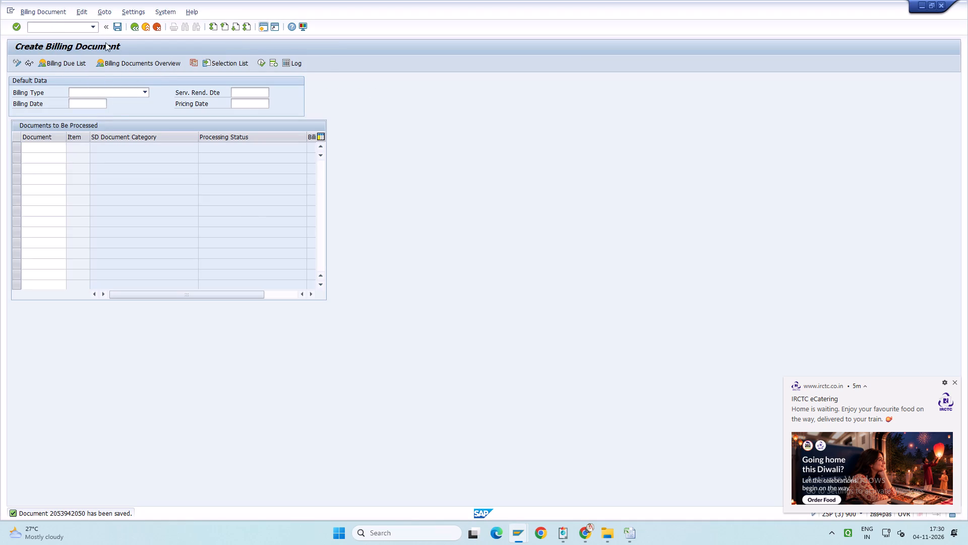
{"action": "key", "text": "Return"}
{"action": "key", "text": "Return"}
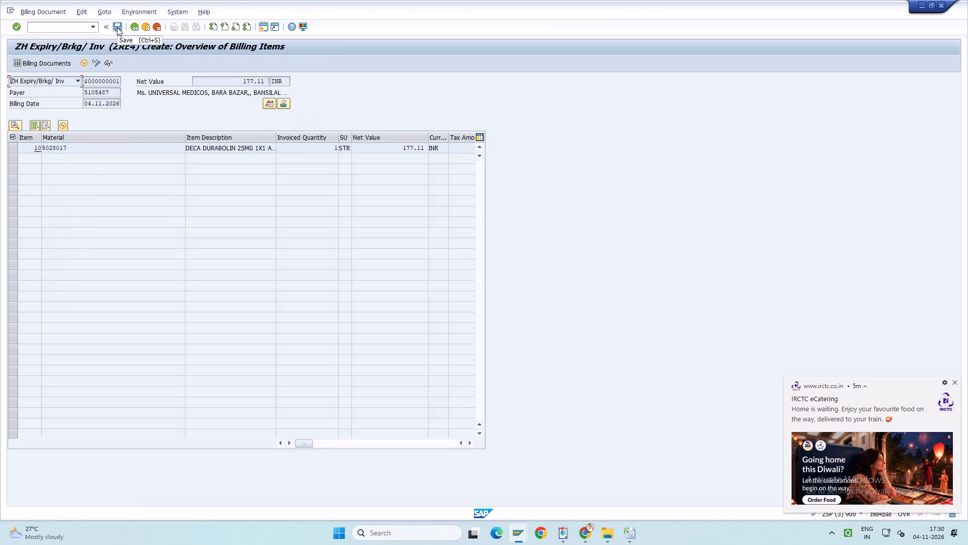
{"action": "left_click", "coordinate": [117, 27]}
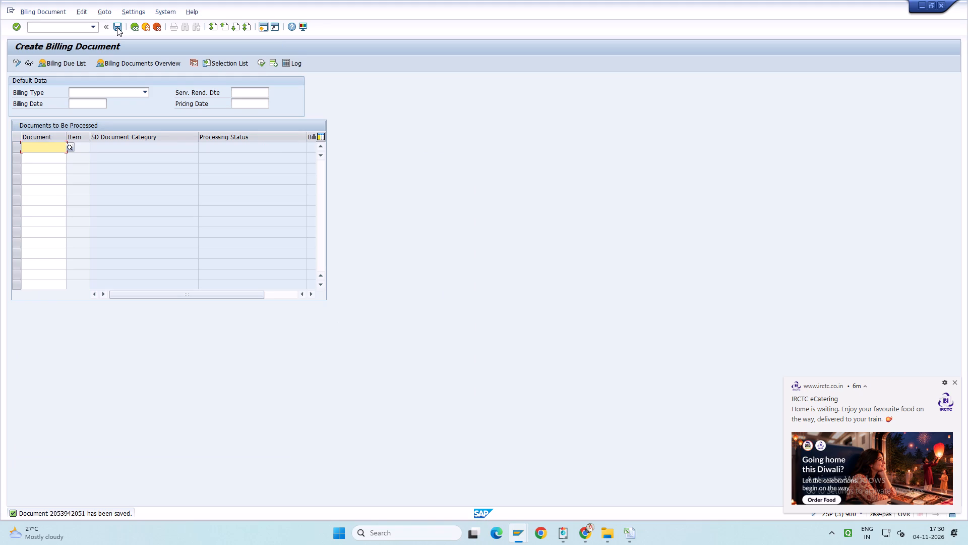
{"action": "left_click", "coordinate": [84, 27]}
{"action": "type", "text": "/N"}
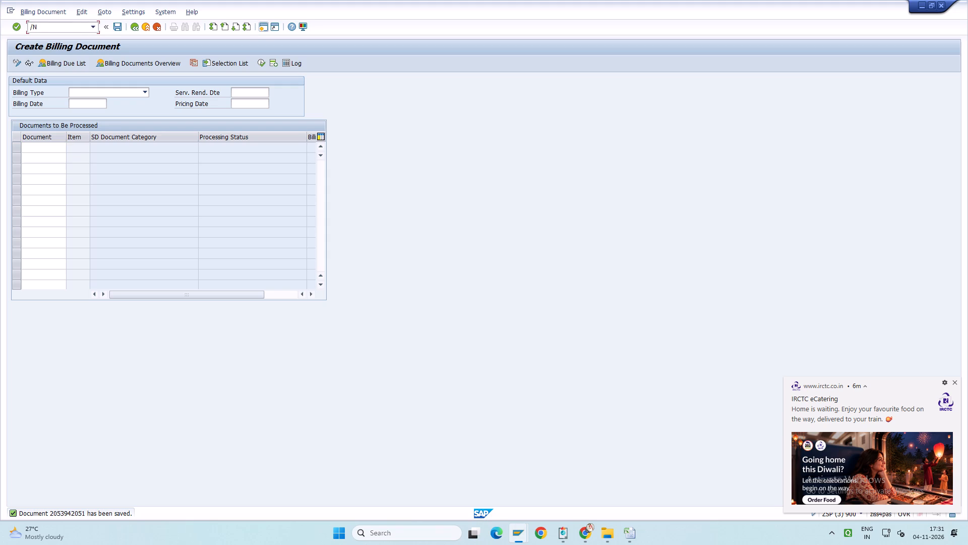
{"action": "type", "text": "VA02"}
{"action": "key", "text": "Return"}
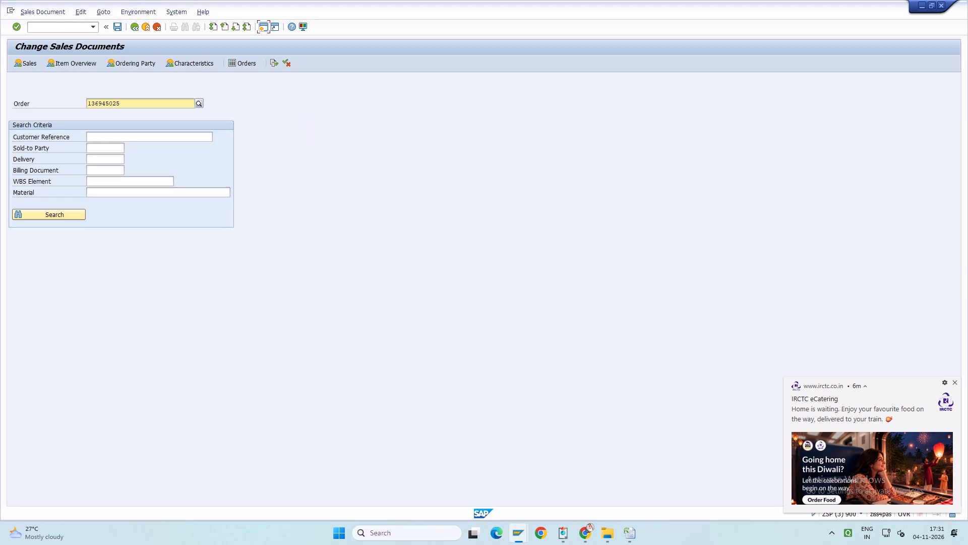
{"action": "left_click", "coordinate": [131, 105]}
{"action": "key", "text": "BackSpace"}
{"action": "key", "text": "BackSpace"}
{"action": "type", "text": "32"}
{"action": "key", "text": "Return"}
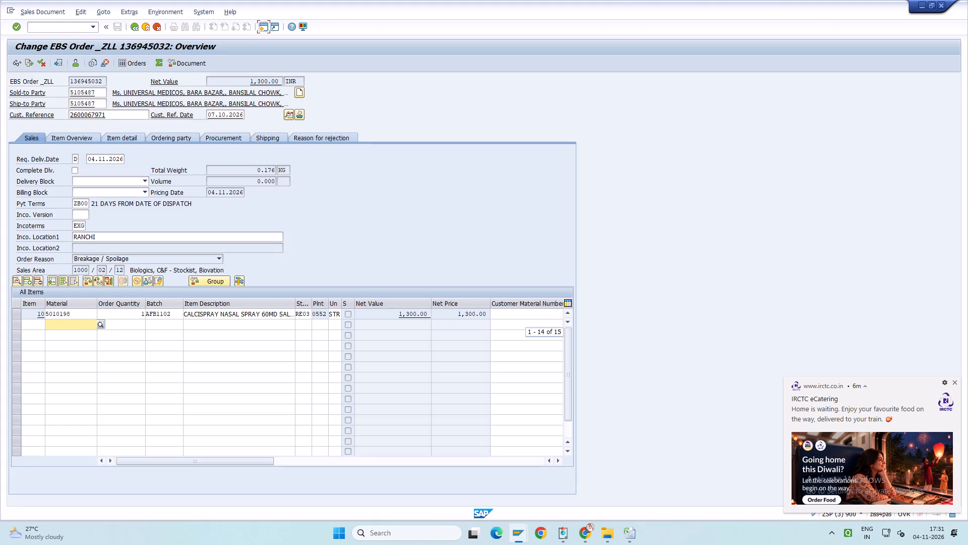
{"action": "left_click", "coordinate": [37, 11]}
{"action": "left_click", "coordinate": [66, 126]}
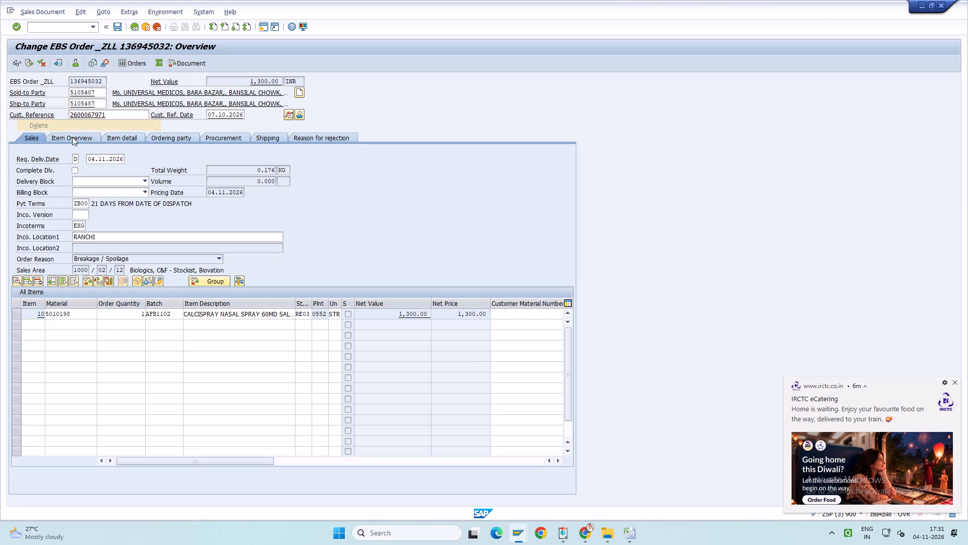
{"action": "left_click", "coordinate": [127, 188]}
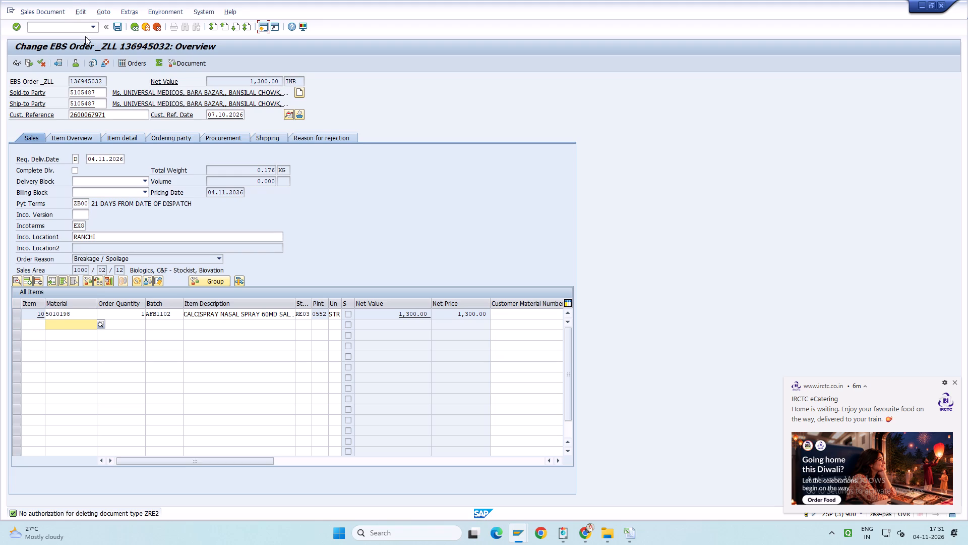
{"action": "left_click", "coordinate": [95, 25]}
{"action": "left_click", "coordinate": [90, 70]}
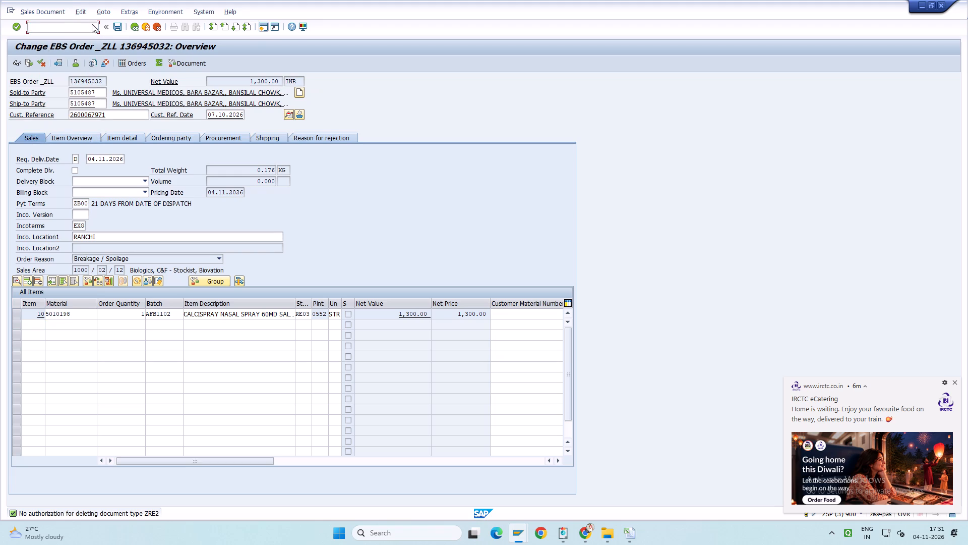
{"action": "left_click", "coordinate": [92, 24]}
{"action": "left_click", "coordinate": [95, 66]}
{"action": "key", "text": "Return"}
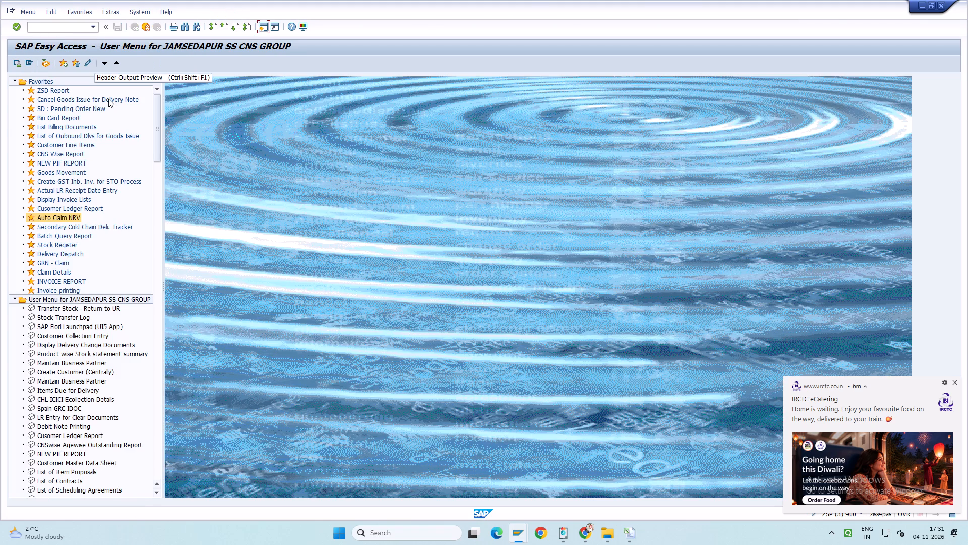
{"action": "key", "text": "Return"}
{"action": "key", "text": "space"}
{"action": "key", "text": "Down"}
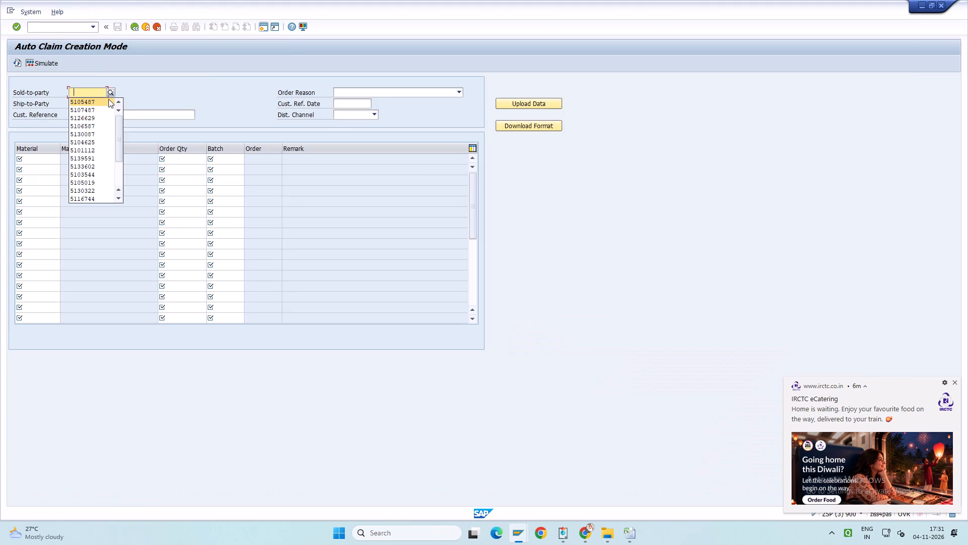
{"action": "key", "text": "Return"}
{"action": "key", "text": "Tab"}
{"action": "key", "text": "z"}
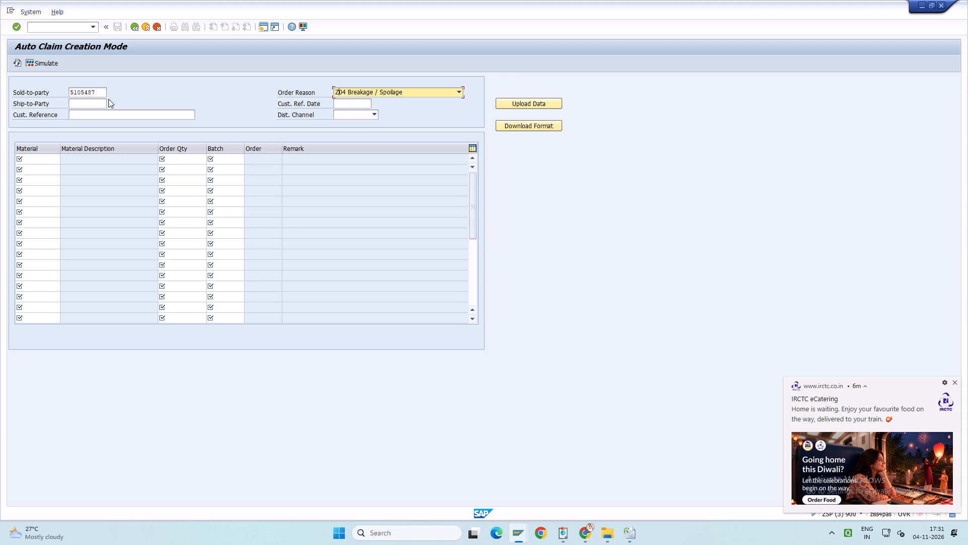
{"action": "key", "text": "Tab"}
{"action": "key", "text": "space"}
{"action": "key", "text": "Down"}
{"action": "key", "text": "Return"}
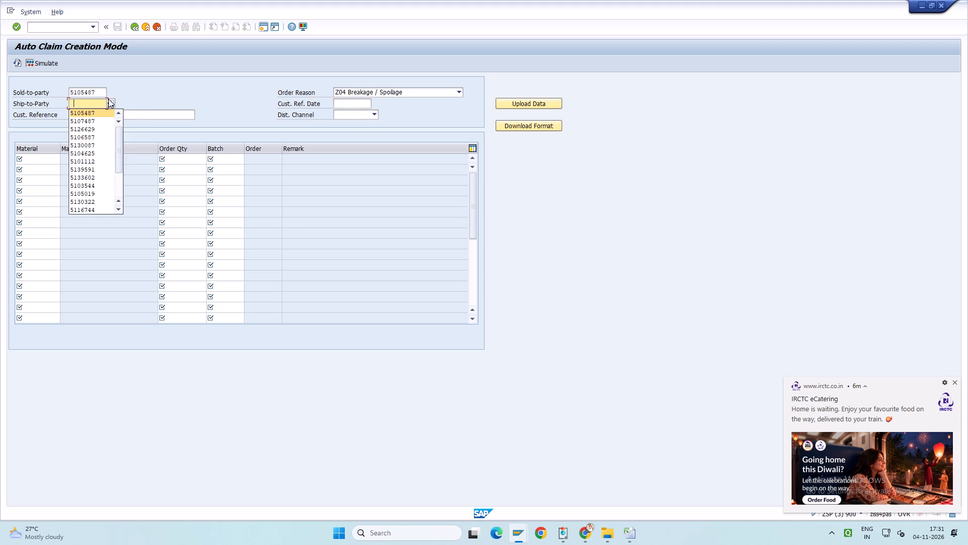
{"action": "key", "text": "Tab"}
{"action": "key", "text": "space"}
{"action": "key", "text": "Down"}
{"action": "key", "text": "Return"}
{"action": "key", "text": "Tab"}
{"action": "key", "text": "space"}
{"action": "key", "text": "Down"}
{"action": "key", "text": "Return"}
{"action": "key", "text": "Tab"}
{"action": "type", "text": "02"}
{"action": "key", "text": "Return"}
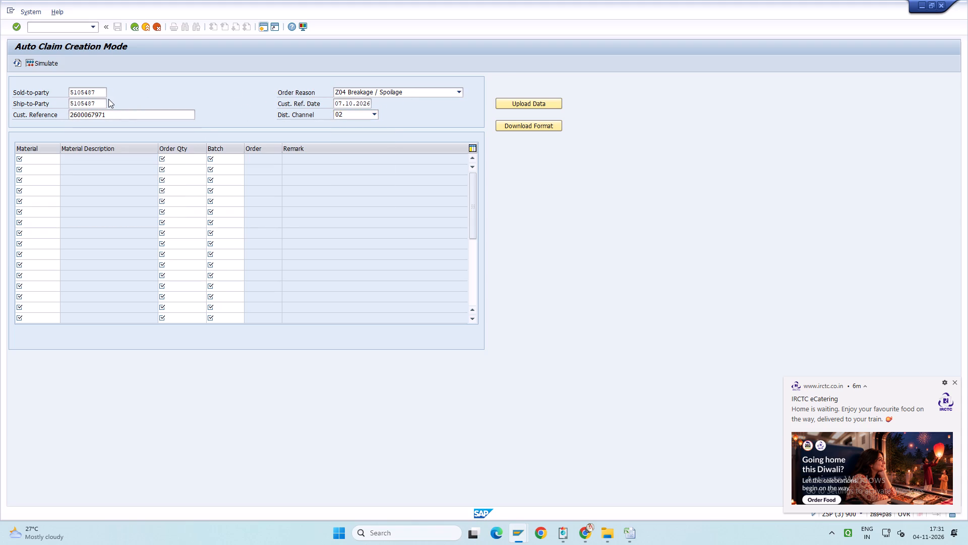
{"action": "left_click", "coordinate": [957, 382]}
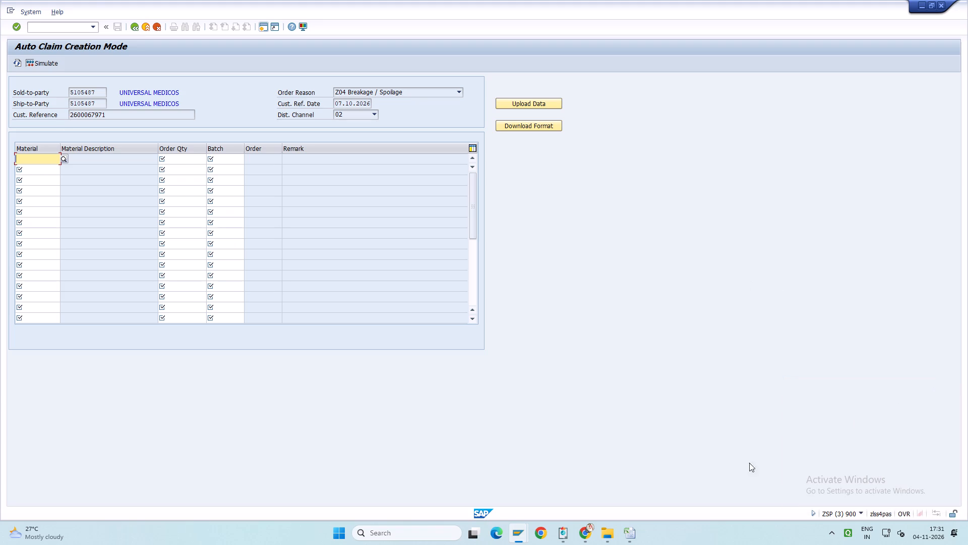
In the UNIVERSAL MEDICOS_5105487_Novas workbook, select the material codes from 5040975 in A48 down to the last entry in A83.
{"action": "left_click", "coordinate": [627, 538]}
{"action": "left_click", "coordinate": [671, 488]}
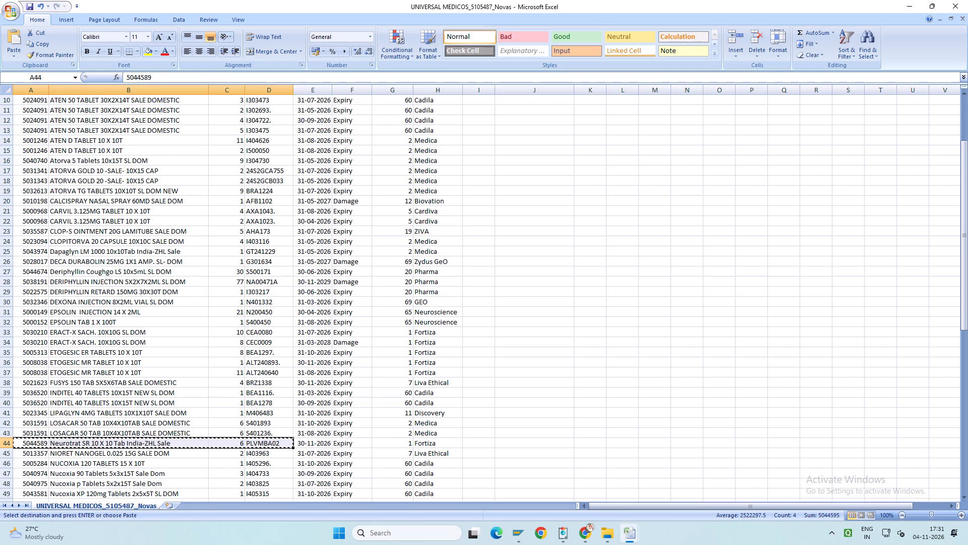
{"action": "scroll", "coordinate": [373, 343], "scroll_direction": "down", "scroll_amount": 9}
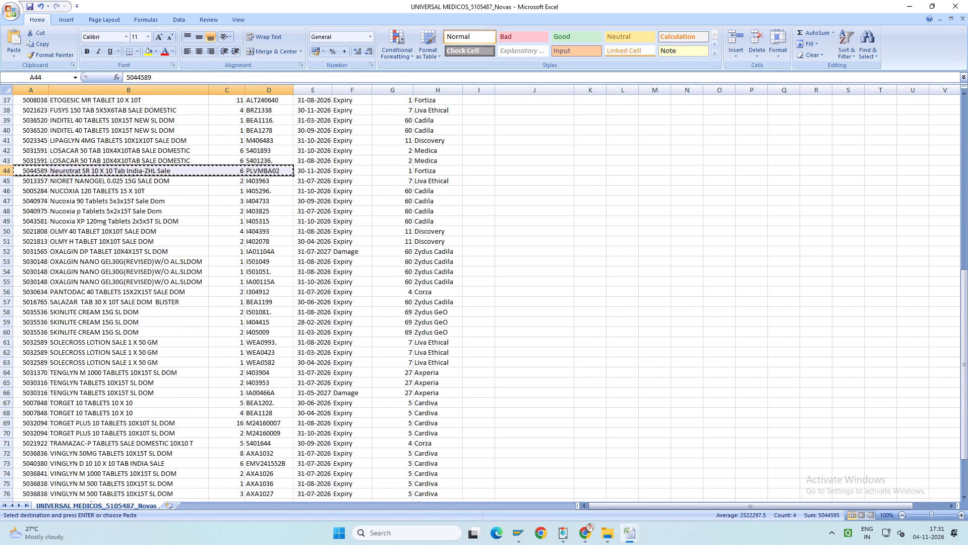
{"action": "left_click", "coordinate": [36, 213]}
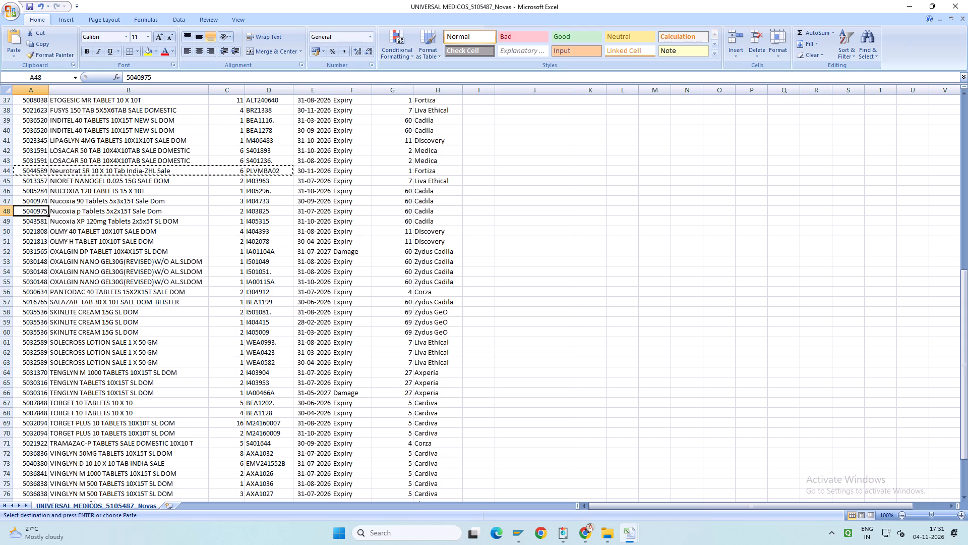
{"action": "scroll", "coordinate": [36, 214], "scroll_direction": "down", "scroll_amount": 3}
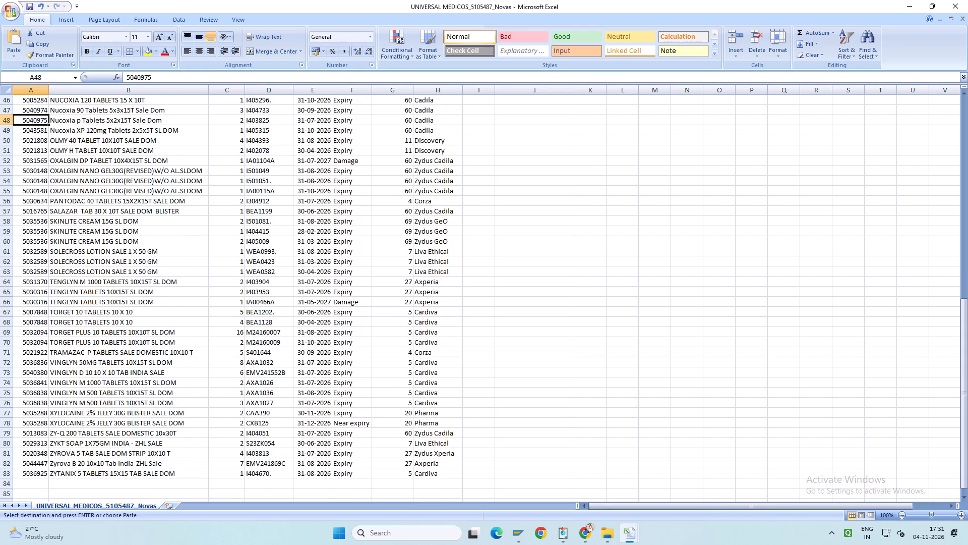
{"action": "key", "text": "Up"}
{"action": "key", "text": "Down"}
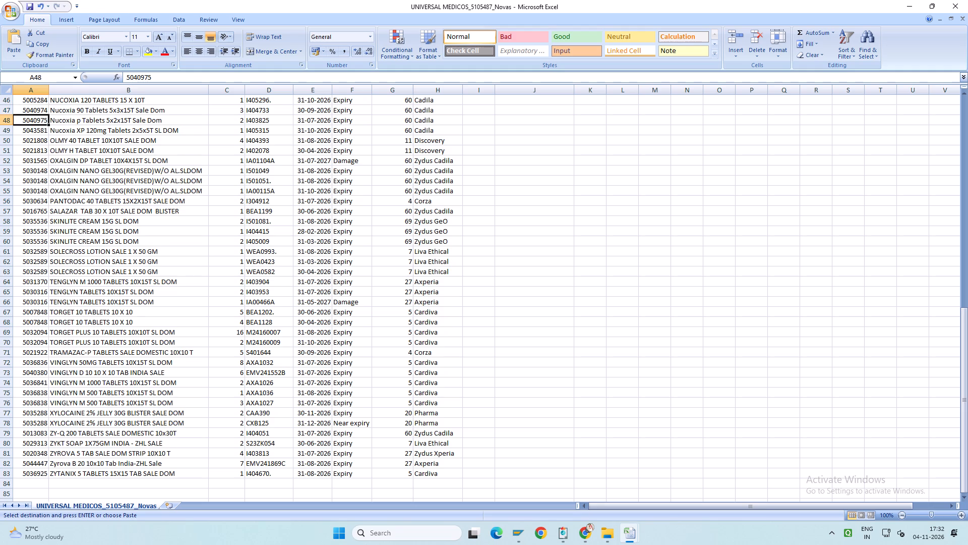
{"action": "key", "text": "ctrl+shift+Down"}
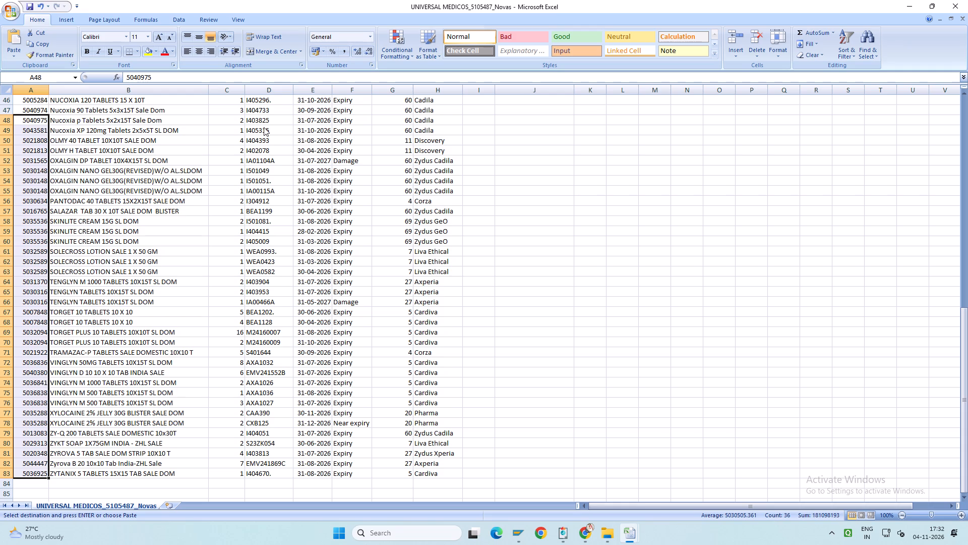
Switch to the AUTO_CLAIM_FORMAT workbook and clear all entries below the Material, Quantity and Batch headings.
{"action": "left_click", "coordinate": [634, 535]}
{"action": "left_click", "coordinate": [595, 492]}
{"action": "scroll", "coordinate": [421, 301], "scroll_direction": "up", "scroll_amount": 4}
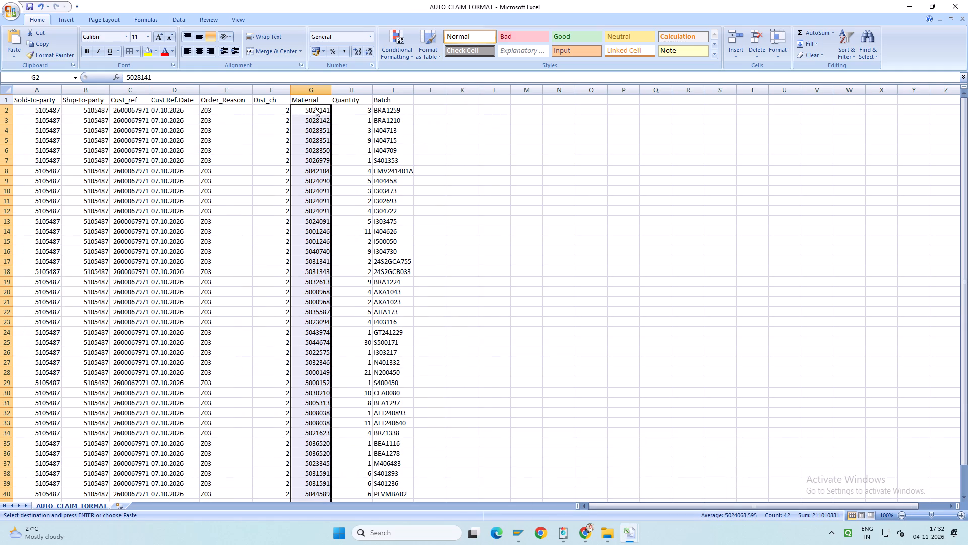
{"action": "left_click_drag", "start_coordinate": [311, 106], "coordinate": [396, 206]}
{"action": "key", "text": "ctrl+shift+Down"}
{"action": "key", "text": "Delete"}
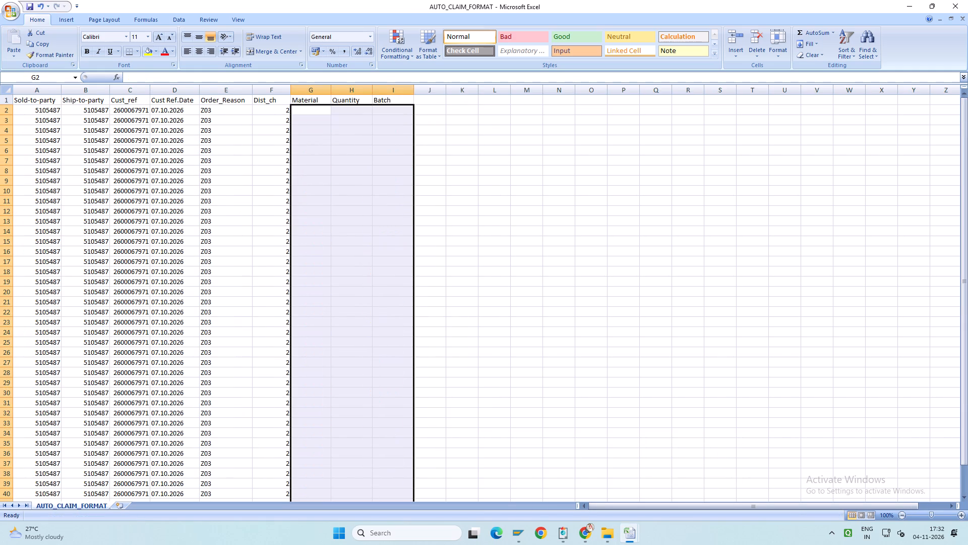
Copy material codes A48:A83 from the UNIVERSAL MEDICOS_5105487_Novas workbook into the Material column of AUTO_CLAIM_FORMAT, starting at G2.
{"action": "left_click", "coordinate": [311, 107]}
{"action": "left_click", "coordinate": [631, 533]}
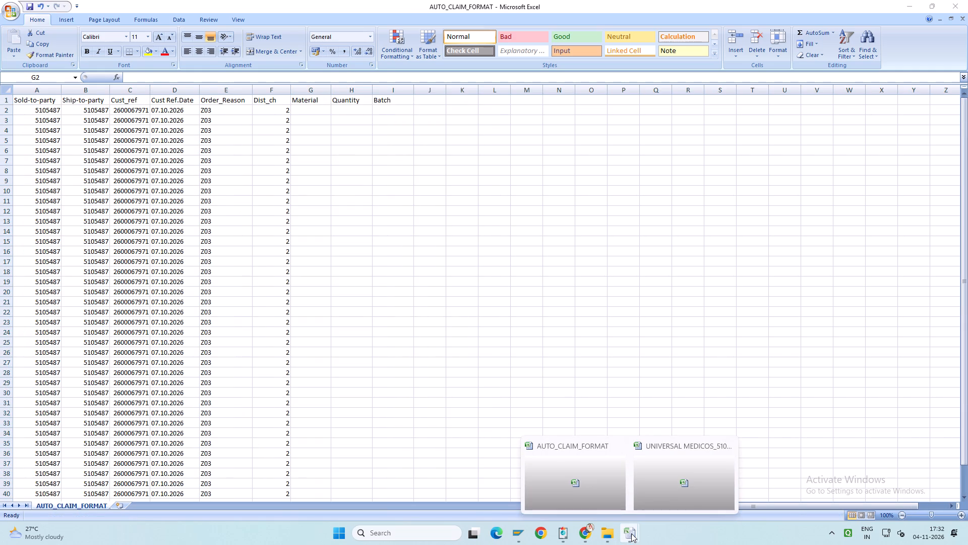
{"action": "left_click", "coordinate": [651, 479]}
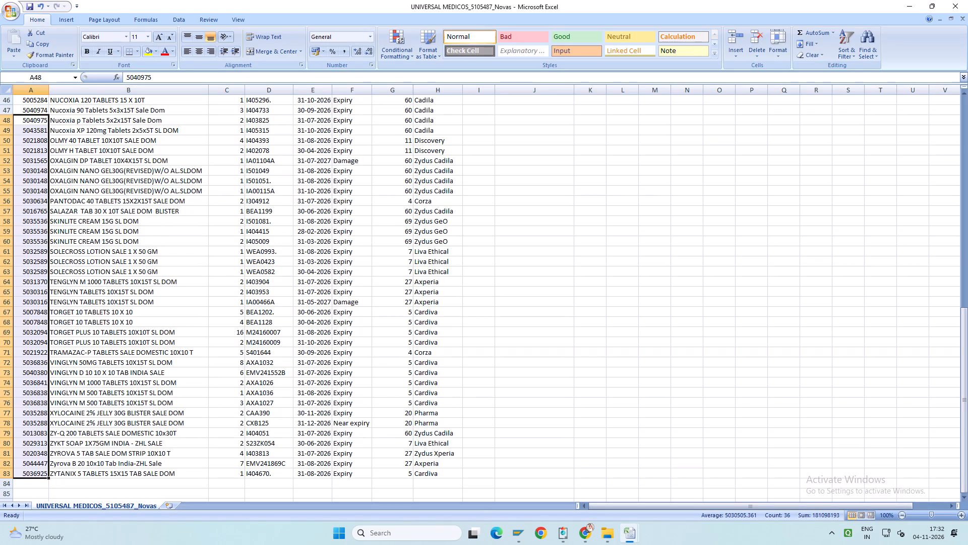
{"action": "key", "text": "ctrl+c"}
{"action": "left_click", "coordinate": [633, 536]}
{"action": "left_click", "coordinate": [580, 485]}
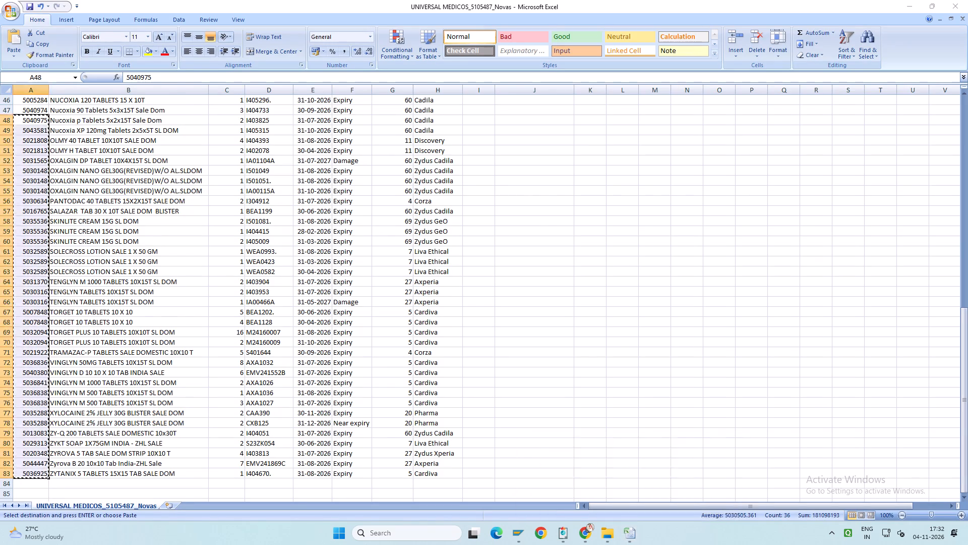
{"action": "key", "text": "ctrl+v"}
Copy the quantities and batches in C48:D83 of the UNIVERSAL MEDICOS workbook into AUTO_CLAIM_FORMAT starting at H2.
{"action": "left_click", "coordinate": [629, 540]}
{"action": "left_click", "coordinate": [680, 492]}
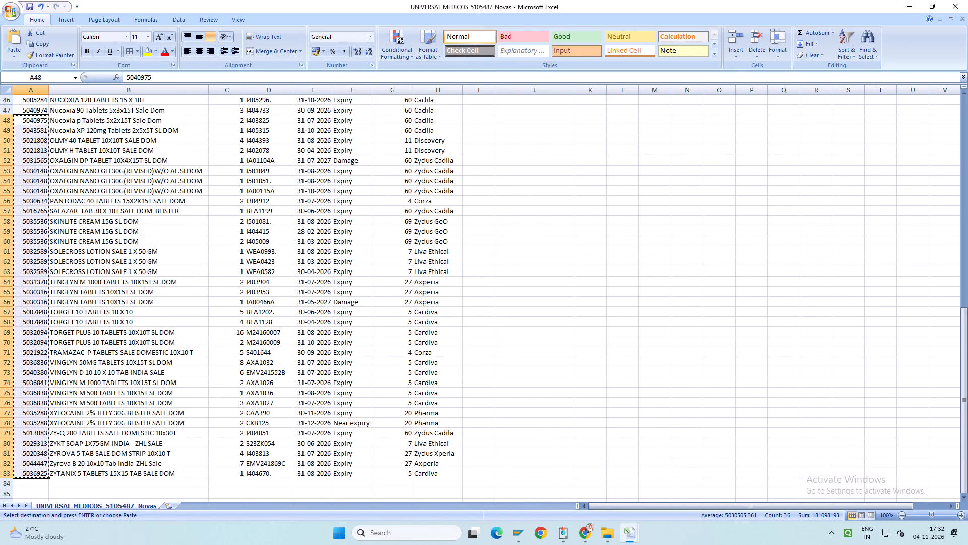
{"action": "left_click_drag", "start_coordinate": [224, 120], "coordinate": [269, 120]}
{"action": "key", "text": "ctrl+shift+Down"}
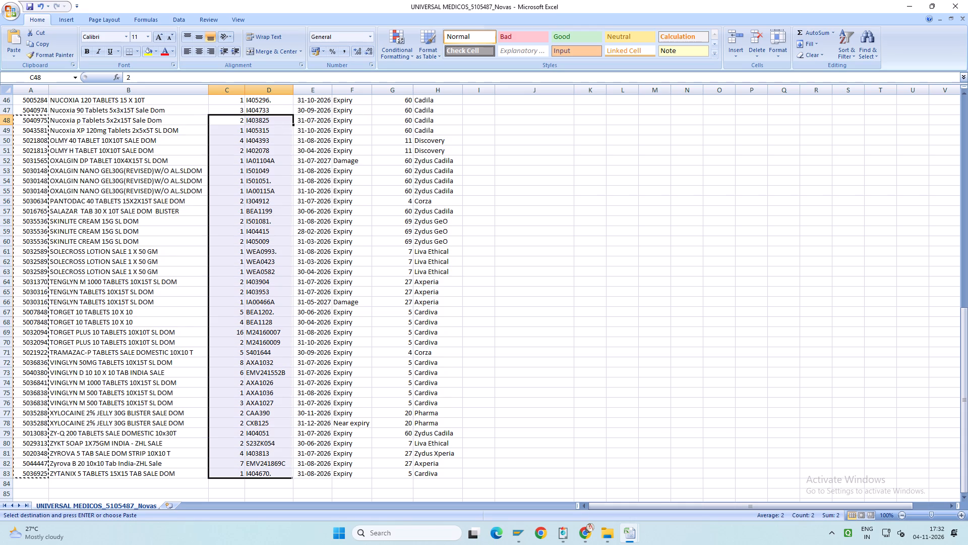
{"action": "key", "text": "ctrl+c"}
{"action": "left_click", "coordinate": [628, 542]}
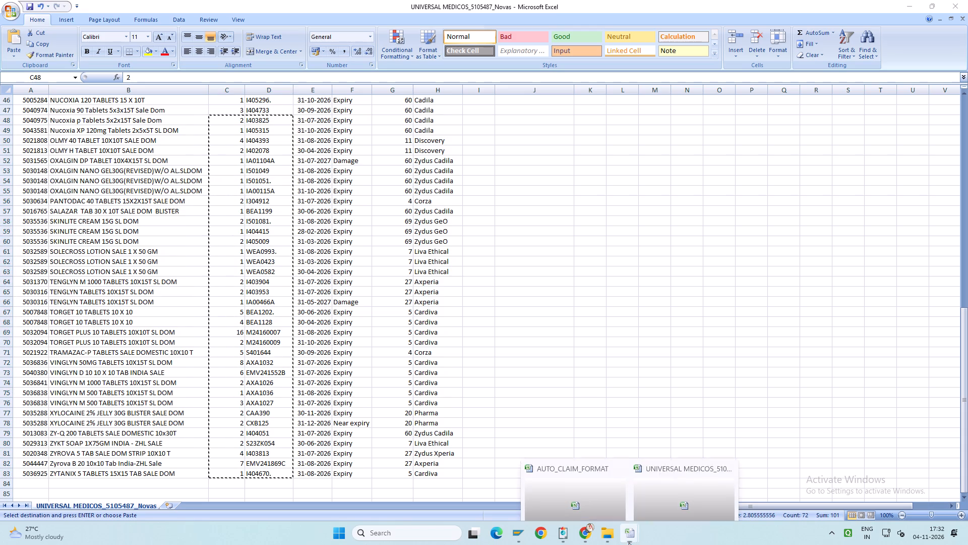
{"action": "left_click", "coordinate": [589, 476]}
{"action": "left_click", "coordinate": [355, 108]}
{"action": "key", "text": "ctrl+v"}
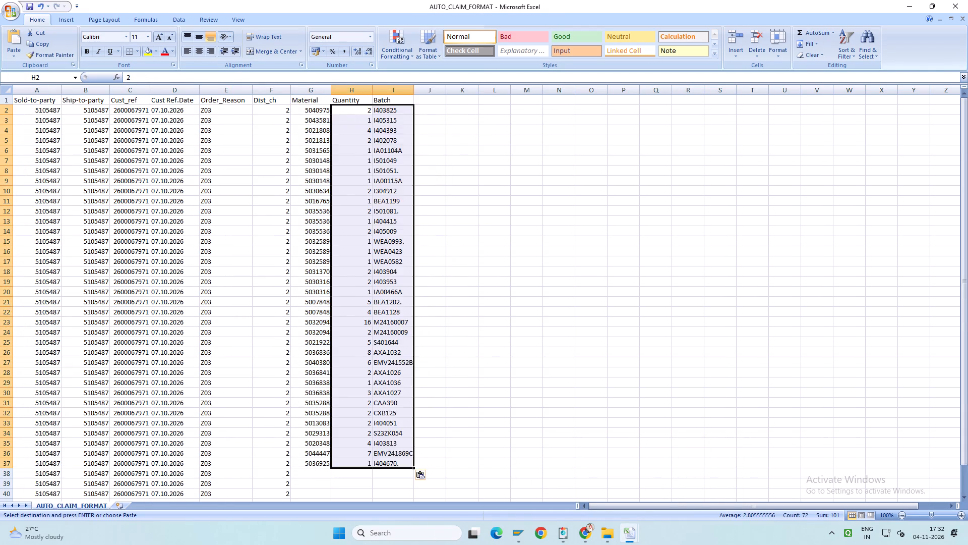
Delete the surplus rows 38 to 43 that have no material in AUTO_CLAIM_FORMAT.
{"action": "scroll", "coordinate": [368, 371], "scroll_direction": "down", "scroll_amount": 4}
{"action": "left_click_drag", "start_coordinate": [1, 353], "coordinate": [1, 370]}
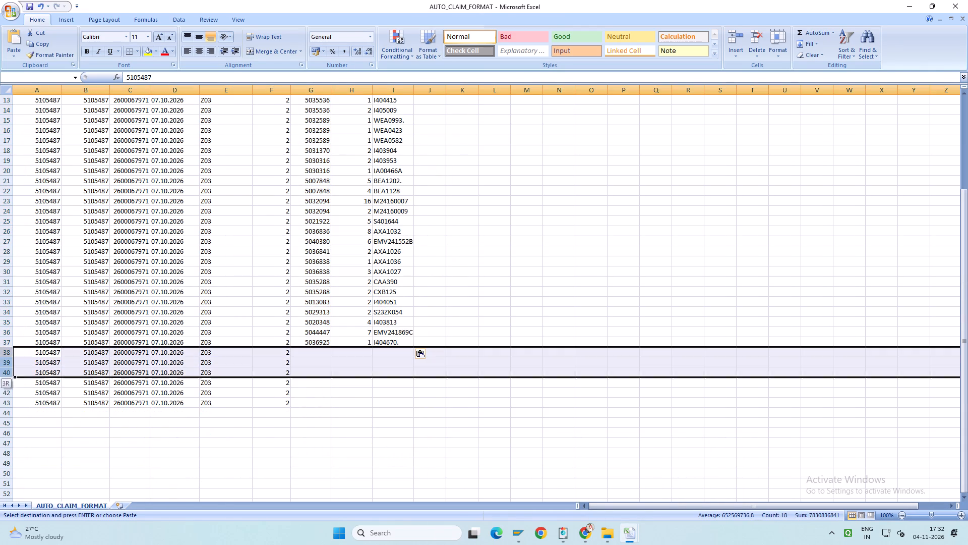
{"action": "left_click_drag", "start_coordinate": [1, 370], "coordinate": [1, 401]}
{"action": "key", "text": "ctrl+minus"}
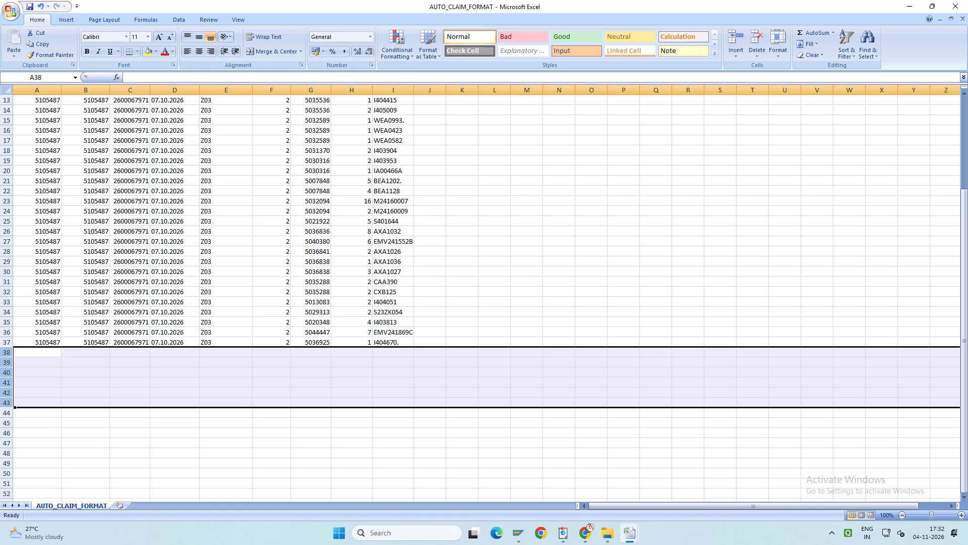
Correct the batches in I37 and I15 to I404670 and WEA0993 without trailing periods, and save the workbook as tab-delimited text.
{"action": "double_click", "coordinate": [405, 341]}
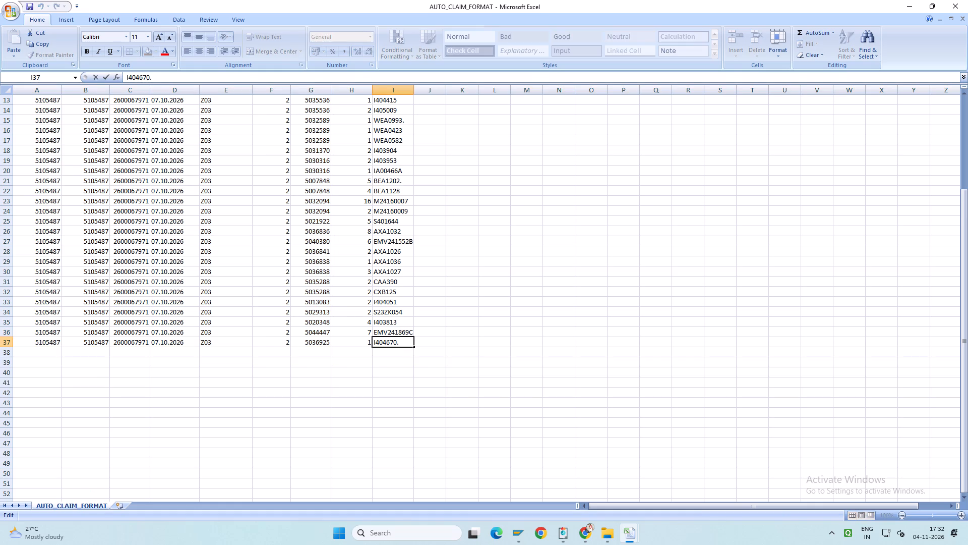
{"action": "key", "text": "BackSpace"}
{"action": "scroll", "coordinate": [399, 297], "scroll_direction": "up", "scroll_amount": 6}
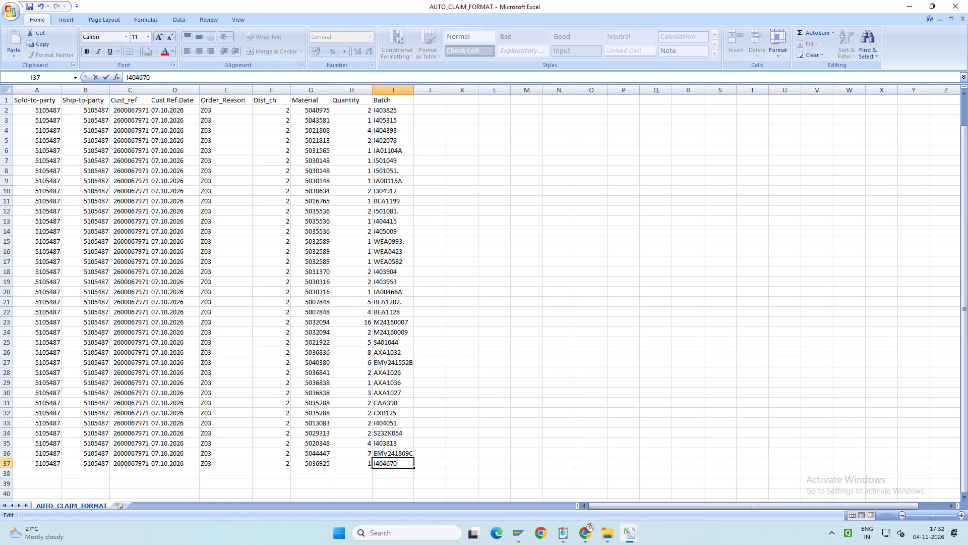
{"action": "double_click", "coordinate": [409, 240]}
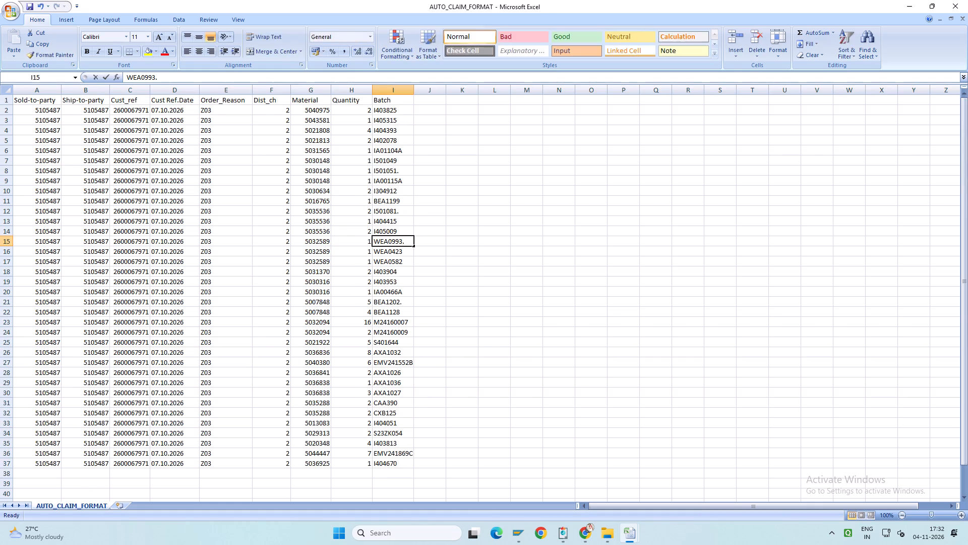
{"action": "key", "text": "BackSpace"}
{"action": "left_click", "coordinate": [399, 276]}
{"action": "scroll", "coordinate": [397, 214], "scroll_direction": "up", "scroll_amount": 4}
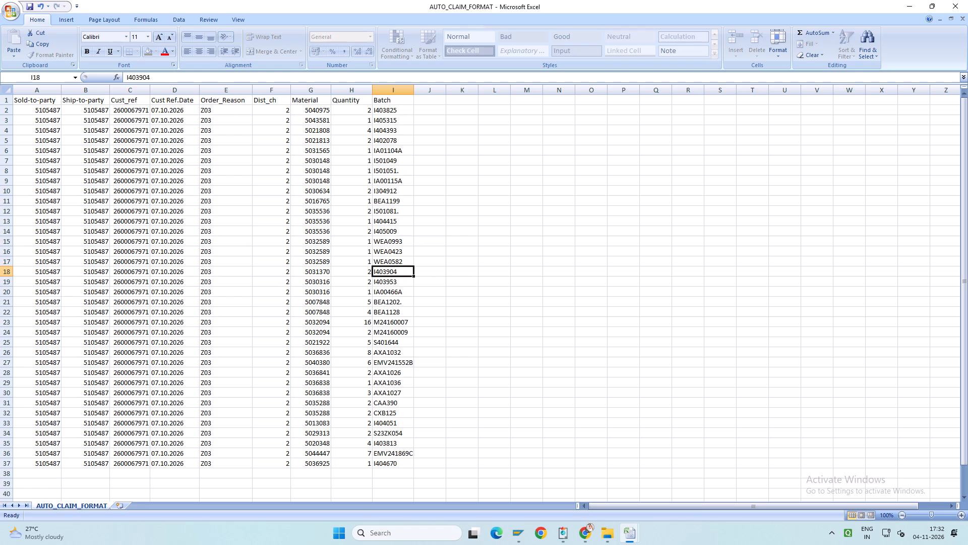
{"action": "scroll", "coordinate": [397, 214], "scroll_direction": "up", "scroll_amount": 3}
{"action": "key", "text": "ctrl+s"}
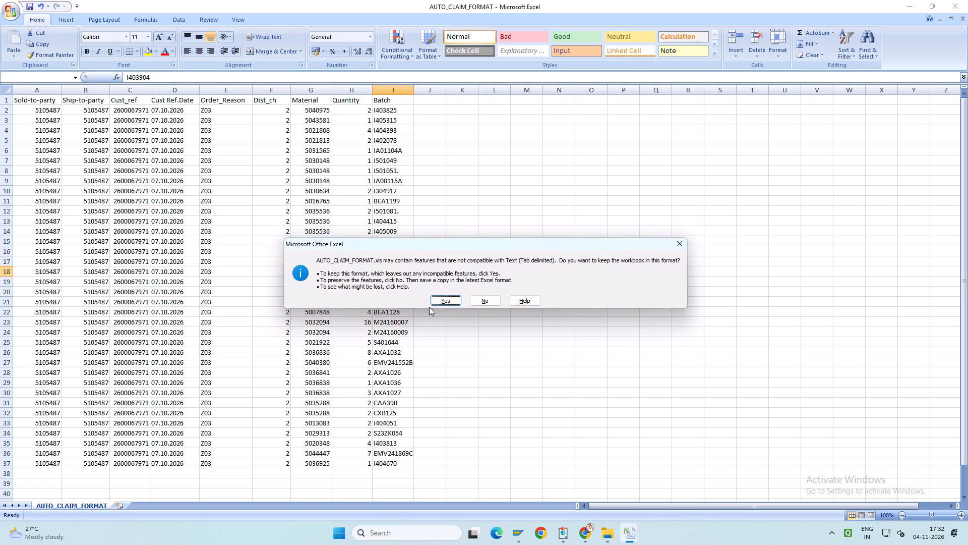
{"action": "left_click", "coordinate": [440, 302]}
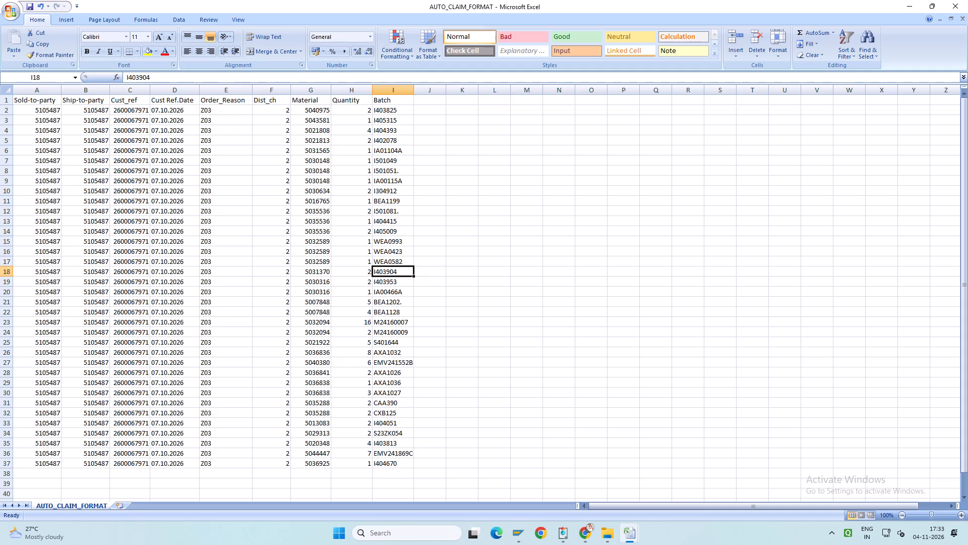
Delete the rows for material 5031565 batch IA01104A and material 5030316 batch IA00466A, and save the workbook as tab-delimited text.
{"action": "left_click", "coordinate": [323, 149]}
{"action": "left_click", "coordinate": [0, 151]}
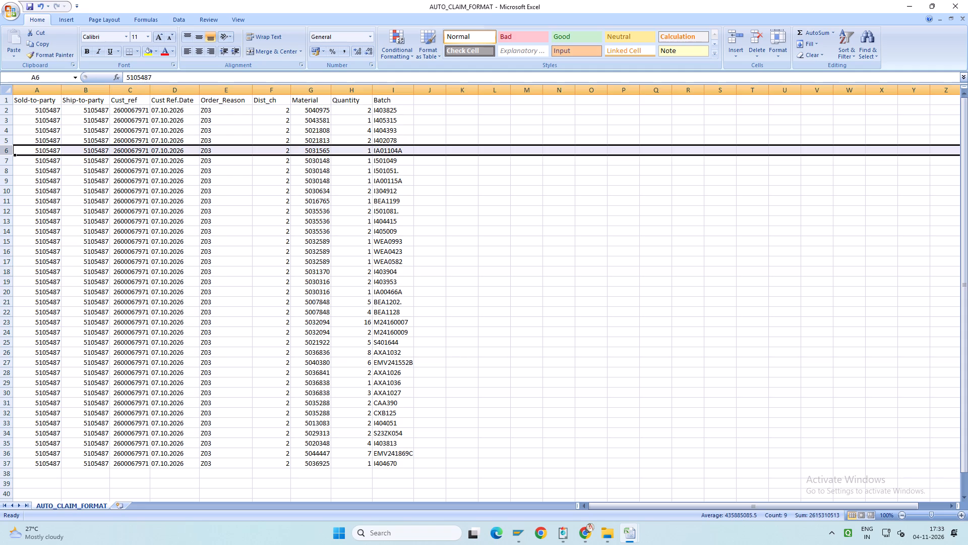
{"action": "key", "text": "ctrl+minus"}
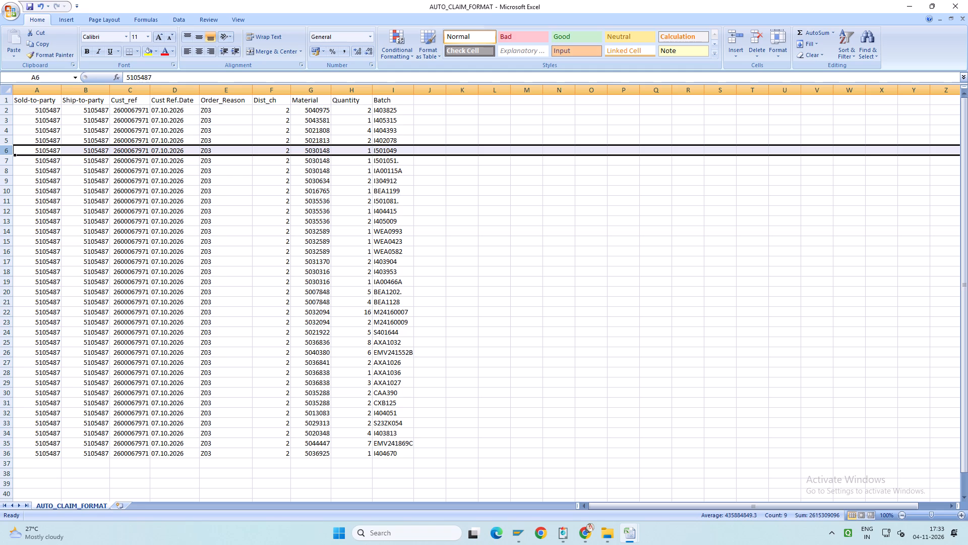
{"action": "left_click", "coordinate": [400, 281]}
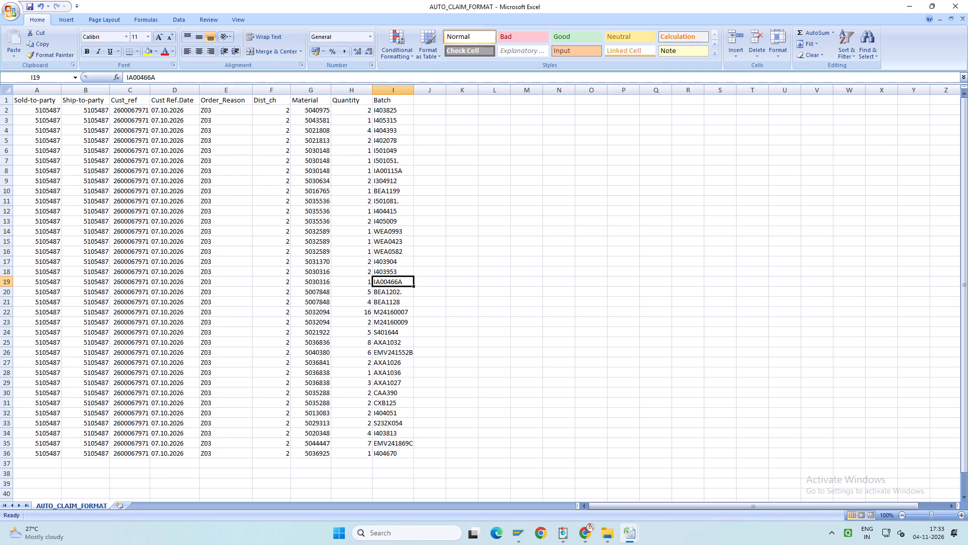
{"action": "left_click", "coordinate": [1, 281]}
{"action": "key", "text": "ctrl+minus"}
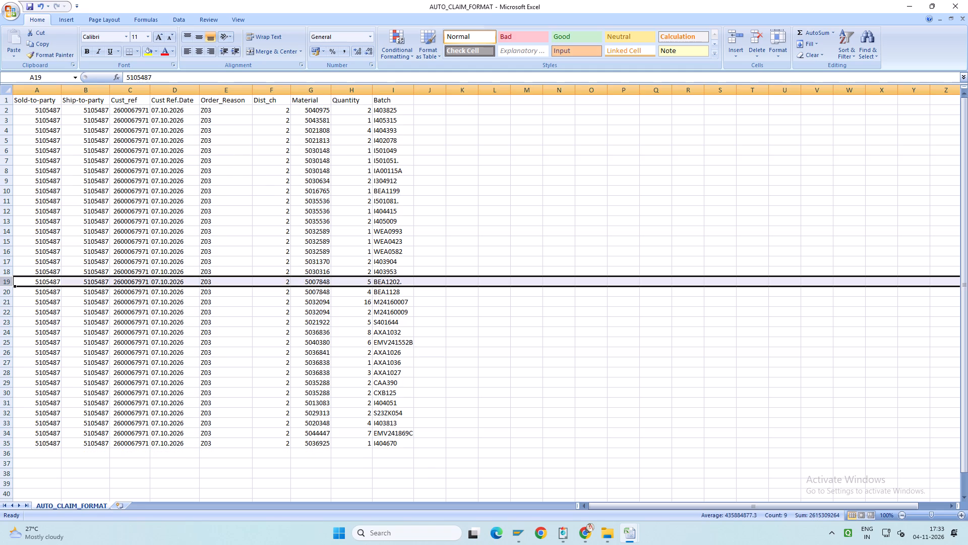
{"action": "key", "text": "ctrl+s"}
{"action": "left_click", "coordinate": [448, 298]}
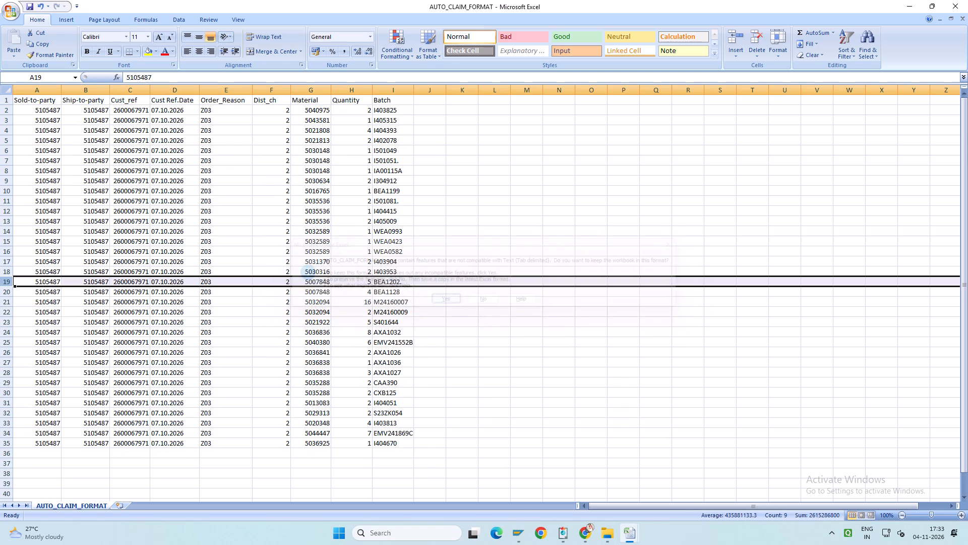
Copy the damaged OXALGIN DP row (5031565, quantity 1, batch IA01104A) from the UNIVERSAL MEDICOS workbook into the first Auto Claim item line.
{"action": "left_click", "coordinate": [514, 533]}
{"action": "left_click", "coordinate": [393, 480]}
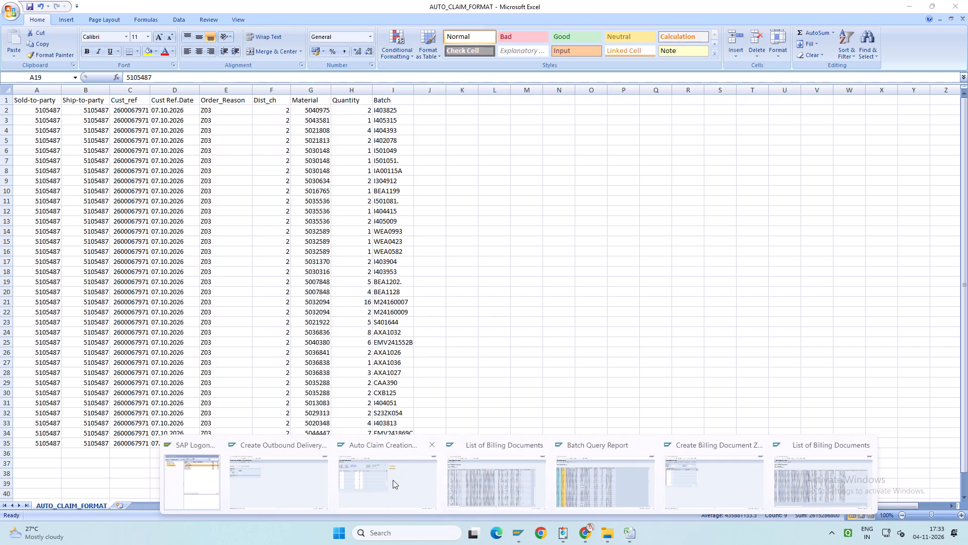
{"action": "left_click", "coordinate": [633, 533]}
{"action": "left_click", "coordinate": [681, 483]}
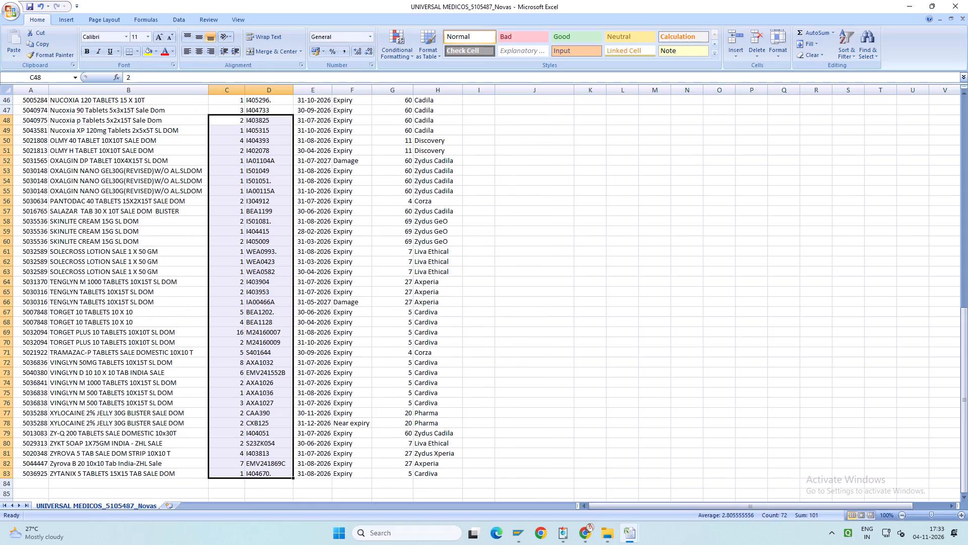
{"action": "left_click_drag", "start_coordinate": [29, 160], "coordinate": [267, 160]}
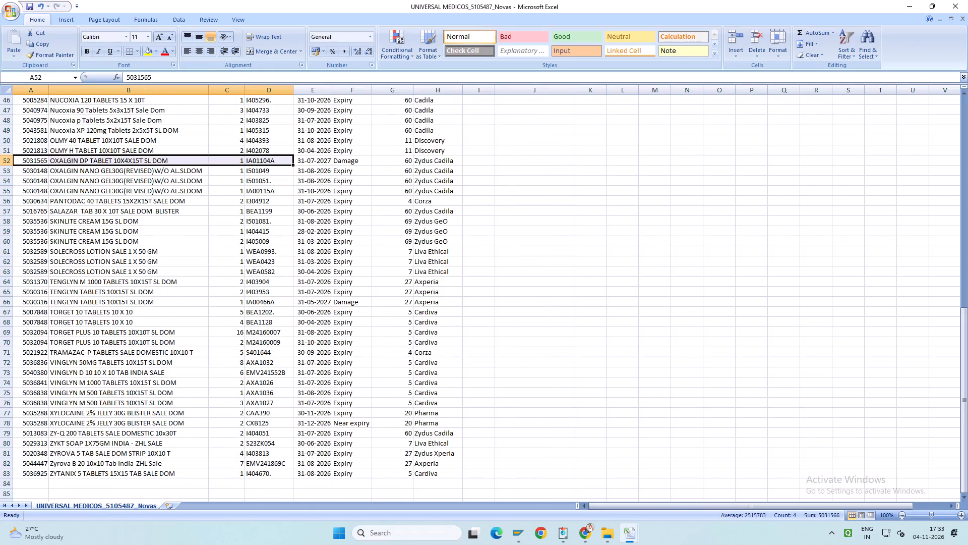
{"action": "key", "text": "ctrl+c"}
{"action": "key", "text": "alt+Tab"}
{"action": "key", "text": "ctrl+v"}
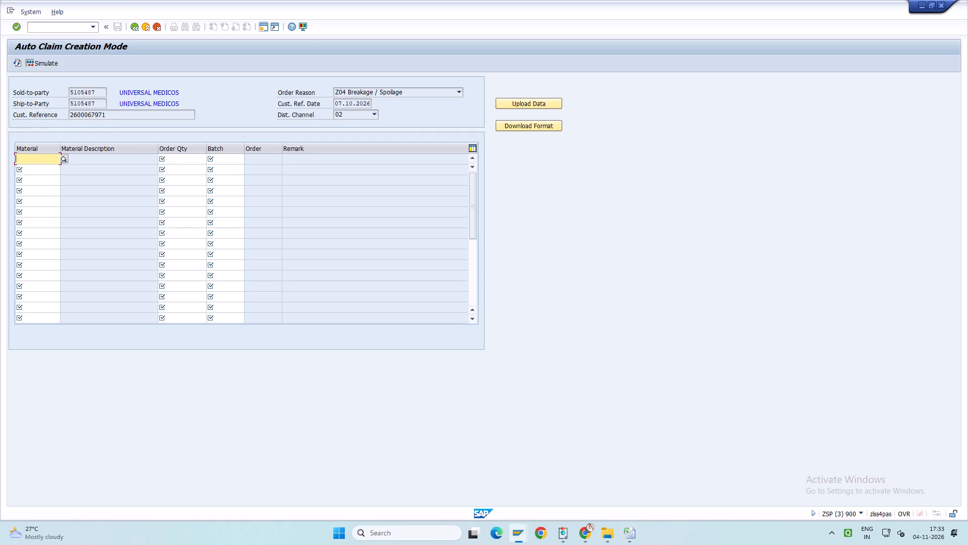
Copy the damaged TENGLYN row (5030316, quantity 1, batch IA00466A) from the UNIVERSAL MEDICOS workbook into the second Auto Claim item line.
{"action": "left_click", "coordinate": [629, 534]}
{"action": "left_click", "coordinate": [673, 476]}
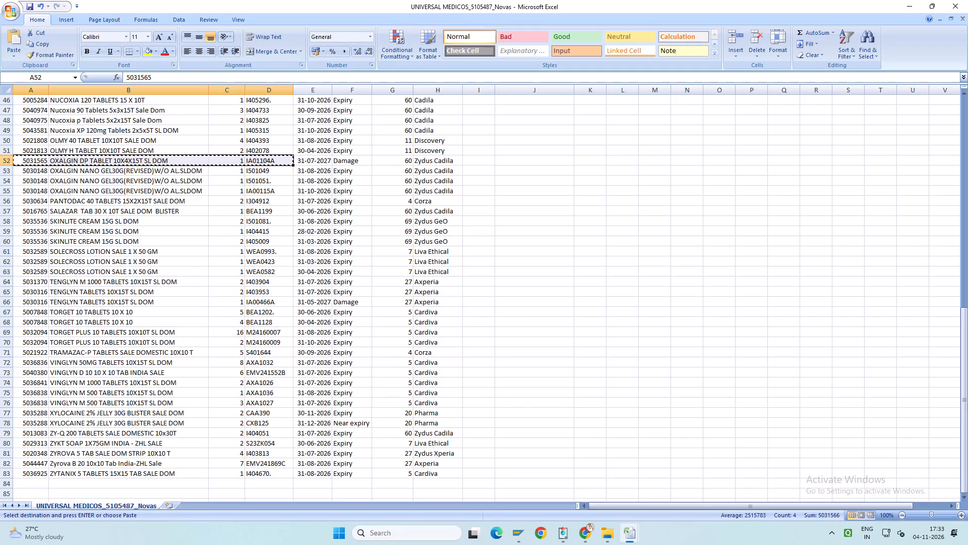
{"action": "left_click_drag", "start_coordinate": [33, 302], "coordinate": [260, 305]}
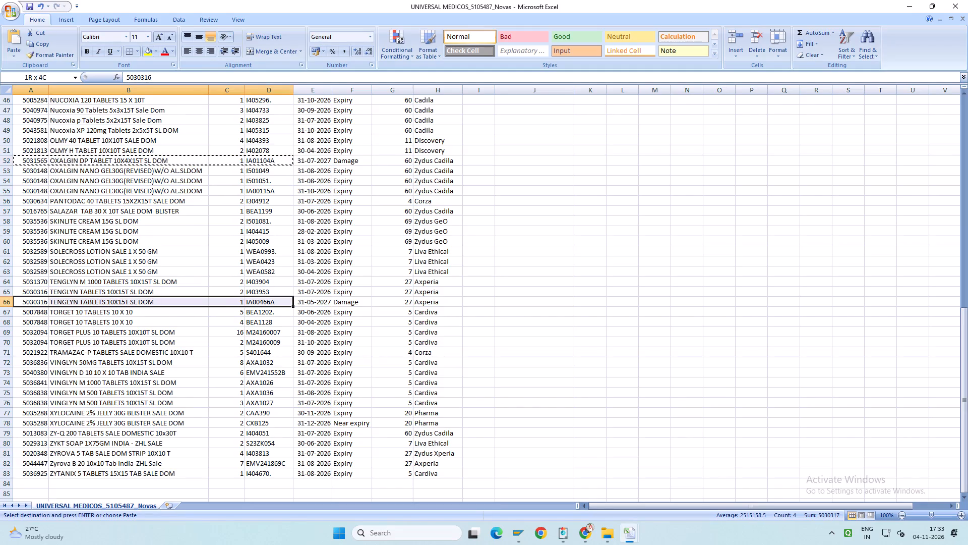
{"action": "left_click_drag", "start_coordinate": [260, 305], "coordinate": [260, 305]}
{"action": "key", "text": "ctrl+c"}
{"action": "key", "text": "alt+Tab"}
{"action": "left_click", "coordinate": [40, 171]}
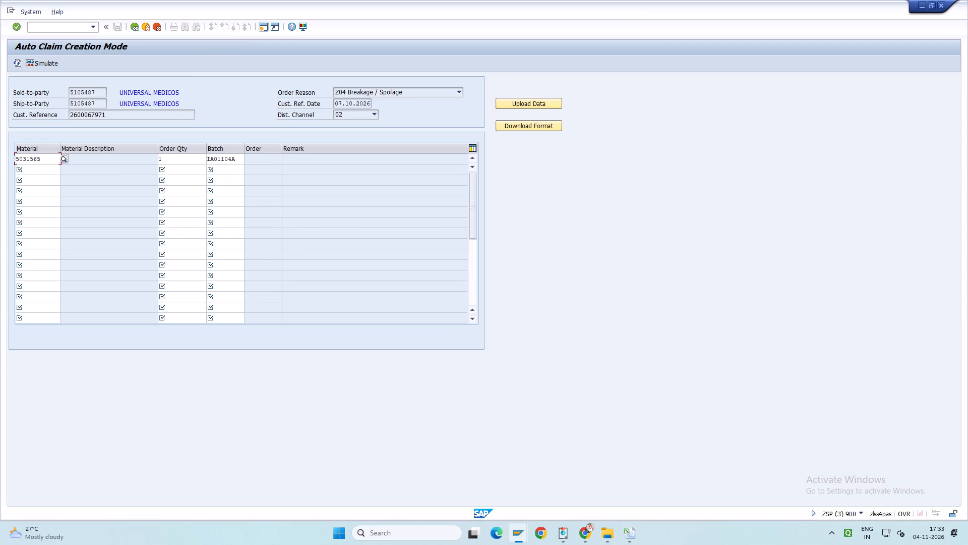
{"action": "key", "text": "ctrl+v"}
{"action": "key", "text": "Return"}
Simulate the Z04 claim with Desktop as the file path and generate the claim order.
{"action": "left_click", "coordinate": [37, 63]}
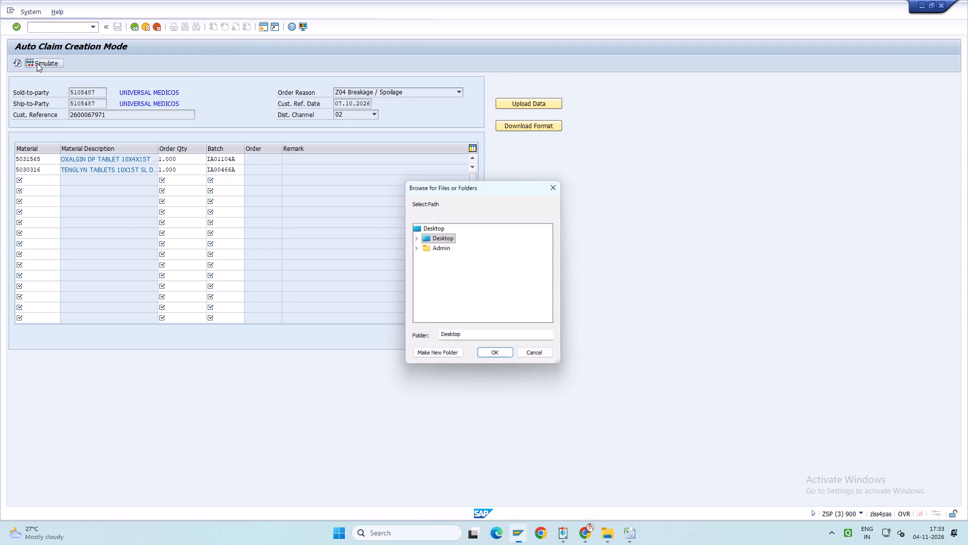
{"action": "left_click", "coordinate": [431, 225]}
{"action": "left_click", "coordinate": [496, 353]}
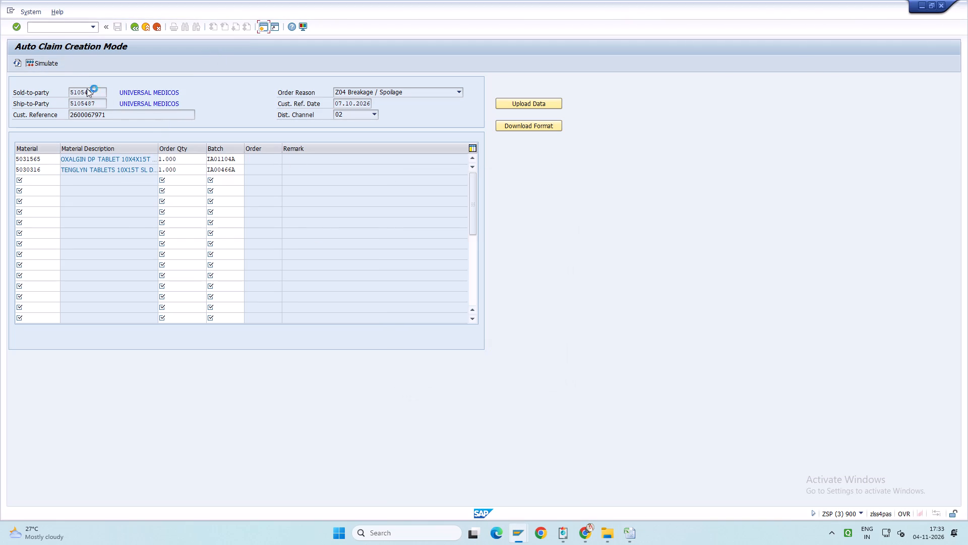
{"action": "left_click", "coordinate": [44, 64]}
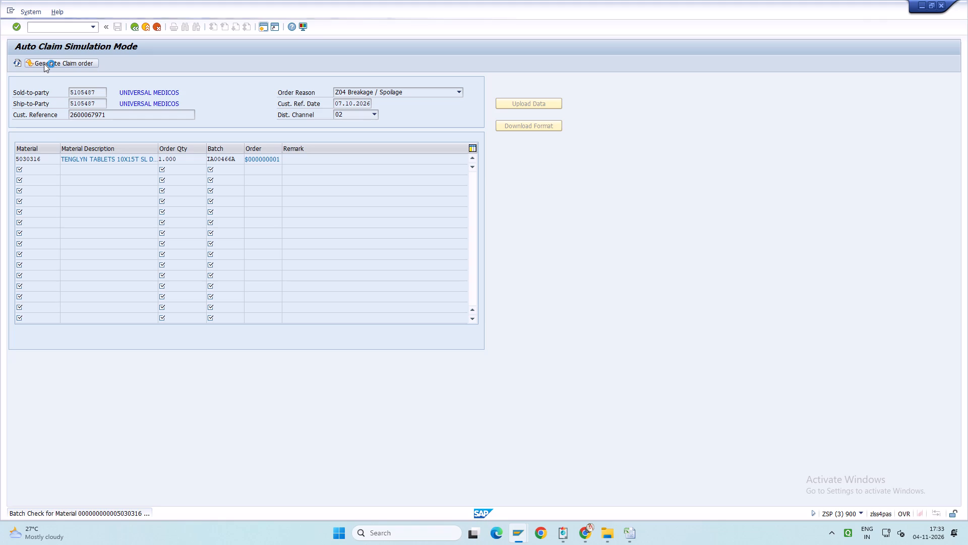
{"action": "left_click", "coordinate": [91, 26]}
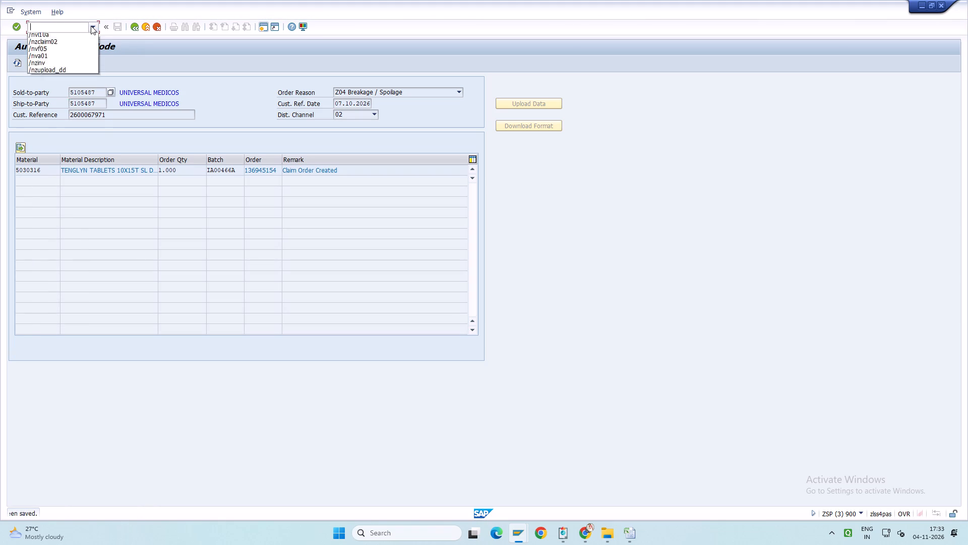
{"action": "left_click", "coordinate": [93, 43]}
{"action": "key", "text": "Return"}
{"action": "key", "text": "Return"}
{"action": "key", "text": "Return"}
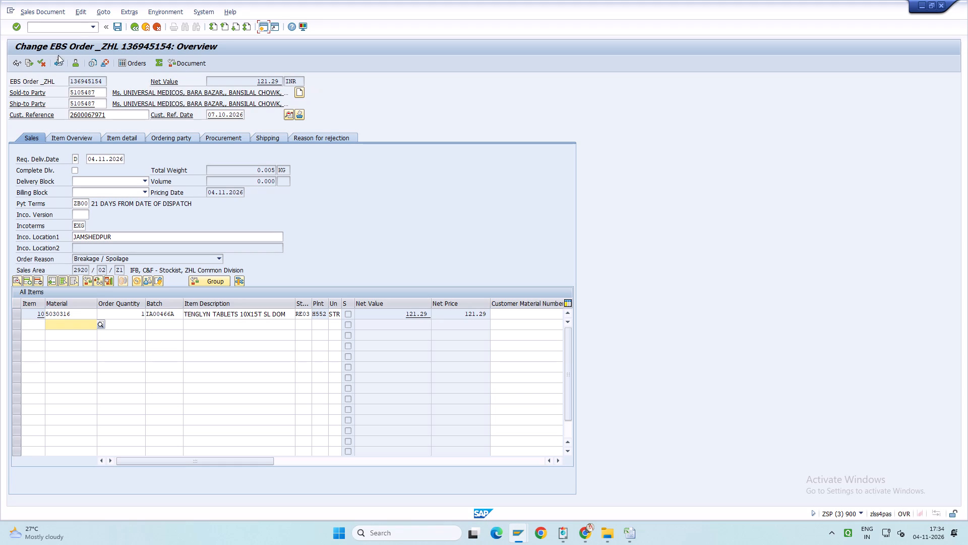
{"action": "left_click", "coordinate": [91, 30]}
{"action": "left_click", "coordinate": [91, 42]}
{"action": "key", "text": "Return"}
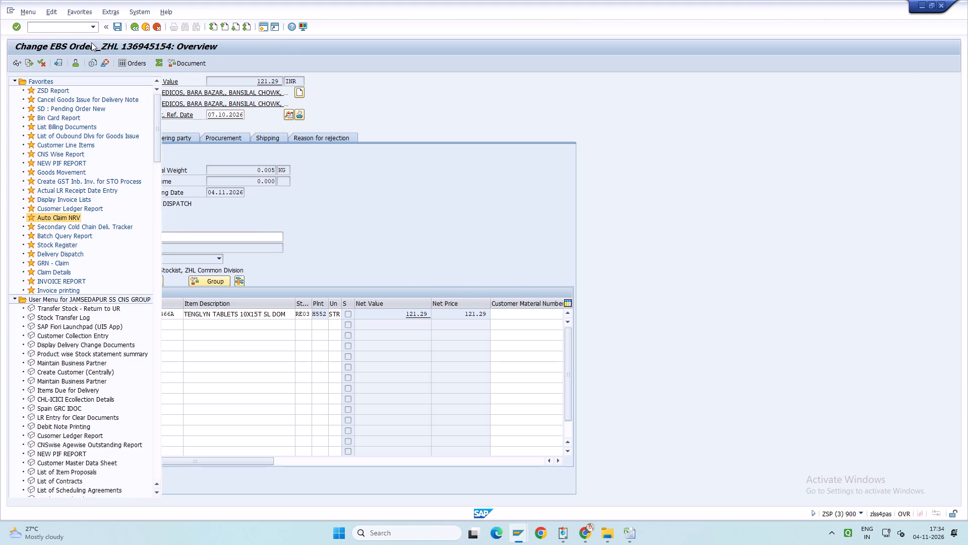
{"action": "key", "text": "Return"}
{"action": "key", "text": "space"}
{"action": "key", "text": "Down"}
{"action": "key", "text": "Return"}
{"action": "key", "text": "Tab"}
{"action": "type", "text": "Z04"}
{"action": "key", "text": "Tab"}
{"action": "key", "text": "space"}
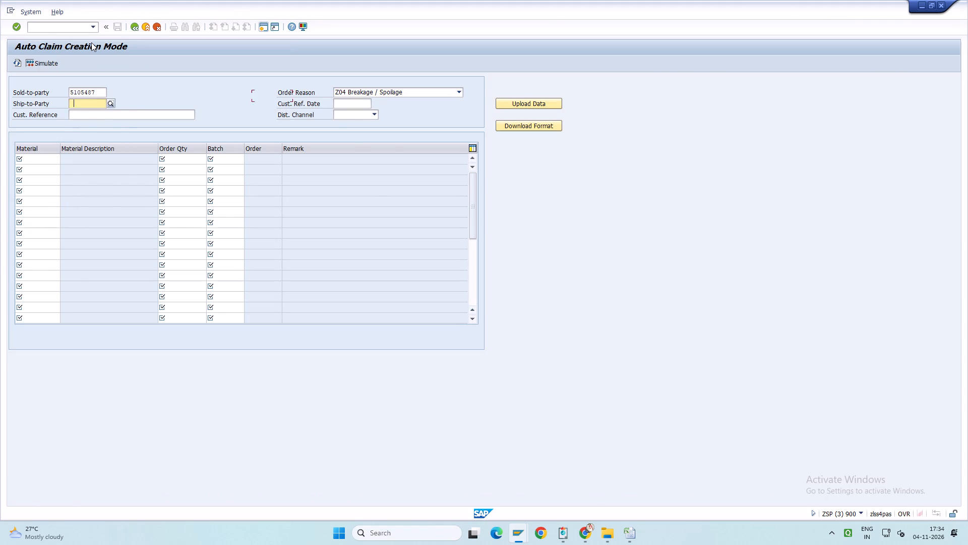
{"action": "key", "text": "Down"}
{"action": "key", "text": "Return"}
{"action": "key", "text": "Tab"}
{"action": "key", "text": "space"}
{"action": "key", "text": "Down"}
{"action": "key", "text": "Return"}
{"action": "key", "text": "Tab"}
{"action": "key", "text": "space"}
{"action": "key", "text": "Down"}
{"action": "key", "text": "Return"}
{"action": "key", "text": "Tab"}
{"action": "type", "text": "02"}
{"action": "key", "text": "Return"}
Copy the damaged OXALGIN DP row (5031565, quantity 1, batch IA01104A) from the UNIVERSAL MEDICOS workbook into the first Auto Claim item line.
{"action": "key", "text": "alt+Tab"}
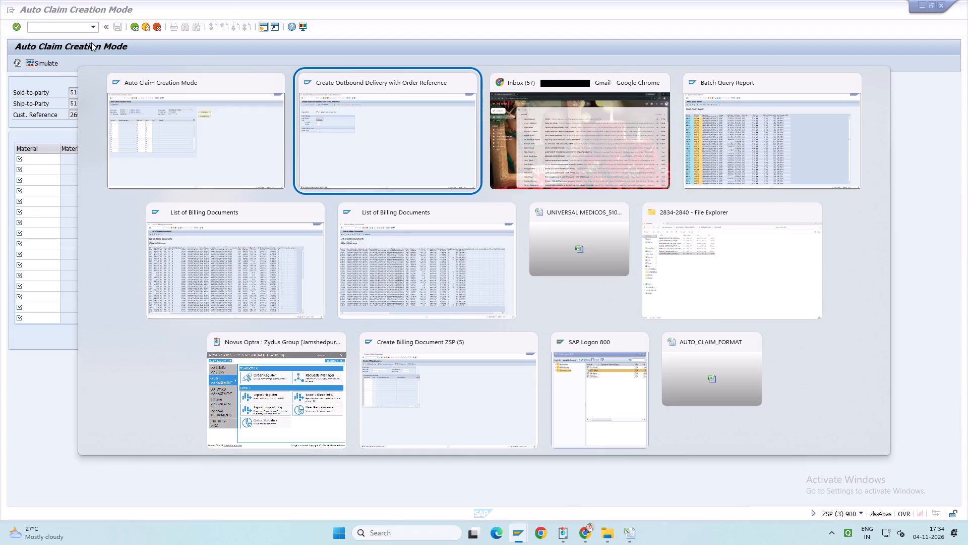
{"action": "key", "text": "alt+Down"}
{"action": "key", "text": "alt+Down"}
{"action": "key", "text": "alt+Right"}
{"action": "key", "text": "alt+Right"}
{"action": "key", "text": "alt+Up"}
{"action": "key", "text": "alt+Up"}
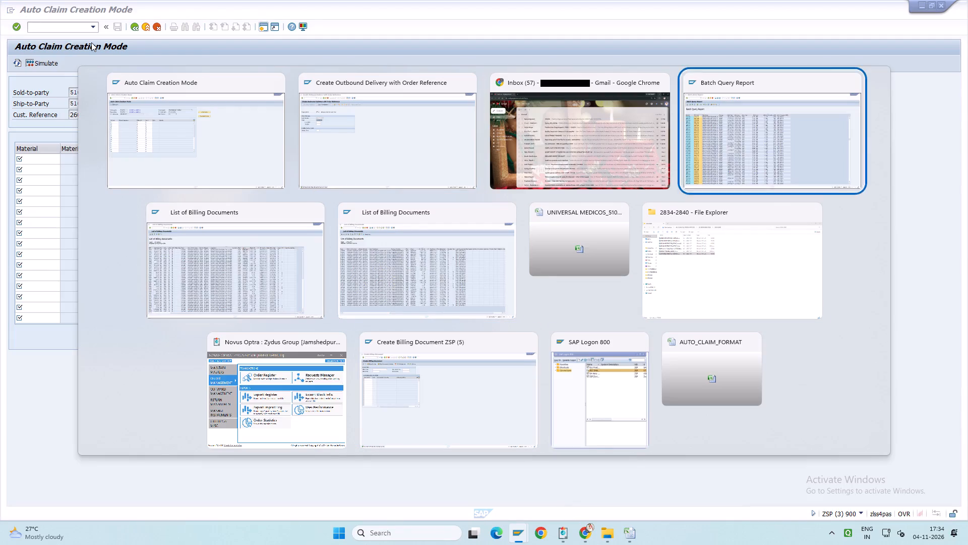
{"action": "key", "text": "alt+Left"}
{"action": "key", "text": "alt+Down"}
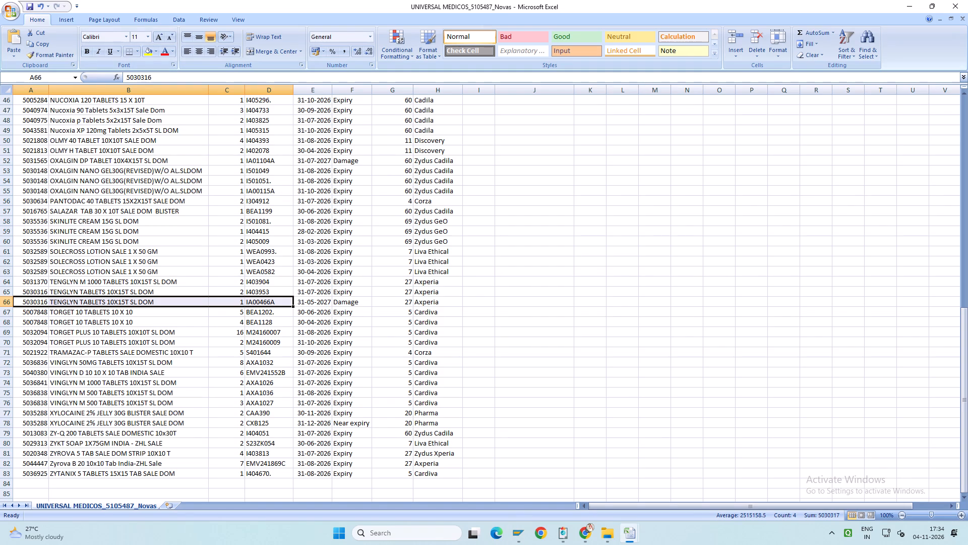
{"action": "left_click_drag", "start_coordinate": [27, 160], "coordinate": [180, 160]}
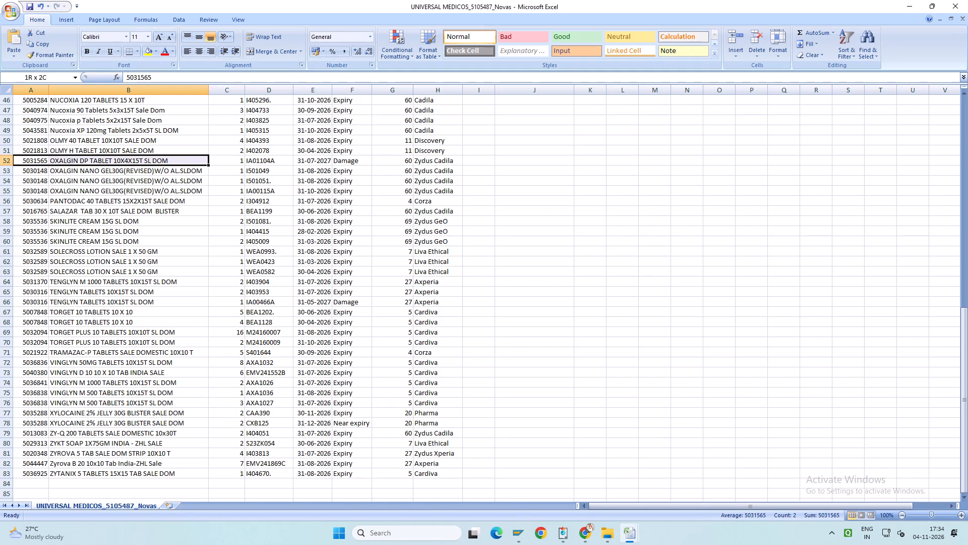
{"action": "left_click_drag", "start_coordinate": [180, 160], "coordinate": [269, 161]}
{"action": "key", "text": "ctrl+c"}
{"action": "key", "text": "alt+Tab"}
{"action": "key", "text": "ctrl+v"}
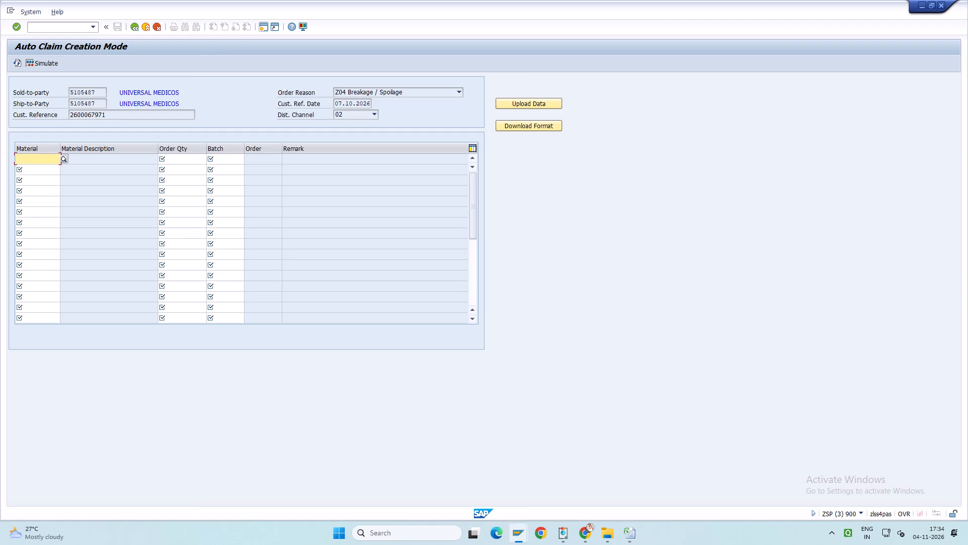
{"action": "key", "text": "Return"}
{"action": "left_click", "coordinate": [47, 65]}
{"action": "left_click", "coordinate": [47, 65]}
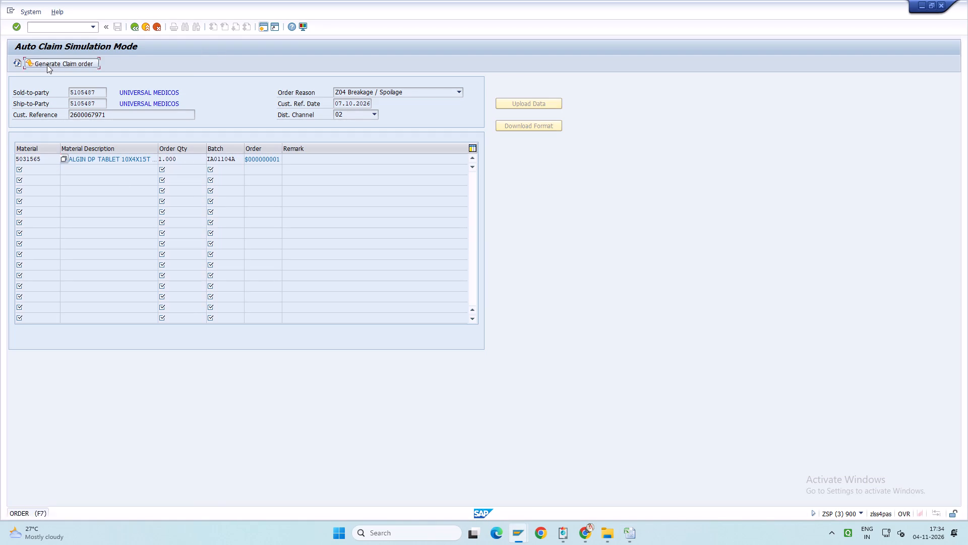
{"action": "left_click", "coordinate": [92, 28]}
{"action": "left_click", "coordinate": [92, 40]}
{"action": "key", "text": "Return"}
{"action": "key", "text": "Return"}
{"action": "key", "text": "Return"}
{"action": "key", "text": "Return"}
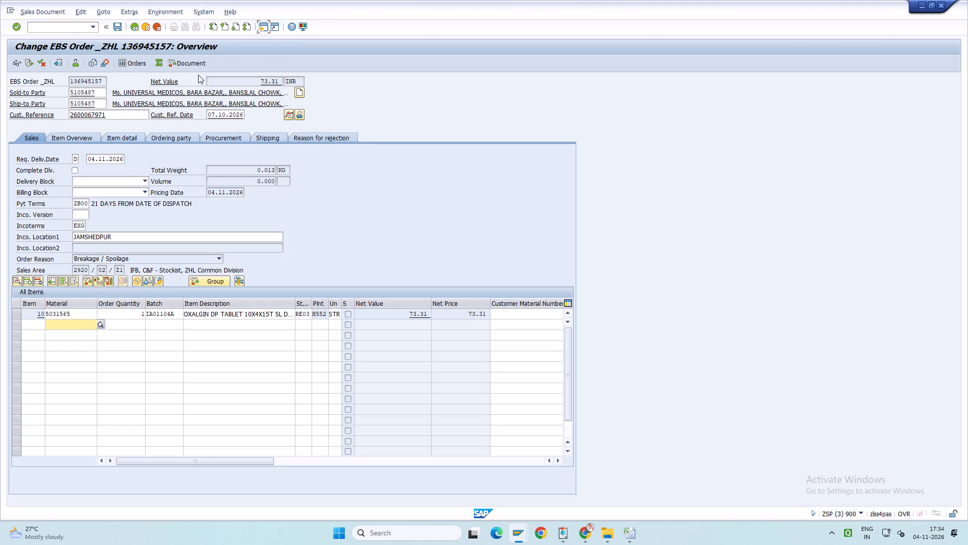
{"action": "left_click", "coordinate": [93, 26]}
{"action": "left_click", "coordinate": [89, 44]}
{"action": "key", "text": "Return"}
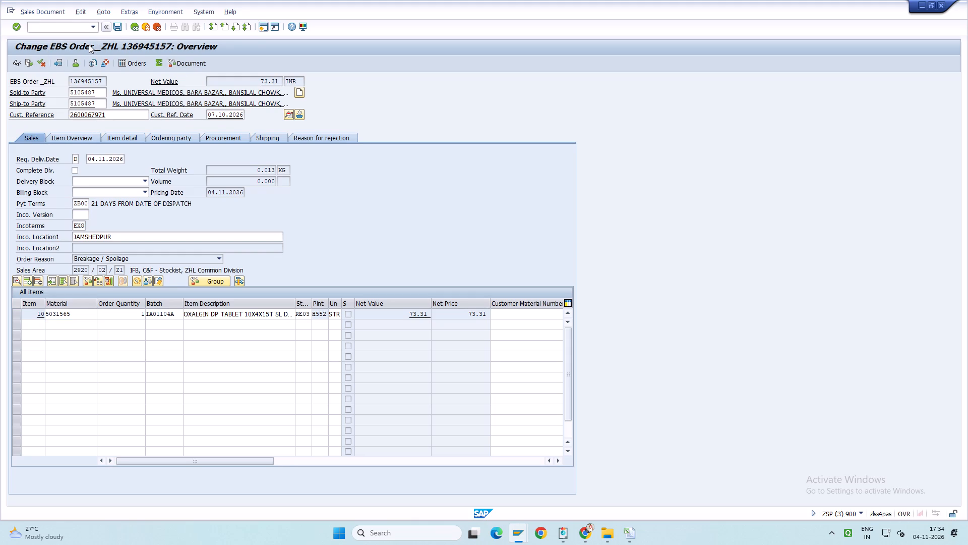
{"action": "key", "text": "Return"}
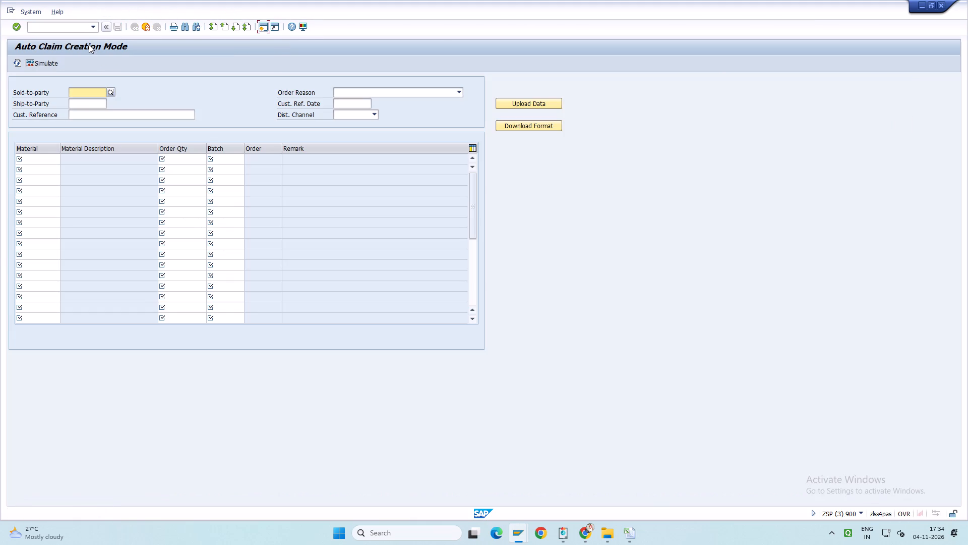
Switch to the AUTO_CLAIM_FORMAT workbook in Excel and save it, keeping the tab-delimited text format.
{"action": "left_click", "coordinate": [629, 538]}
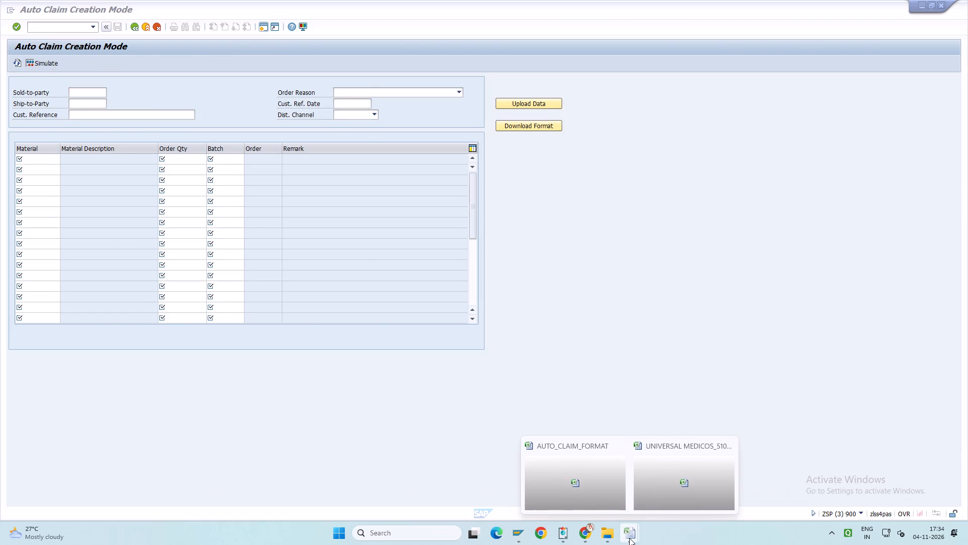
{"action": "left_click", "coordinate": [590, 488]}
{"action": "scroll", "coordinate": [353, 295], "scroll_direction": "up", "scroll_amount": 4}
{"action": "left_click", "coordinate": [315, 111]}
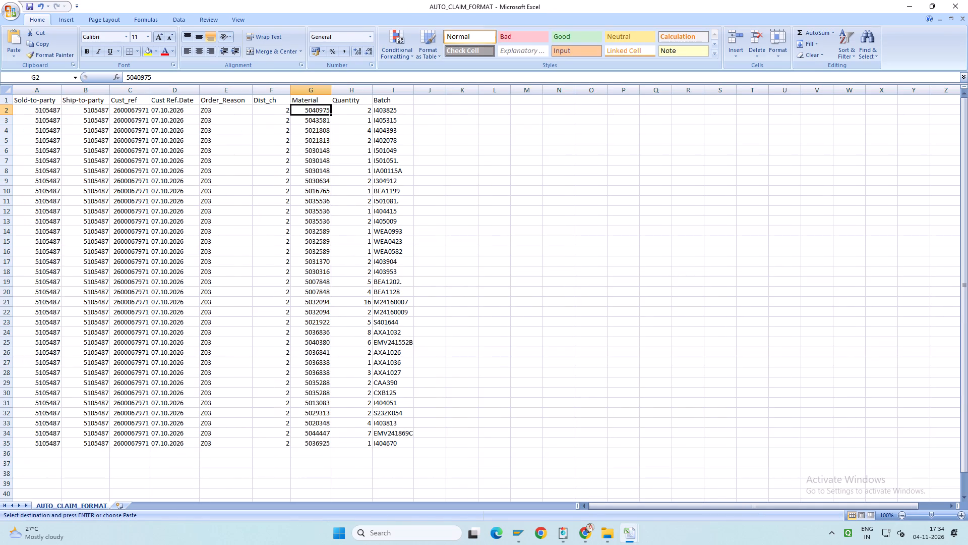
{"action": "key", "text": "ctrl+shift+Down"}
{"action": "key", "text": "ctrl+s"}
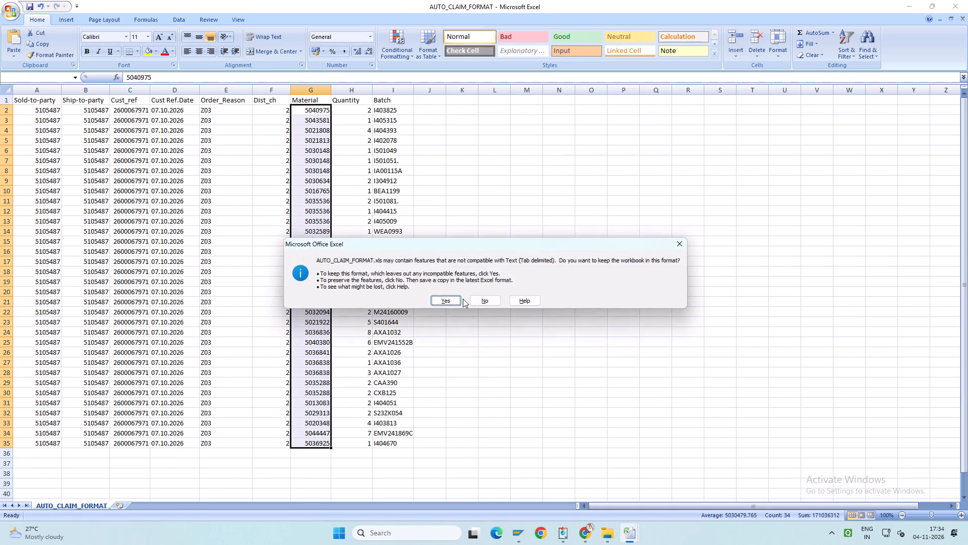
{"action": "left_click", "coordinate": [441, 304]}
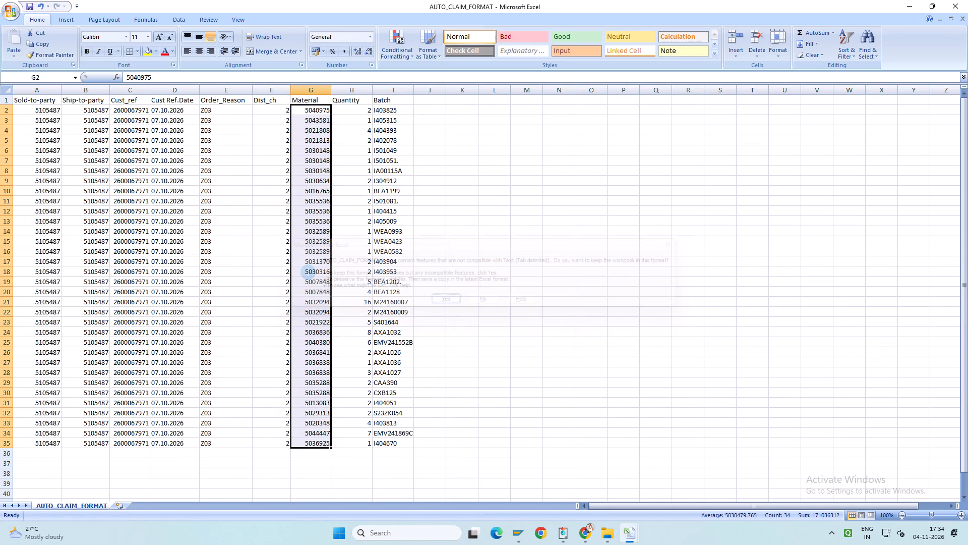
{"action": "key", "text": "ctrl+s"}
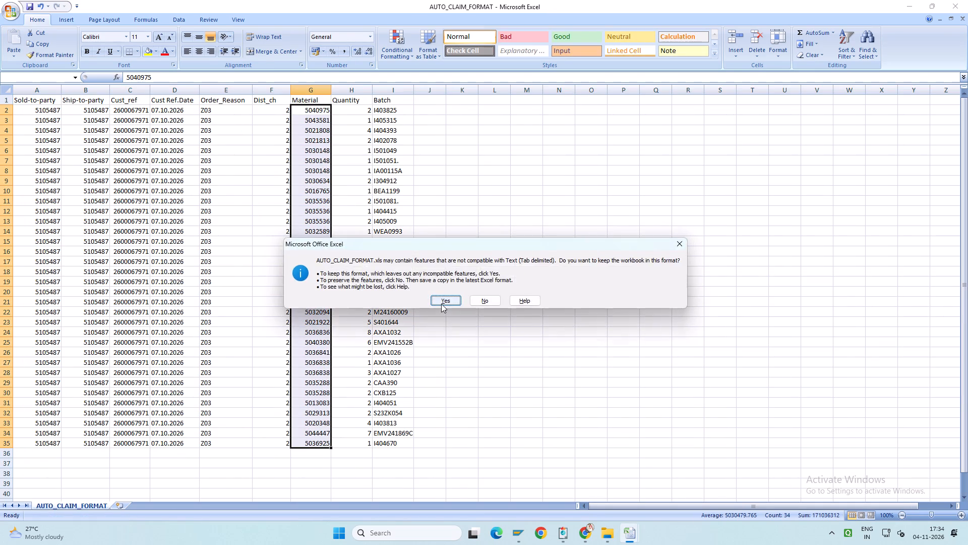
{"action": "left_click", "coordinate": [441, 304]}
Switch back to SAP and upload the AUTO_CLAIM_FORMAT file from the Desktop into Auto Claim.
{"action": "left_click", "coordinate": [523, 527]}
{"action": "left_click", "coordinate": [389, 480]}
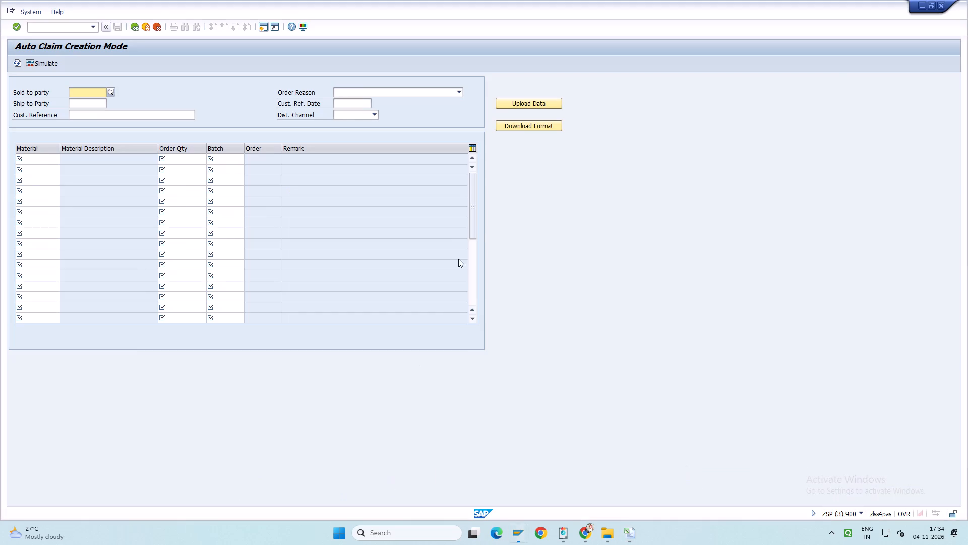
{"action": "left_click", "coordinate": [530, 99]}
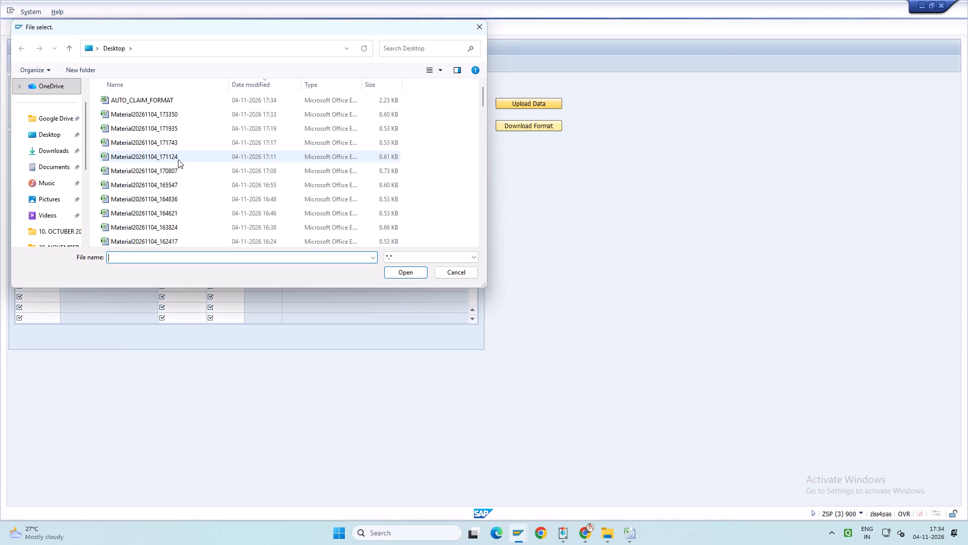
{"action": "double_click", "coordinate": [149, 96]}
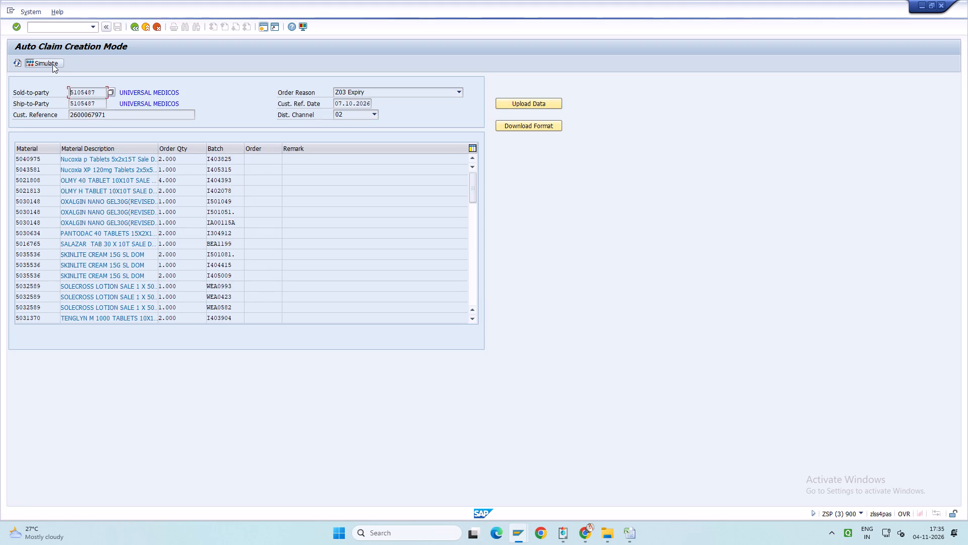
Simulate the Z03 expiry claim with Desktop as the file path and generate the claim order.
{"action": "left_click", "coordinate": [52, 64]}
{"action": "left_click", "coordinate": [435, 231]}
{"action": "left_click", "coordinate": [505, 363]}
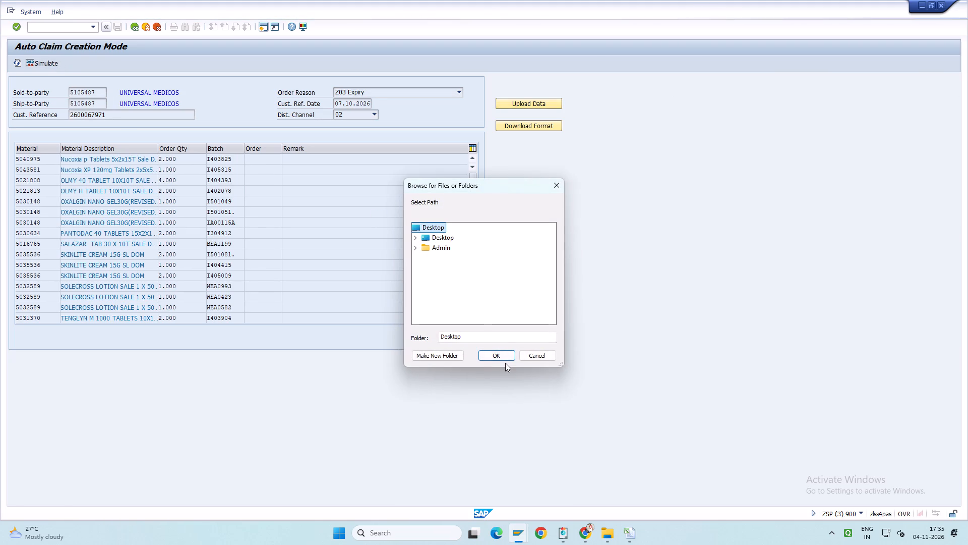
{"action": "left_click", "coordinate": [504, 355]}
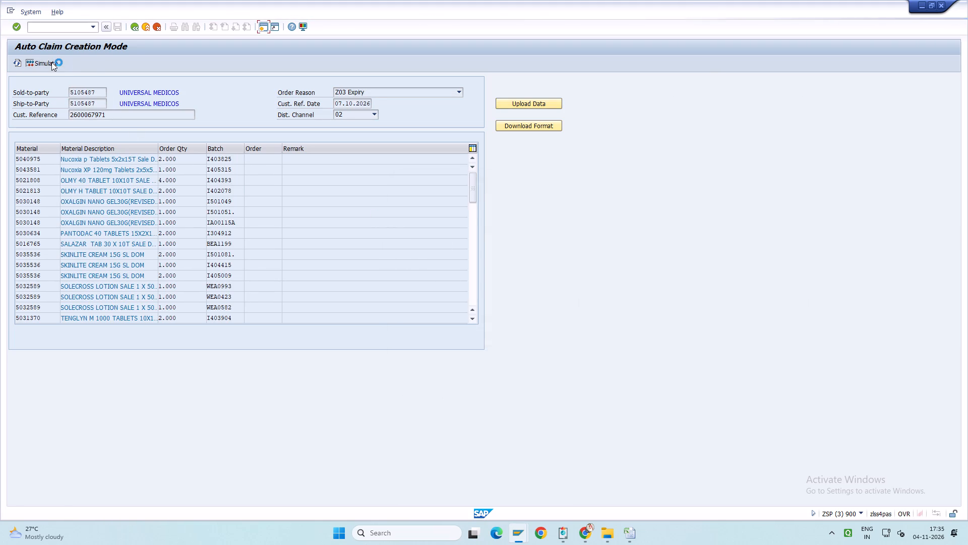
{"action": "left_click", "coordinate": [51, 62]}
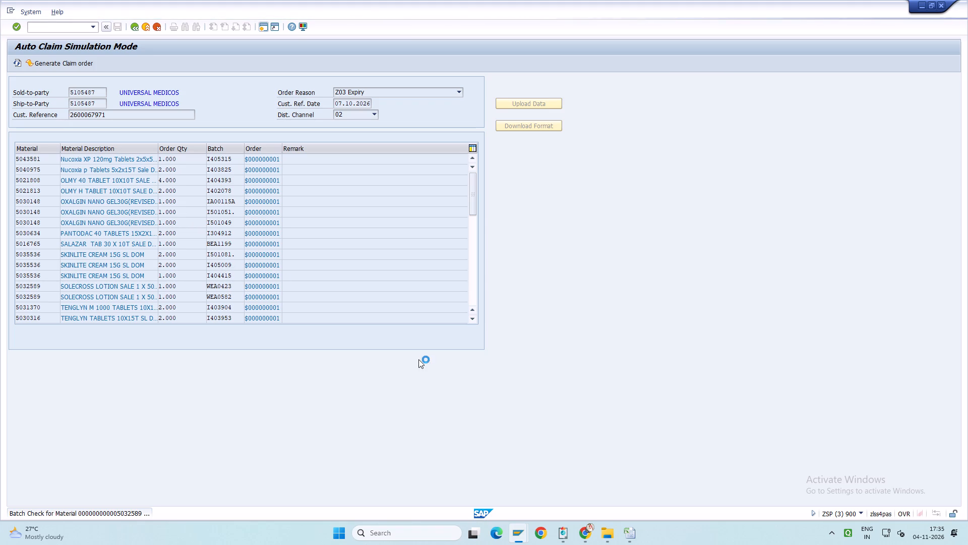
Look over the expiry item rows in the AUTO_CLAIM_FORMAT workbook in Excel and return to the Auto Claim screen.
{"action": "left_click", "coordinate": [637, 538]}
{"action": "left_click", "coordinate": [669, 472]}
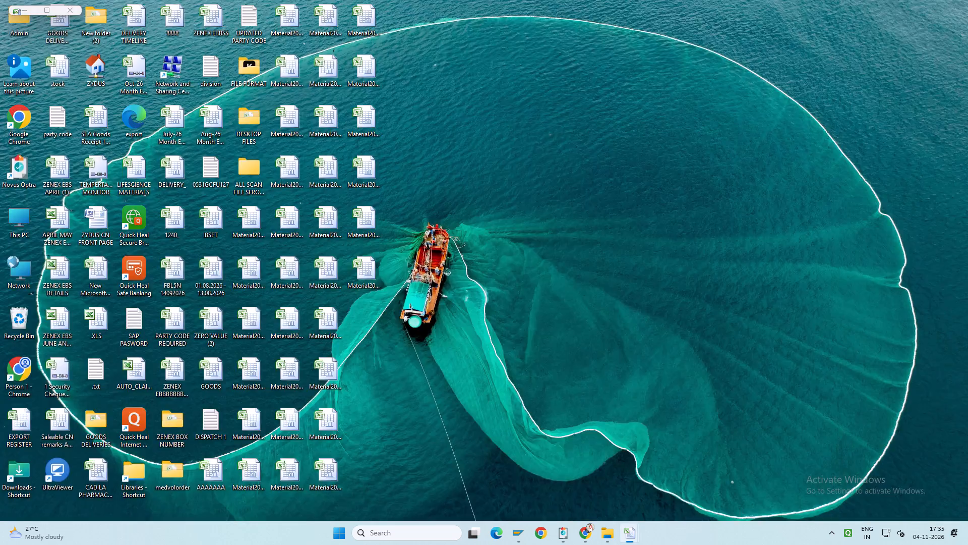
{"action": "left_click", "coordinate": [641, 525]}
{"action": "left_click", "coordinate": [591, 470]}
{"action": "left_click", "coordinate": [628, 528]}
{"action": "left_click", "coordinate": [587, 476]}
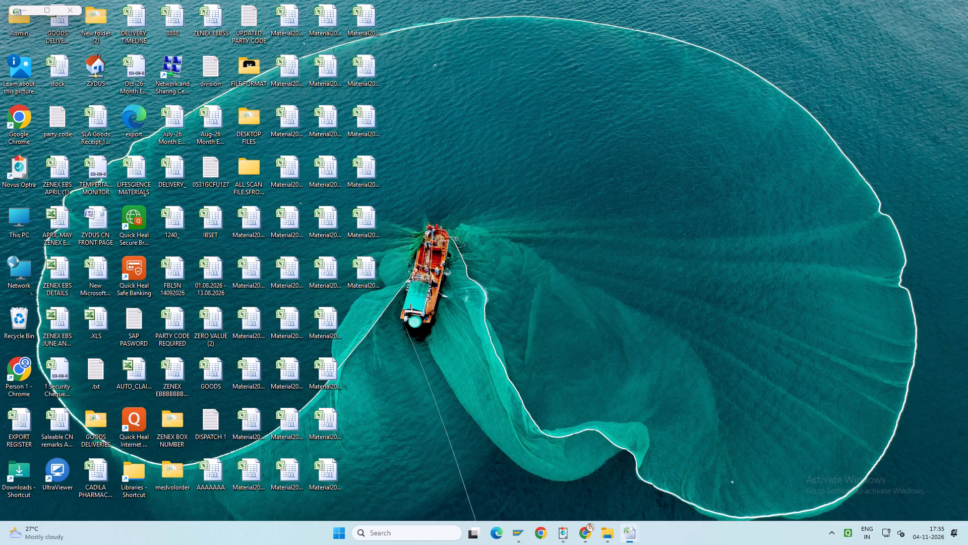
{"action": "scroll", "coordinate": [403, 291], "scroll_direction": "up", "scroll_amount": 1}
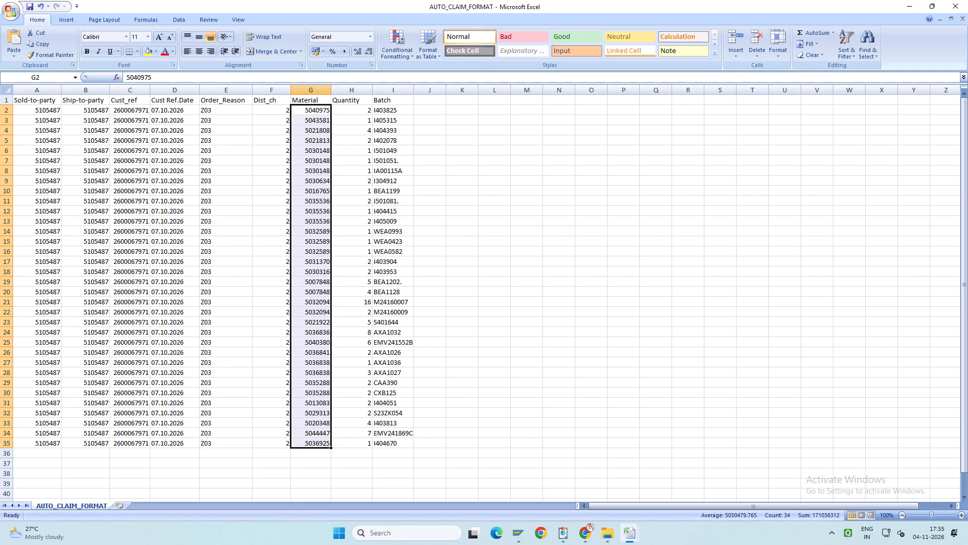
{"action": "scroll", "coordinate": [403, 291], "scroll_direction": "up", "scroll_amount": 1}
{"action": "left_click", "coordinate": [917, 4]}
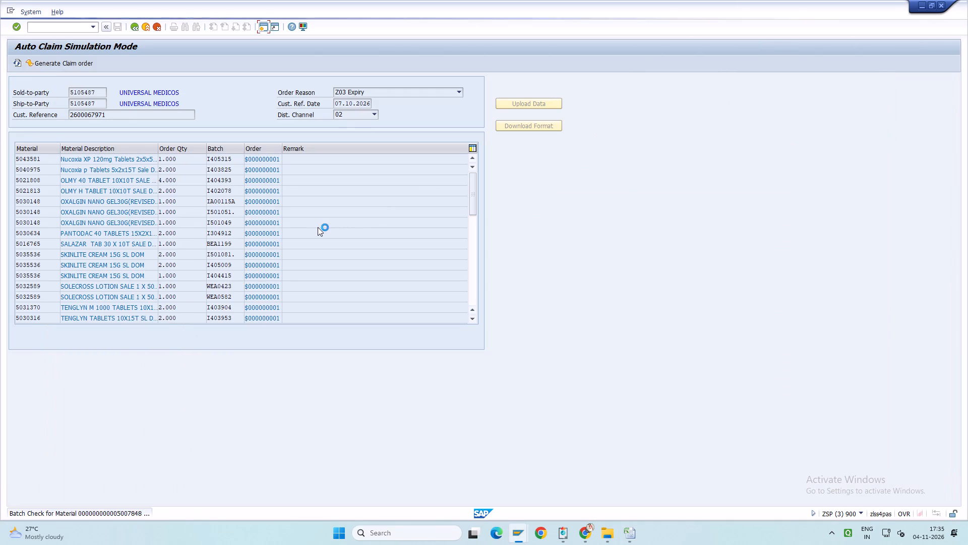
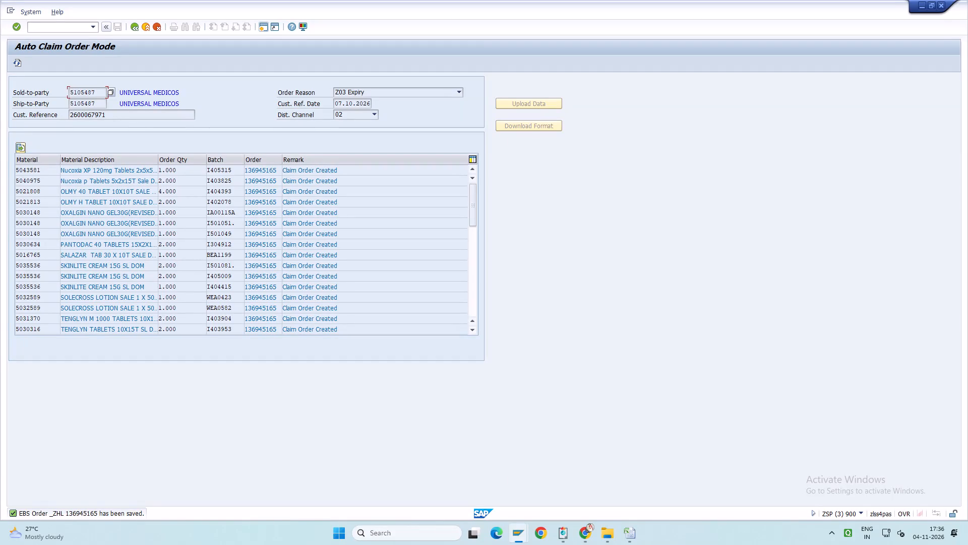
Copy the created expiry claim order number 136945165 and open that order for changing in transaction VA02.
{"action": "left_click_drag", "start_coordinate": [278, 171], "coordinate": [231, 171]}
{"action": "key", "text": "ctrl+c"}
{"action": "key", "text": "Page_Down"}
{"action": "key", "text": "Page_Down"}
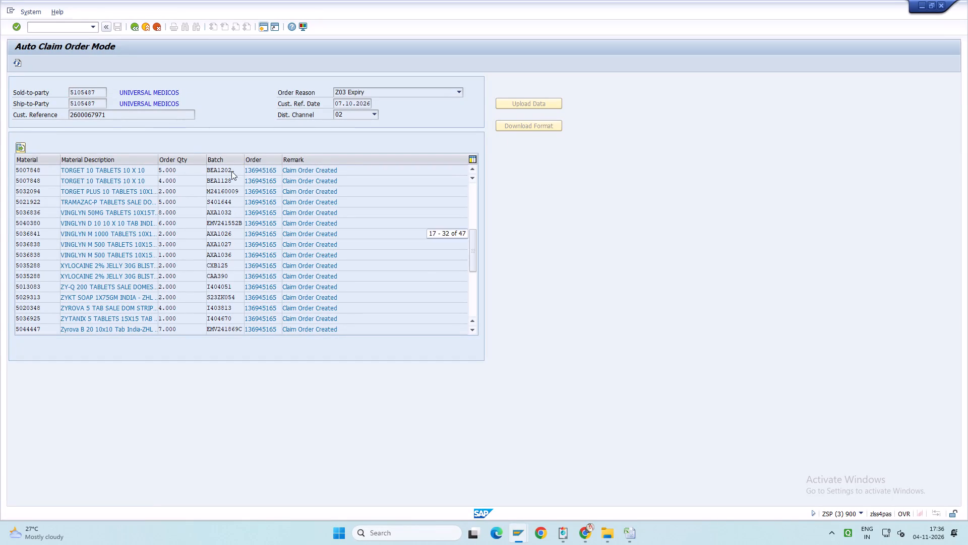
{"action": "left_click", "coordinate": [94, 29]}
{"action": "left_click", "coordinate": [89, 45]}
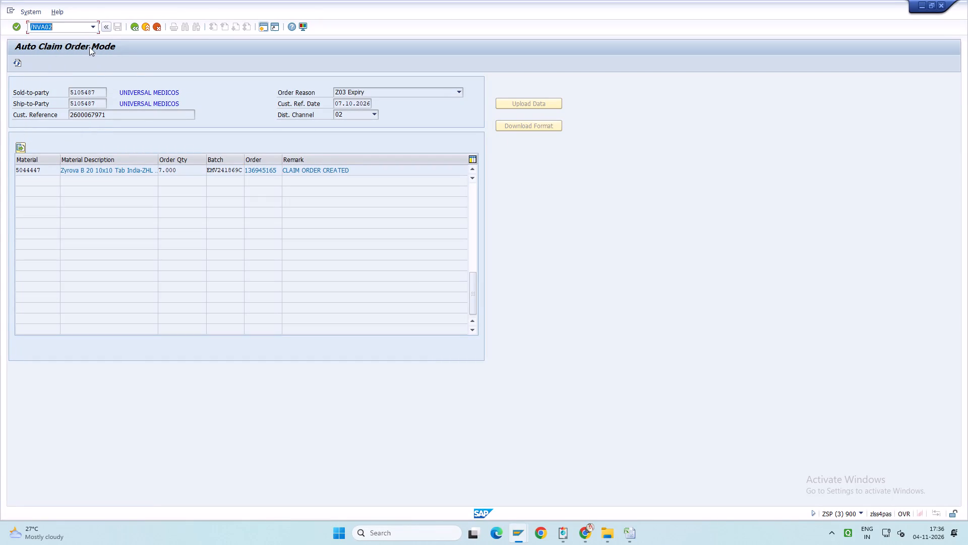
{"action": "key", "text": "Return"}
{"action": "left_click_drag", "start_coordinate": [122, 104], "coordinate": [68, 107]}
{"action": "key", "text": "ctrl+v"}
{"action": "key", "text": "Return"}
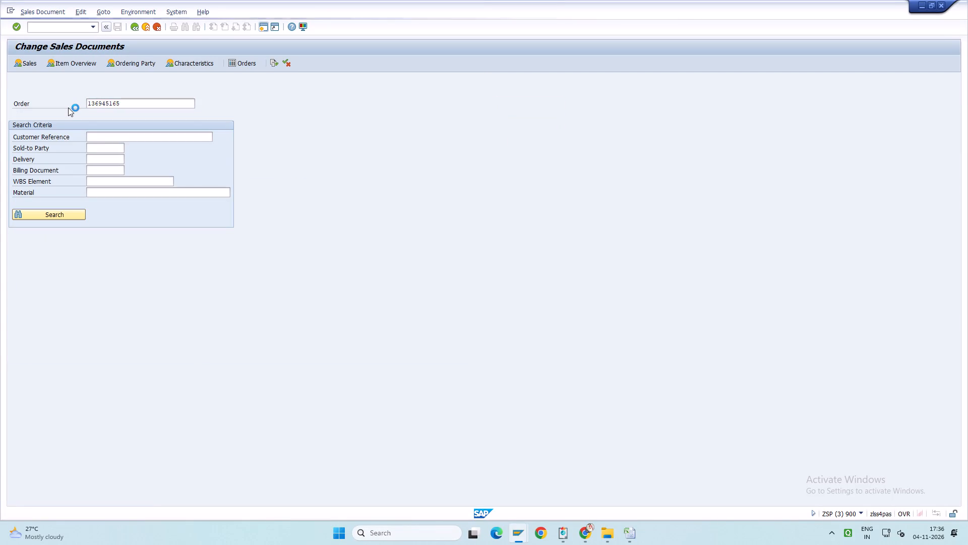
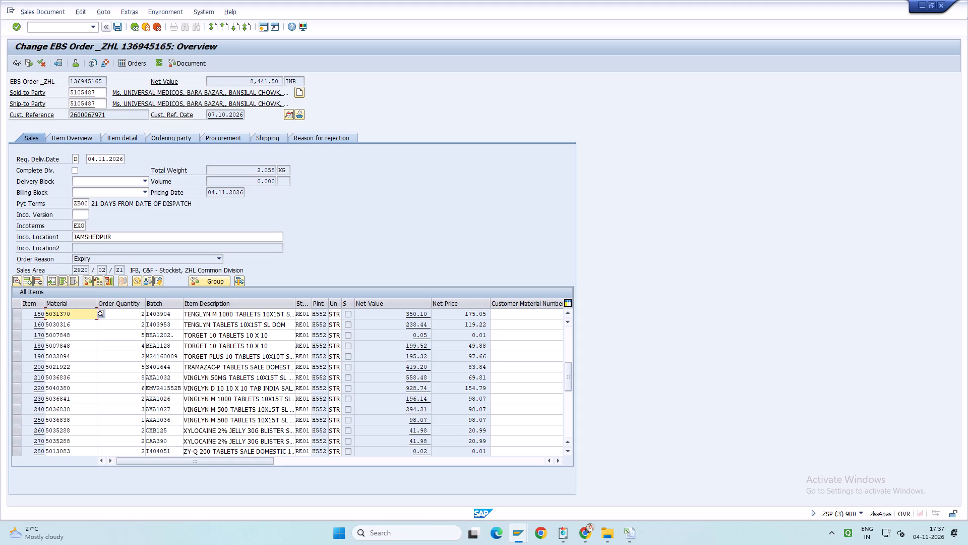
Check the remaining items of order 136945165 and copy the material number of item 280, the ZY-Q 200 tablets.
{"action": "key", "text": "Page_Down"}
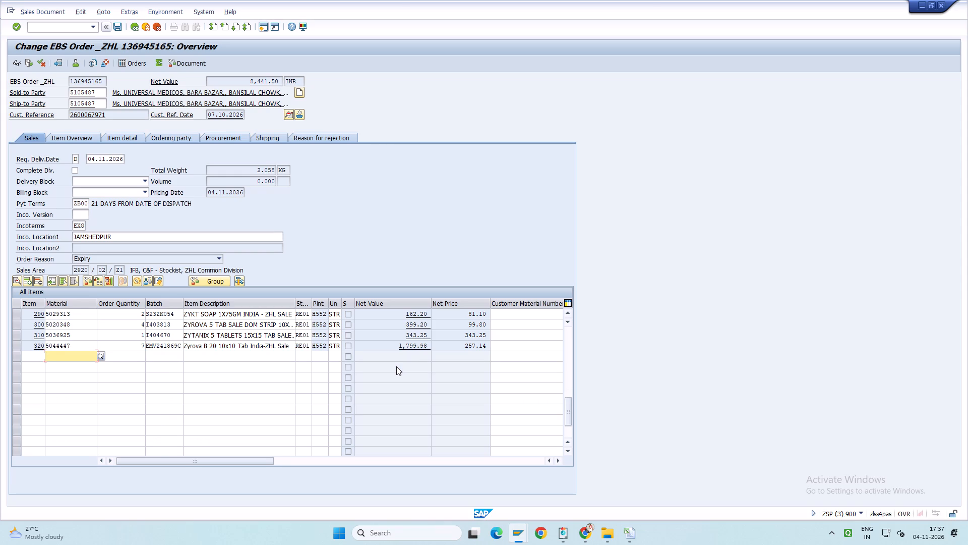
{"action": "key", "text": "Page_Up"}
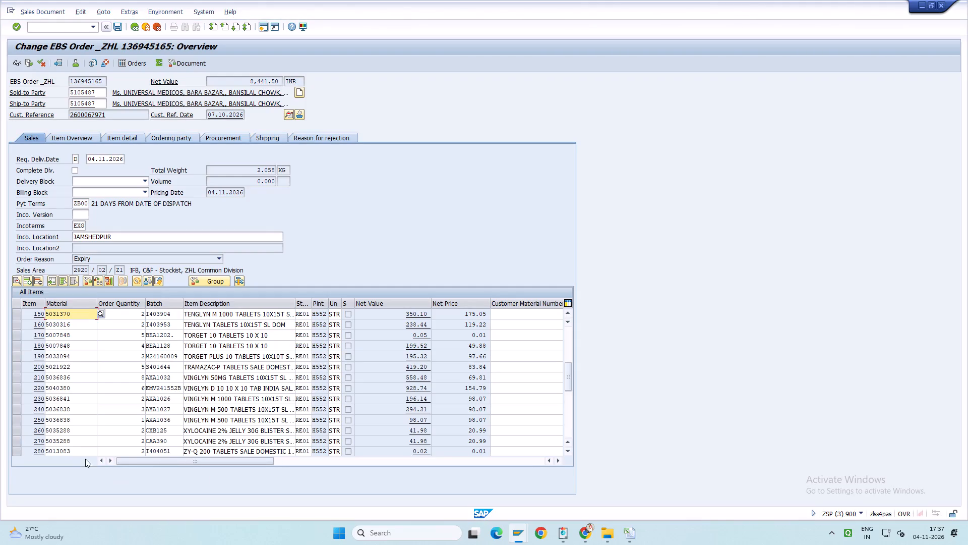
{"action": "left_click_drag", "start_coordinate": [77, 449], "coordinate": [32, 453]}
{"action": "key", "text": "ctrl+c"}
Switch to the outbound delivery session, return it to the SAP start menu and open Auto Claim NRV from the favorites.
{"action": "key", "text": "alt+Tab"}
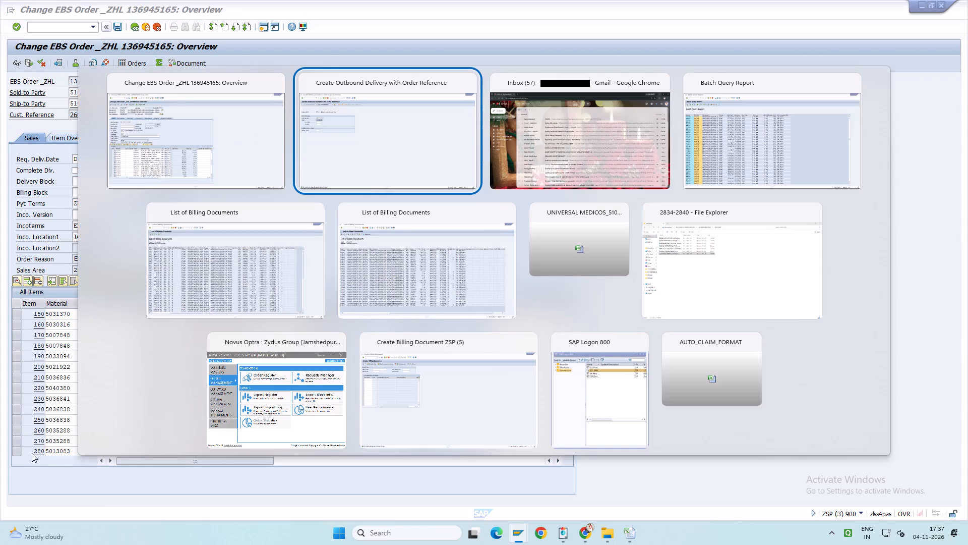
{"action": "left_click", "coordinate": [93, 29]}
{"action": "left_click", "coordinate": [91, 40]}
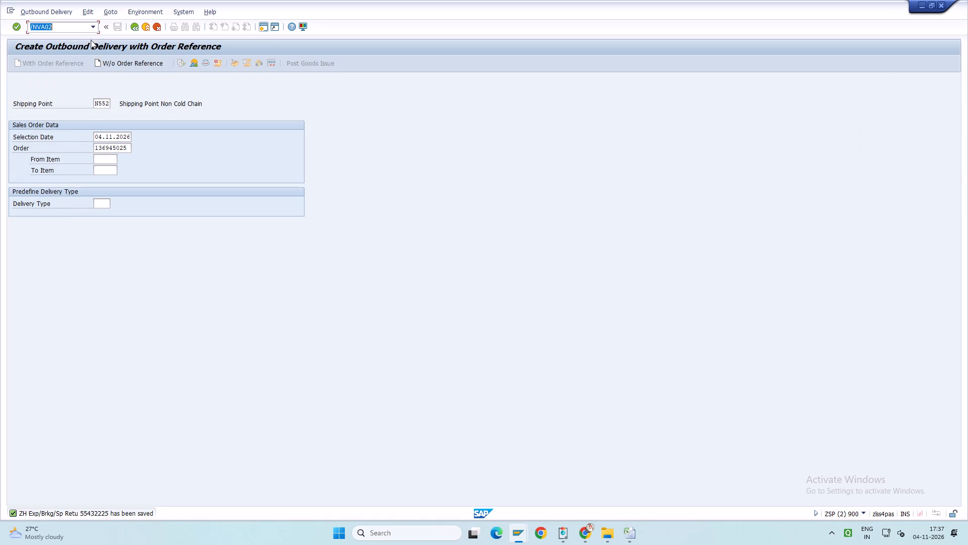
{"action": "left_click", "coordinate": [93, 29]}
{"action": "left_click", "coordinate": [91, 44]}
{"action": "key", "text": "Return"}
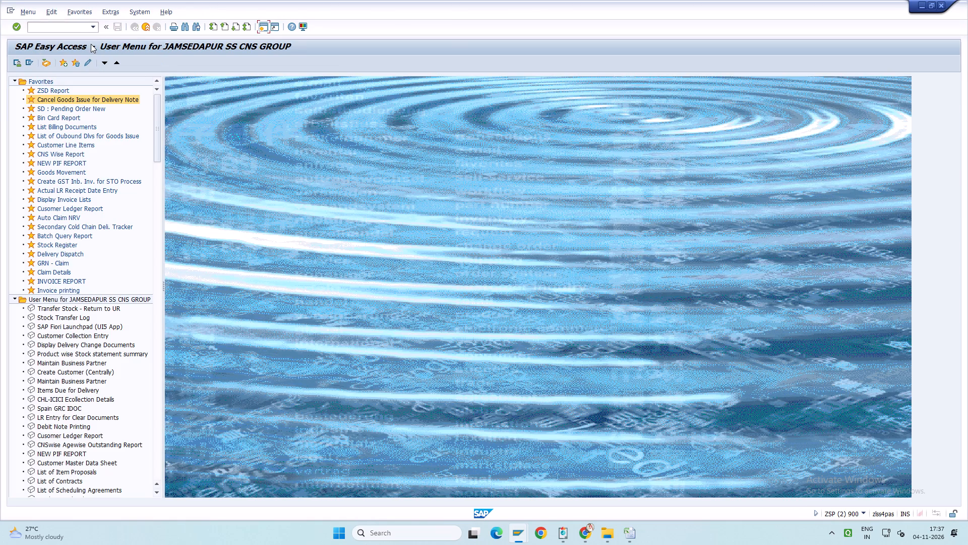
{"action": "key", "text": "Down"}
{"action": "key", "text": "Down"}
{"action": "key", "text": "Down"}
{"action": "key", "text": "Down"}
{"action": "key", "text": "Down"}
{"action": "key", "text": "Down"}
{"action": "key", "text": "Down"}
{"action": "key", "text": "Down"}
{"action": "key", "text": "Down"}
{"action": "key", "text": "Down"}
{"action": "key", "text": "Down"}
{"action": "key", "text": "Down"}
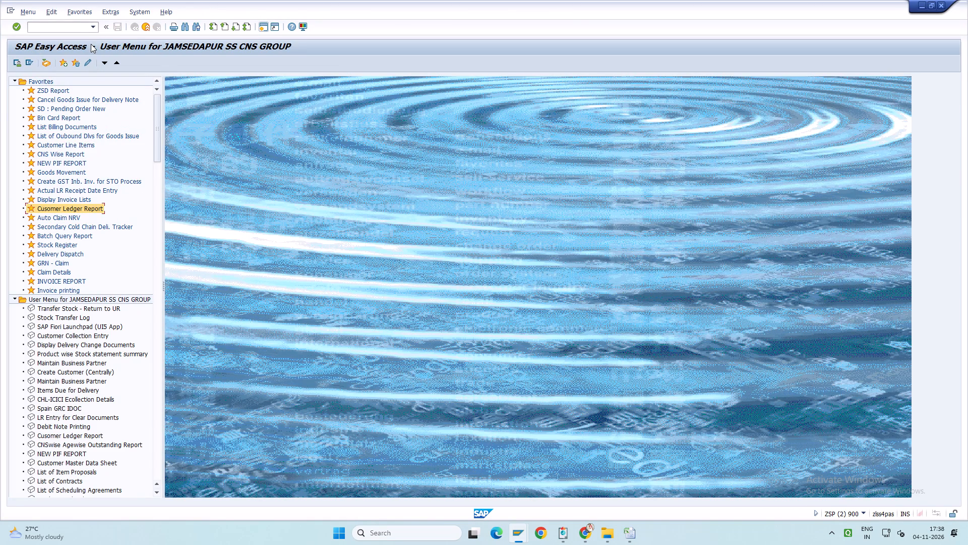
{"action": "key", "text": "Down"}
{"action": "key", "text": "Down"}
{"action": "key", "text": "Up"}
{"action": "key", "text": "Return"}
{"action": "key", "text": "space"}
{"action": "key", "text": "Down"}
{"action": "key", "text": "Return"}
{"action": "key", "text": "Tab"}
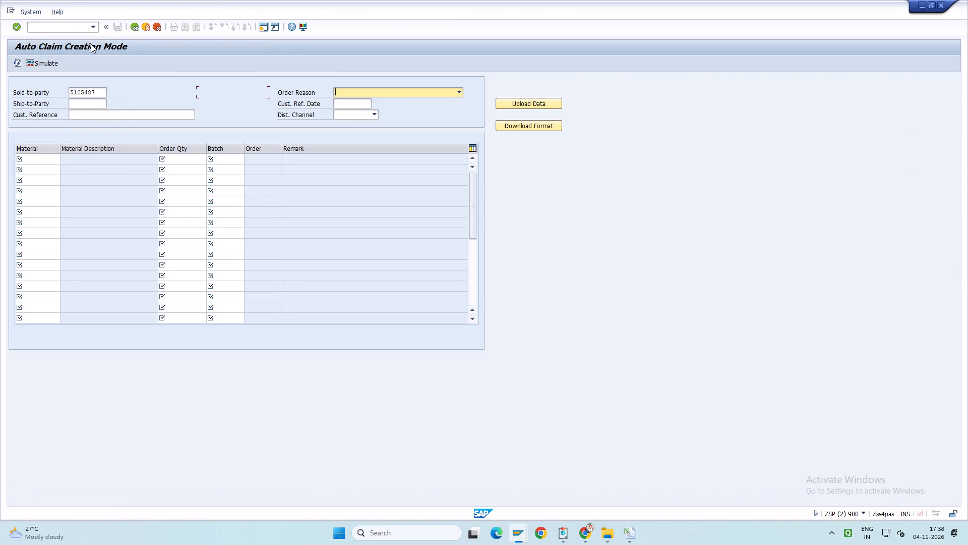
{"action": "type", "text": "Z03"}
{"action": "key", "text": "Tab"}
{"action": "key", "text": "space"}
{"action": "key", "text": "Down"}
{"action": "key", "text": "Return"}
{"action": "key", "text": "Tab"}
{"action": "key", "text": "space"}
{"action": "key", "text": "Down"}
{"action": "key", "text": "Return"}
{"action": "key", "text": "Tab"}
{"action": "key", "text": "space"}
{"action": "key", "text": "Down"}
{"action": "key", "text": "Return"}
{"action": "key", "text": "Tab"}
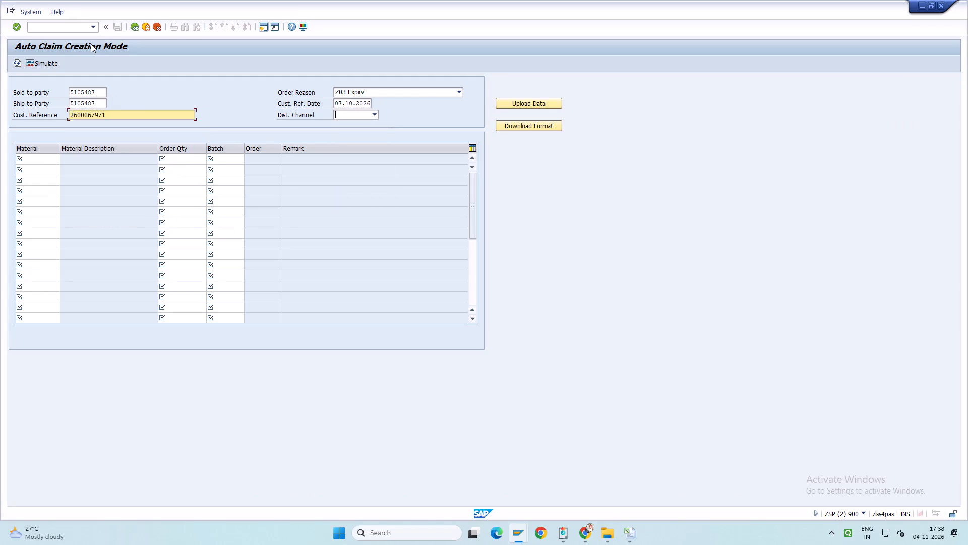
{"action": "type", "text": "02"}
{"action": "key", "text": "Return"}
Enter material 5013083 in the first claim line, with quantity 2 and batch I404051 copied from item 280 of order 136945165.
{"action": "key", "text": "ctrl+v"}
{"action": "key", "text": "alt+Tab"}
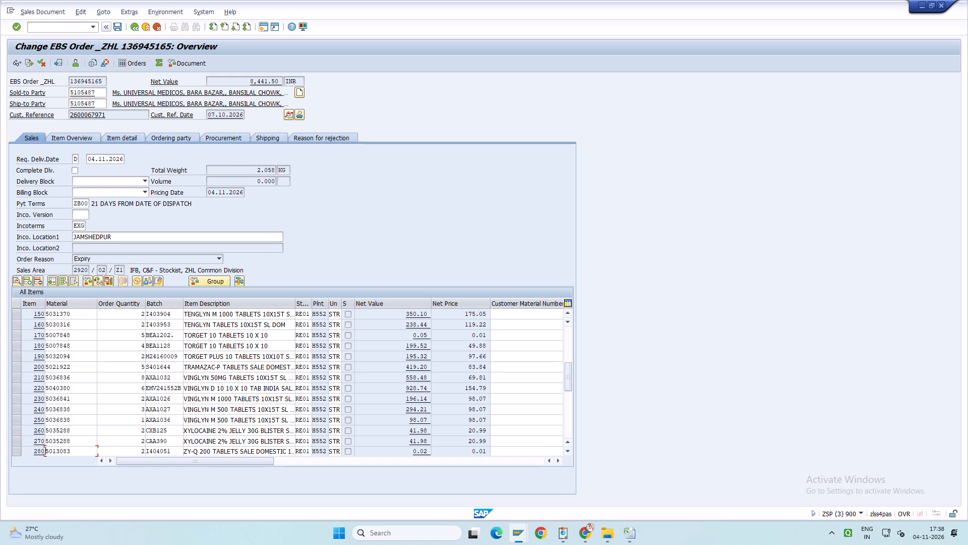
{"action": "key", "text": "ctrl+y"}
{"action": "left_click_drag", "start_coordinate": [138, 451], "coordinate": [156, 453]}
{"action": "key", "text": "ctrl+c"}
{"action": "key", "text": "alt+Tab"}
{"action": "left_click", "coordinate": [180, 161]}
{"action": "key", "text": "ctrl+v"}
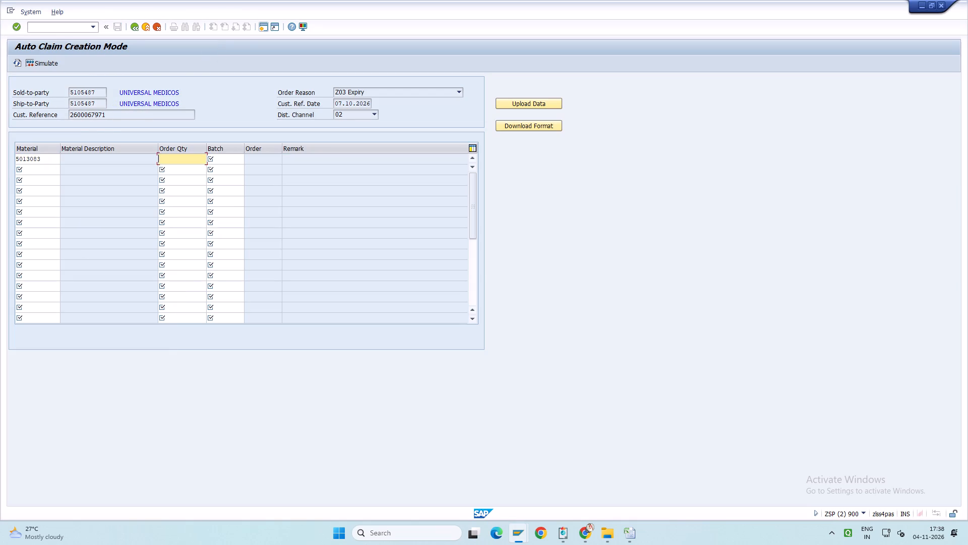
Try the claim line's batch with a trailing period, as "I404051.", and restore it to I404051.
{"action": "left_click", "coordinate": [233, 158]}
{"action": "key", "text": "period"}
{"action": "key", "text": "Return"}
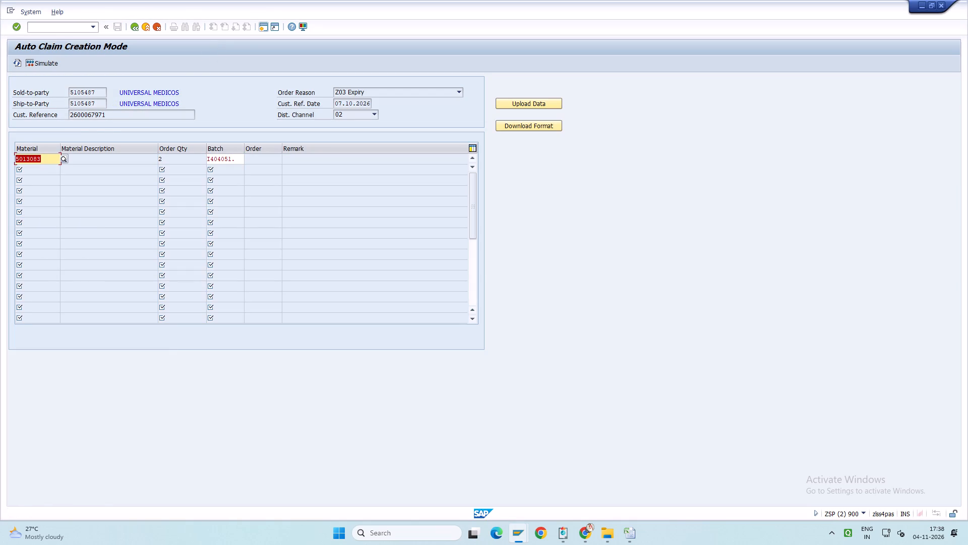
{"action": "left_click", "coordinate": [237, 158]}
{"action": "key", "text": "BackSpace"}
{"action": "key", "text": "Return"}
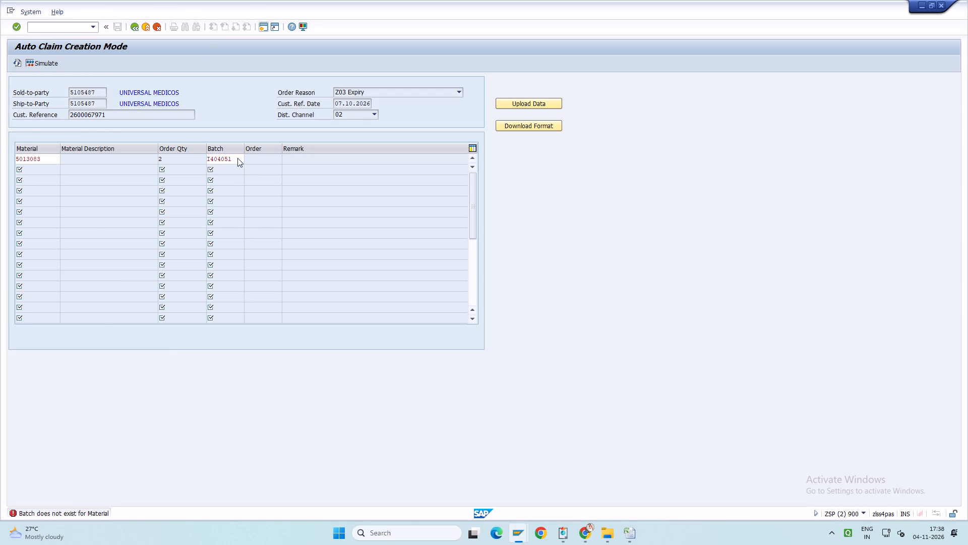
In Novus Optra's Order Register, open order 22 for editing and look up the product codes for ZYQ200.
{"action": "left_click", "coordinate": [561, 525]}
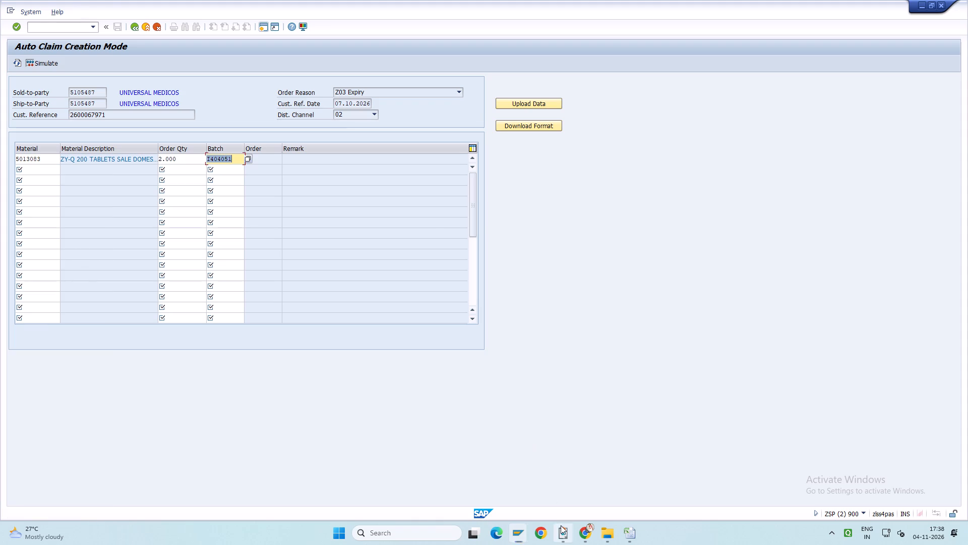
{"action": "left_click", "coordinate": [454, 208]}
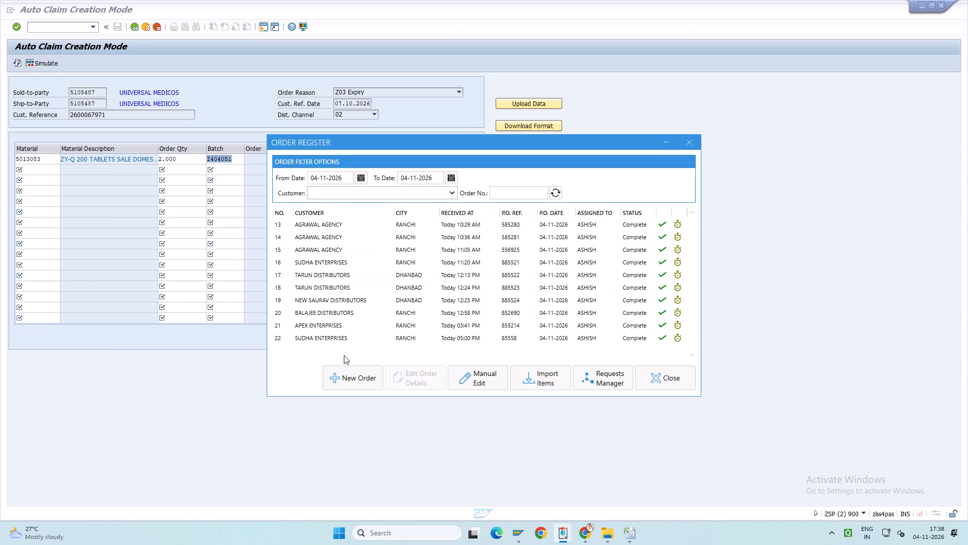
{"action": "double_click", "coordinate": [351, 337]}
{"action": "left_click", "coordinate": [553, 199]}
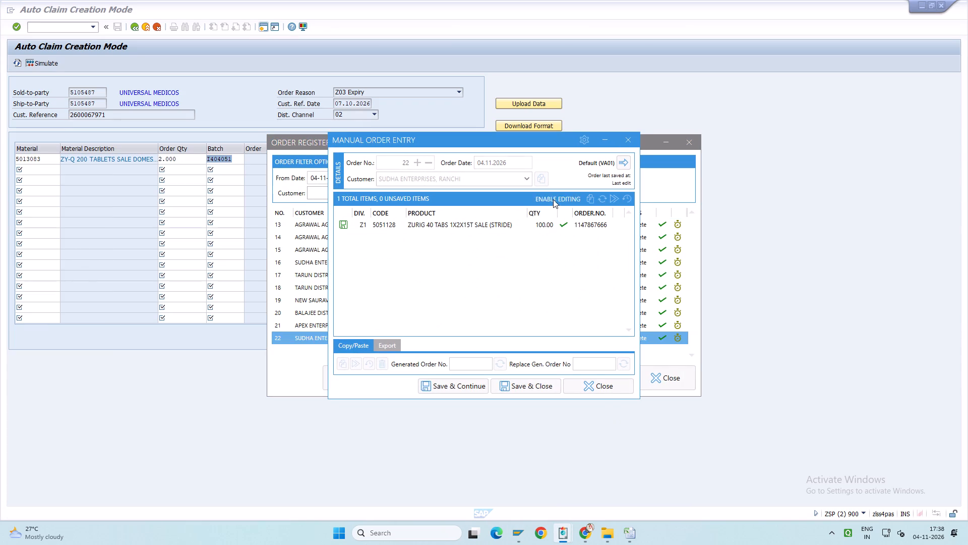
{"action": "left_click", "coordinate": [441, 200]}
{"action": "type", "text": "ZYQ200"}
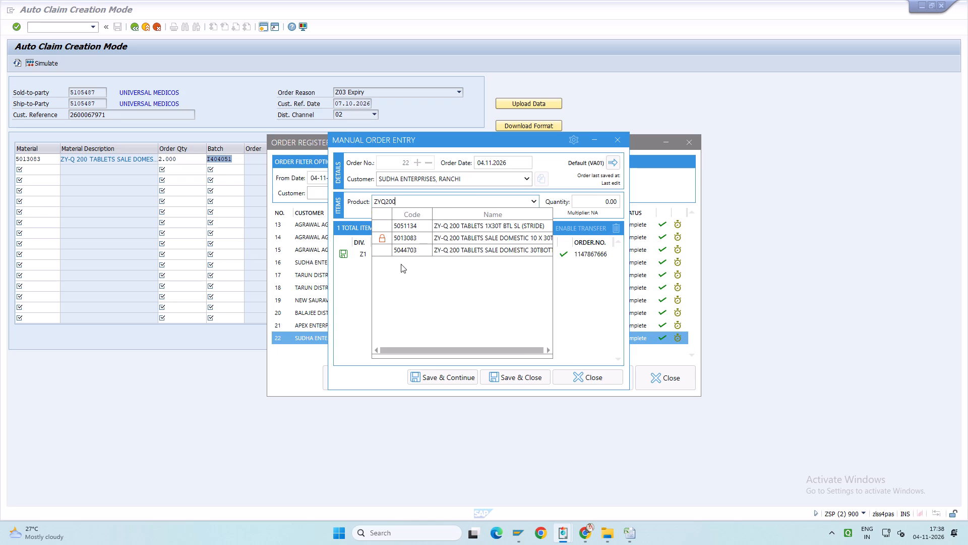
Back in the Auto Claim session, replace the material in the first claim line with 5044703.
{"action": "left_click_drag", "start_coordinate": [47, 161], "coordinate": [0, 166]}
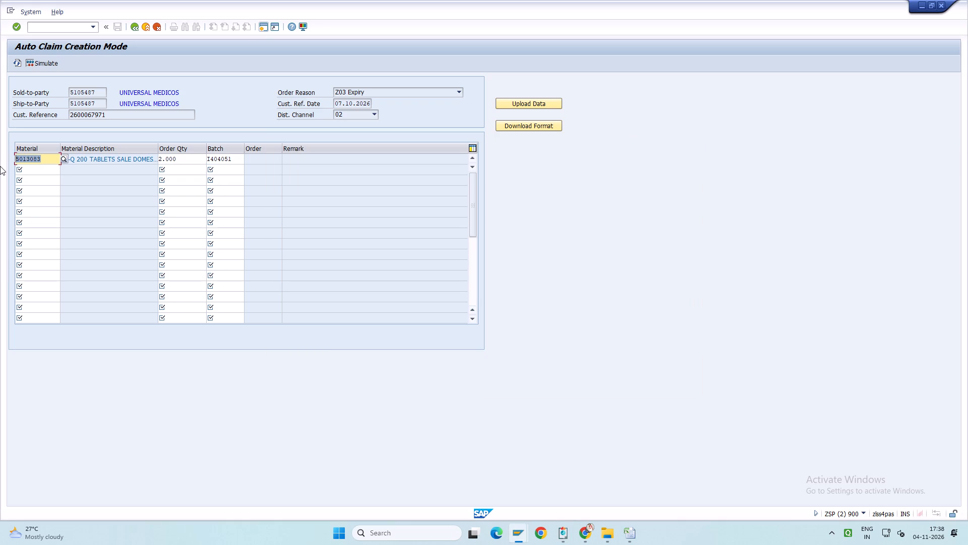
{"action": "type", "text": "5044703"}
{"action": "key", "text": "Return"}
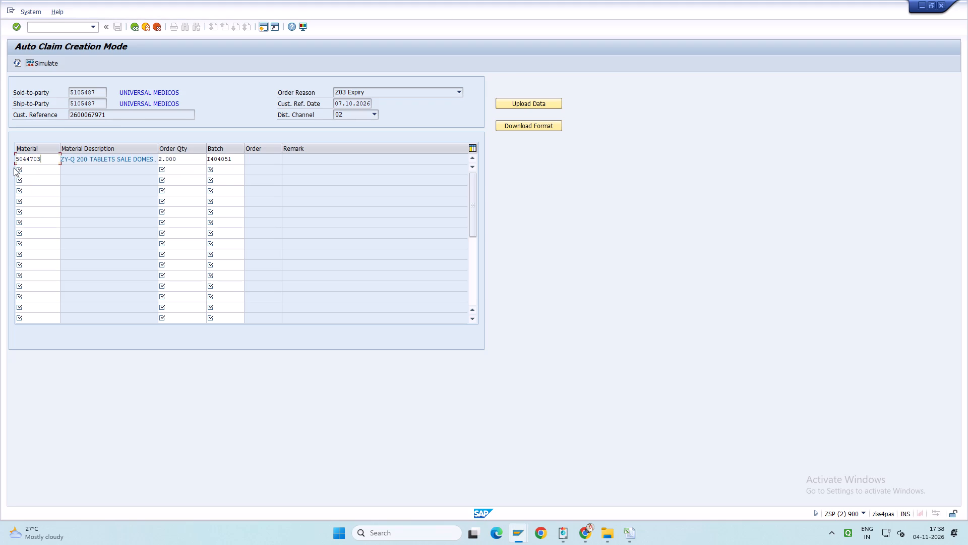
Simulate the claim with Desktop as the output folder and generate the claim order.
{"action": "left_click", "coordinate": [53, 64]}
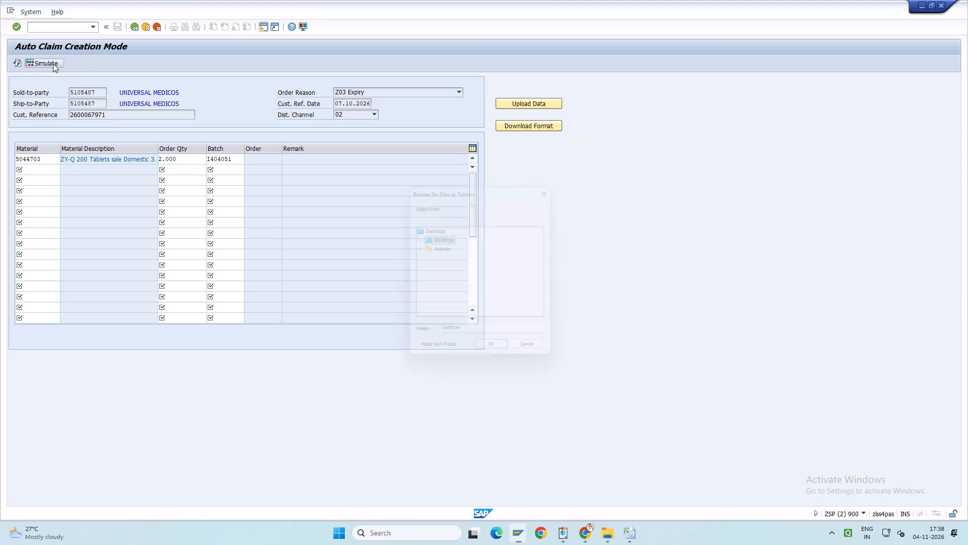
{"action": "left_click", "coordinate": [418, 227]}
{"action": "left_click", "coordinate": [492, 358]}
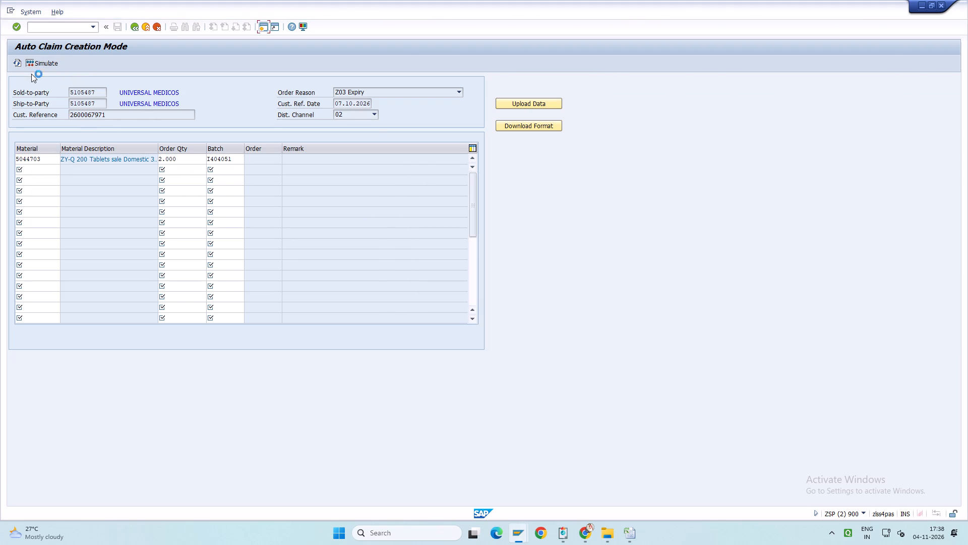
{"action": "left_click", "coordinate": [44, 64]}
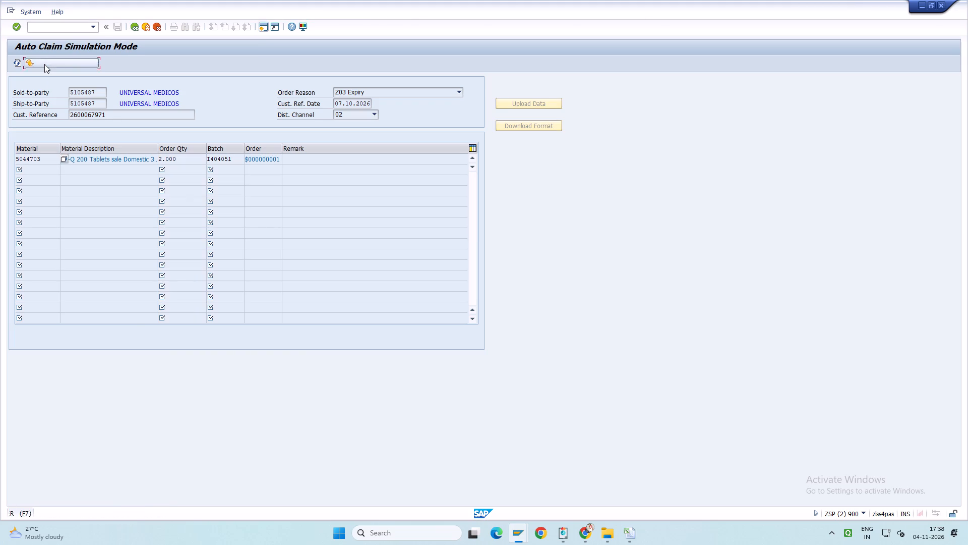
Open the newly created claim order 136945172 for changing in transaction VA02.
{"action": "left_click", "coordinate": [91, 26]}
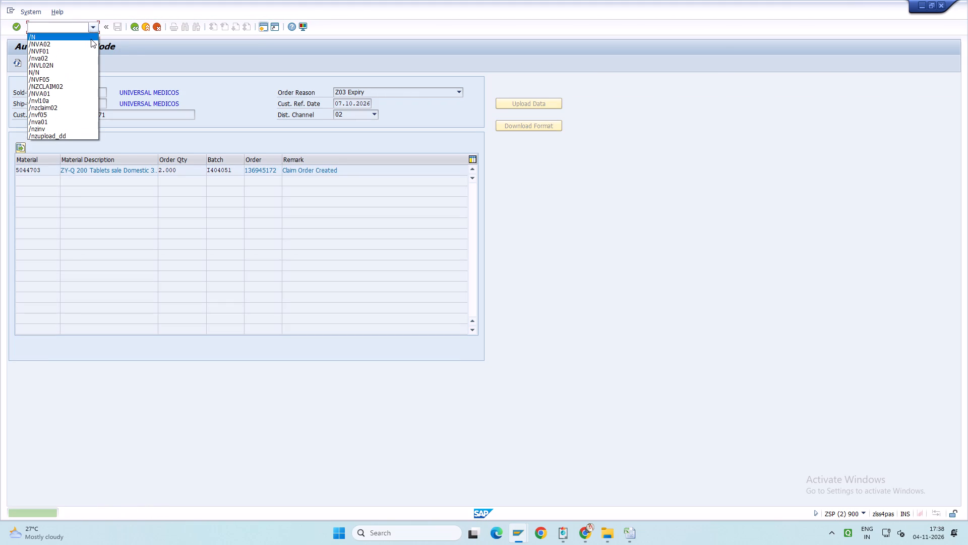
{"action": "left_click", "coordinate": [91, 39]}
{"action": "left_click", "coordinate": [91, 29]}
{"action": "left_click", "coordinate": [91, 46]}
{"action": "key", "text": "Return"}
{"action": "key", "text": "Return"}
{"action": "key", "text": "Return"}
{"action": "key", "text": "Return"}
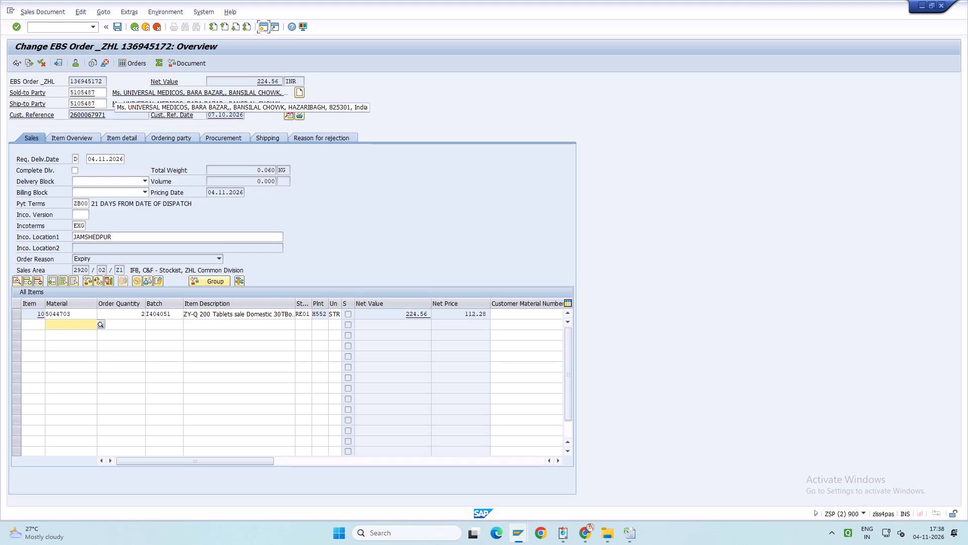
Leave the order, return to the SAP start menu and open Auto Claim NRV again.
{"action": "left_click", "coordinate": [90, 24]}
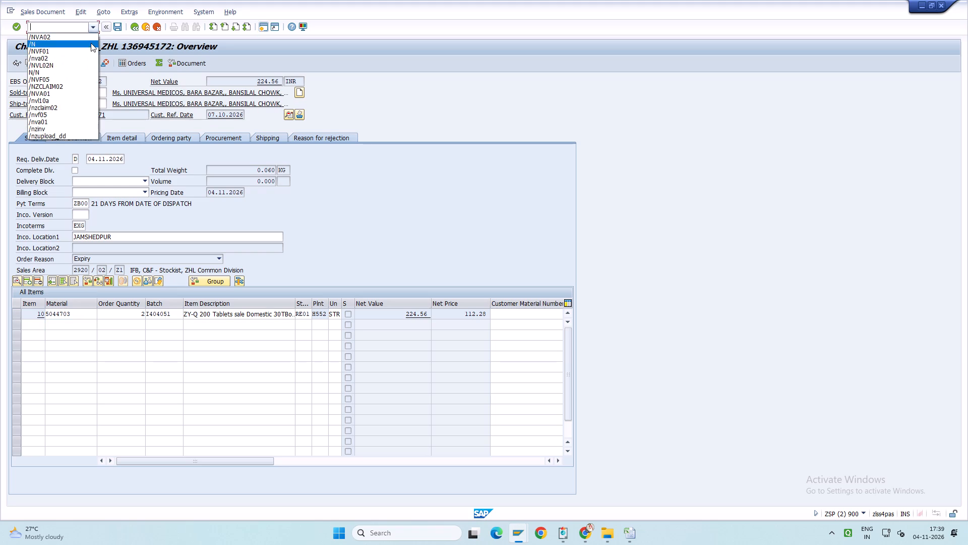
{"action": "left_click", "coordinate": [91, 43]}
{"action": "key", "text": "Return"}
{"action": "key", "text": "Return"}
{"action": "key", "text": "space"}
{"action": "key", "text": "Down"}
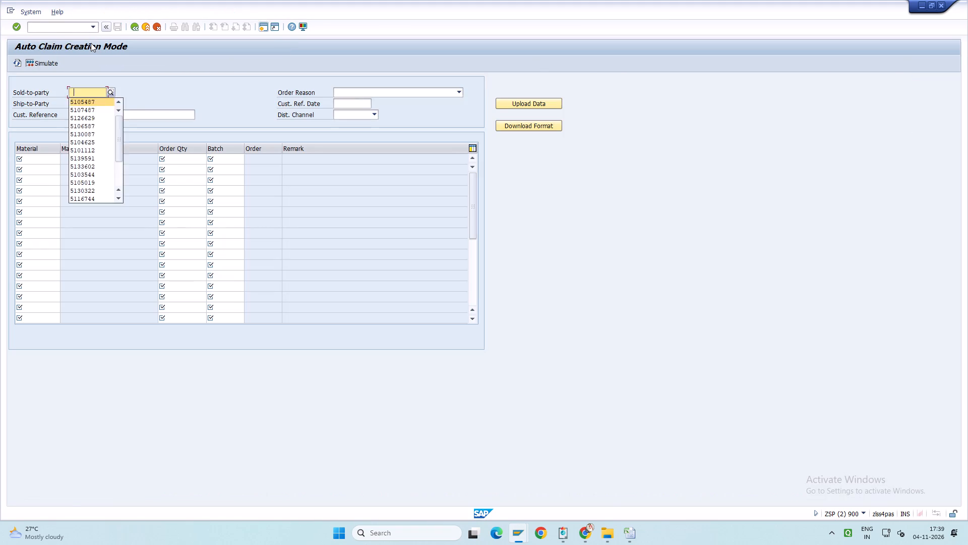
{"action": "key", "text": "Return"}
{"action": "key", "text": "Tab"}
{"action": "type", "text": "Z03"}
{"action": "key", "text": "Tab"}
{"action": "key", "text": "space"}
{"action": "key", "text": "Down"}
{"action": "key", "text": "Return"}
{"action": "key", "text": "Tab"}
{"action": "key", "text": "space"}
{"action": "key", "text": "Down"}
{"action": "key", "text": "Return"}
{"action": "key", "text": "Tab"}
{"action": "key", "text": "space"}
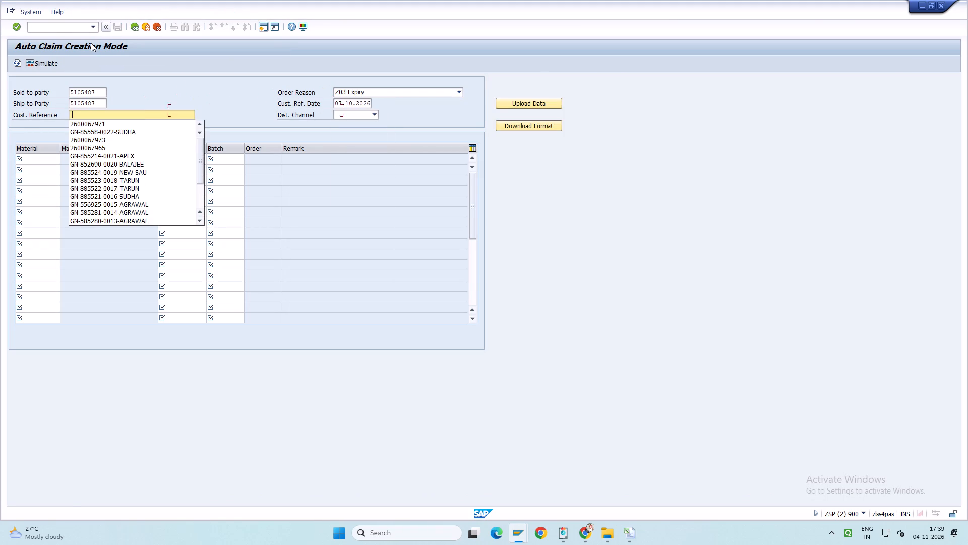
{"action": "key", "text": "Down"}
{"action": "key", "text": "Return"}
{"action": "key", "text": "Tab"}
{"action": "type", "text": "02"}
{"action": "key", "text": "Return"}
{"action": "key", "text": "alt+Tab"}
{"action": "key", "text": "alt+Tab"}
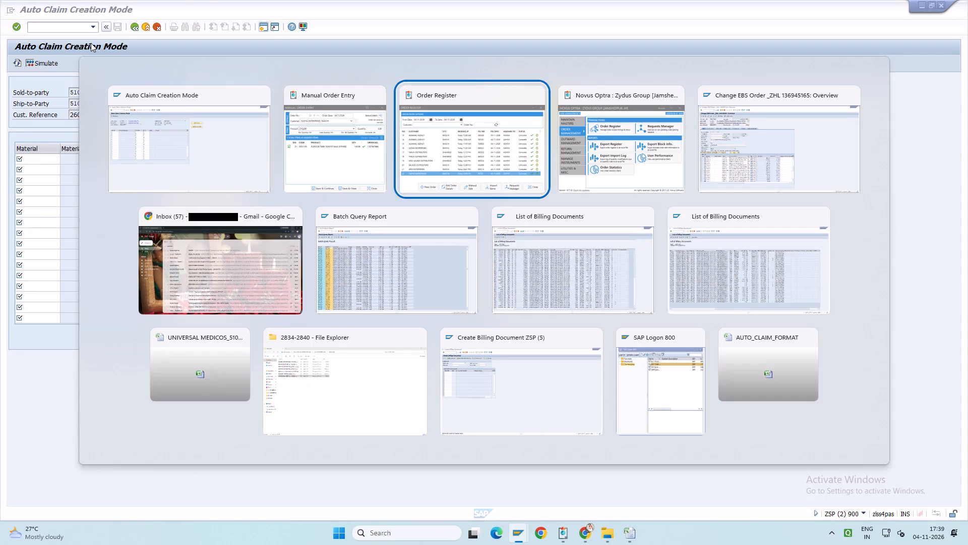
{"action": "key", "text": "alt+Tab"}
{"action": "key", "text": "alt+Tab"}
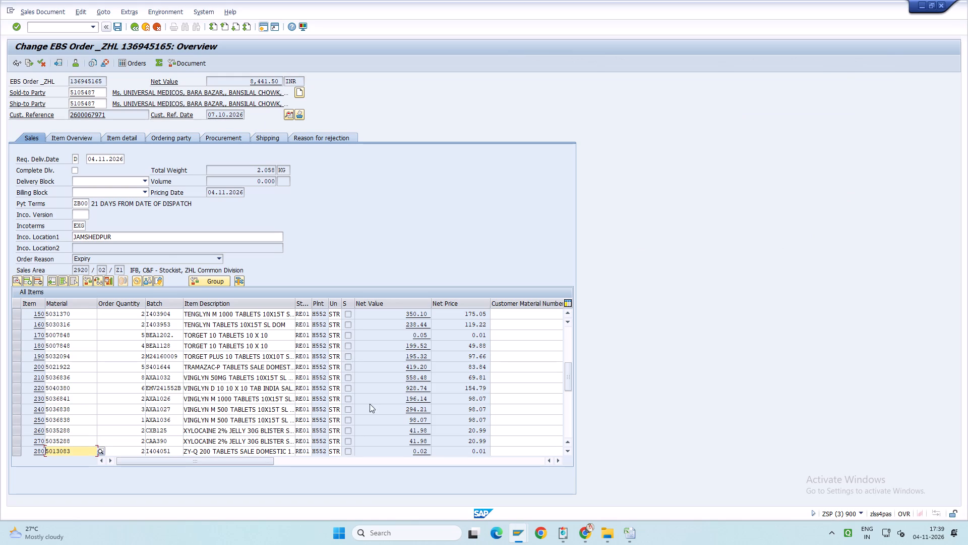
{"action": "left_click_drag", "start_coordinate": [77, 334], "coordinate": [22, 340]}
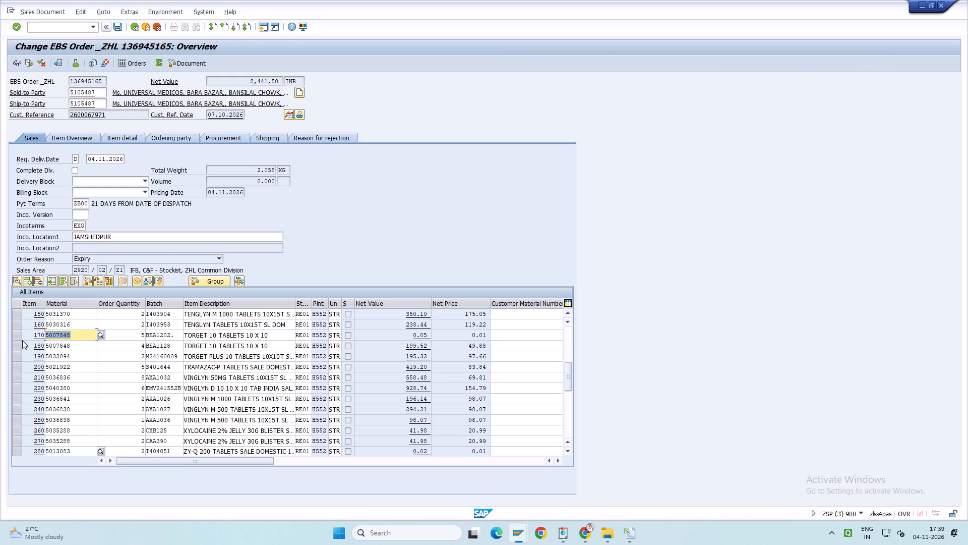
{"action": "key", "text": "ctrl+c"}
{"action": "key", "text": "alt+Tab"}
{"action": "key", "text": "ctrl+v"}
{"action": "key", "text": "alt+Tab"}
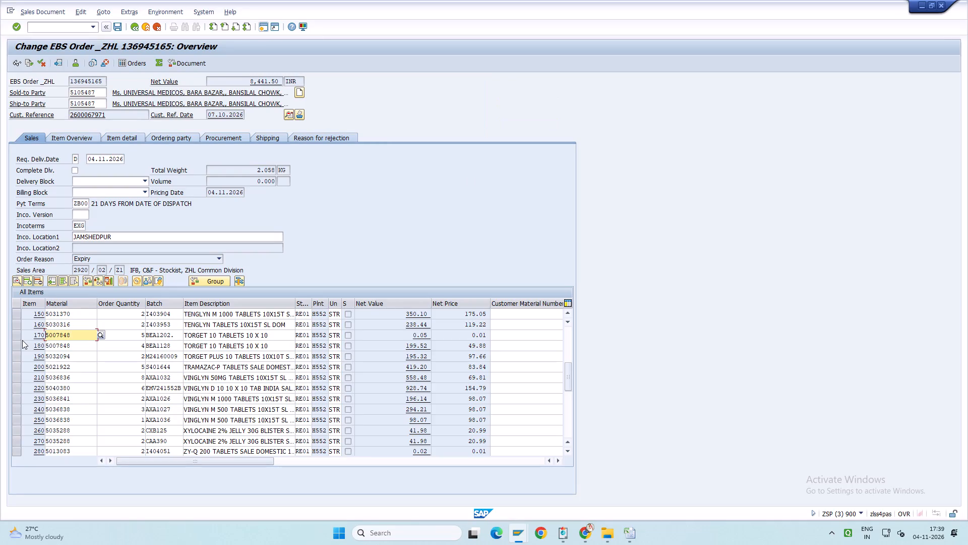
{"action": "key", "text": "ctrl+y"}
{"action": "left_click_drag", "start_coordinate": [132, 334], "coordinate": [164, 334]}
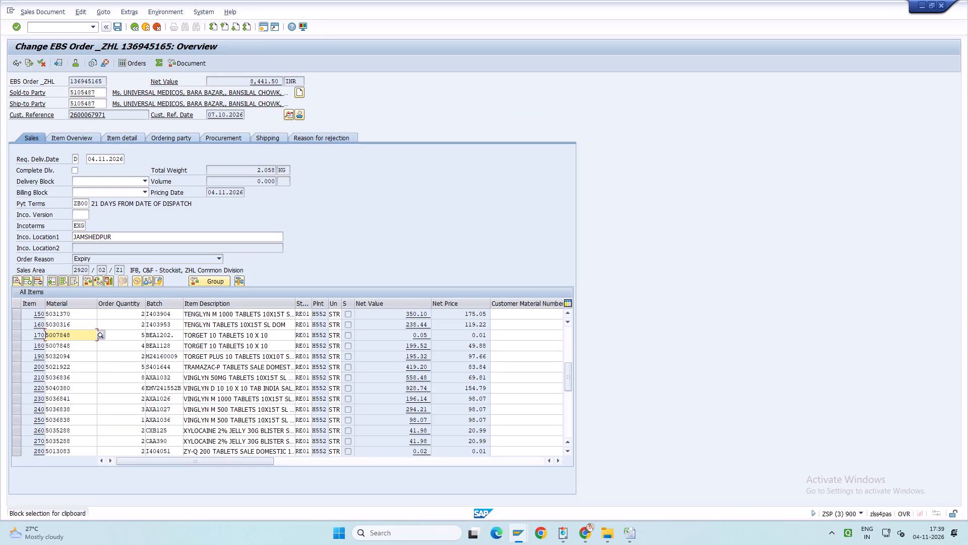
{"action": "left_click_drag", "start_coordinate": [164, 334], "coordinate": [172, 336]}
{"action": "key", "text": "ctrl+c"}
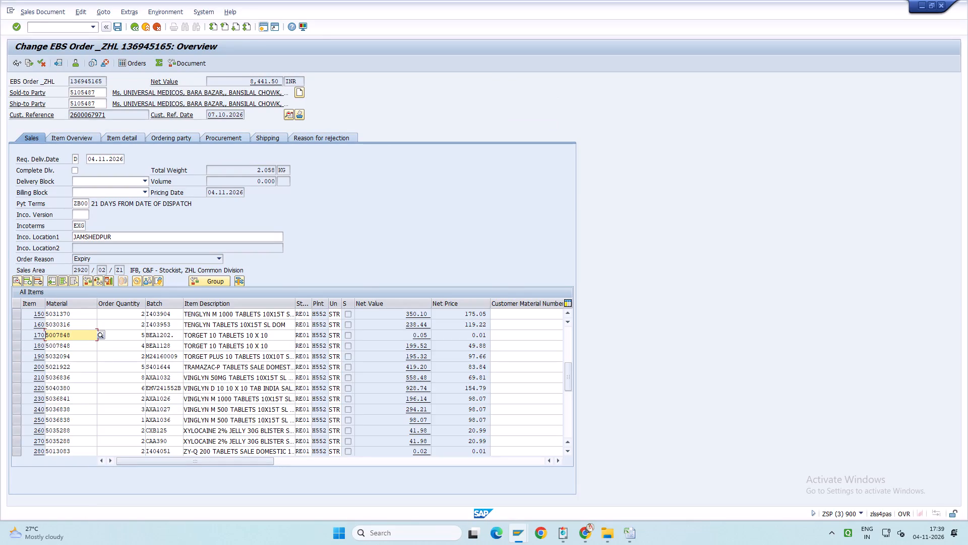
{"action": "key", "text": "alt+Tab"}
{"action": "left_click", "coordinate": [179, 159]}
{"action": "key", "text": "ctrl+v"}
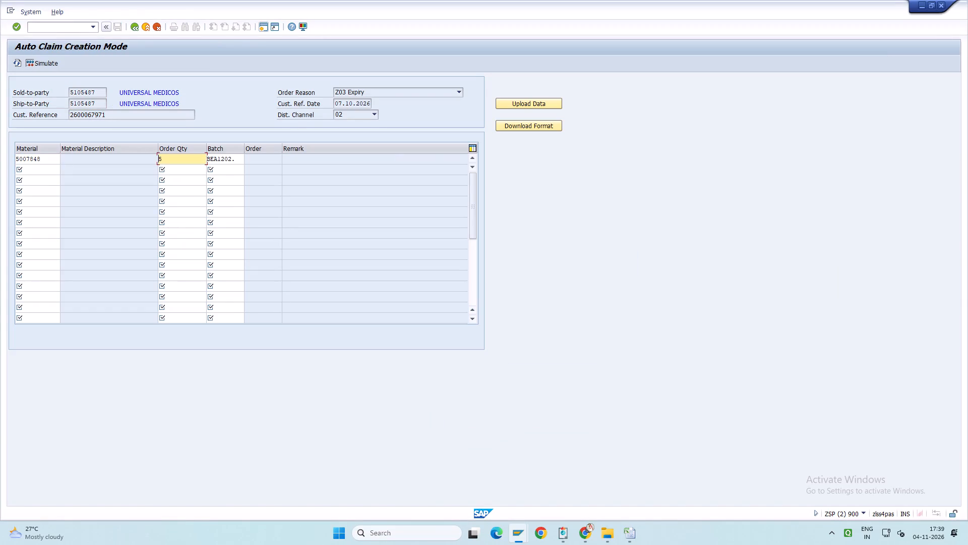
Remove the trailing period from the claim line's batch so that it reads BEA1202, and validate the line.
{"action": "left_click", "coordinate": [239, 160]}
{"action": "key", "text": "BackSpace"}
{"action": "key", "text": "Return"}
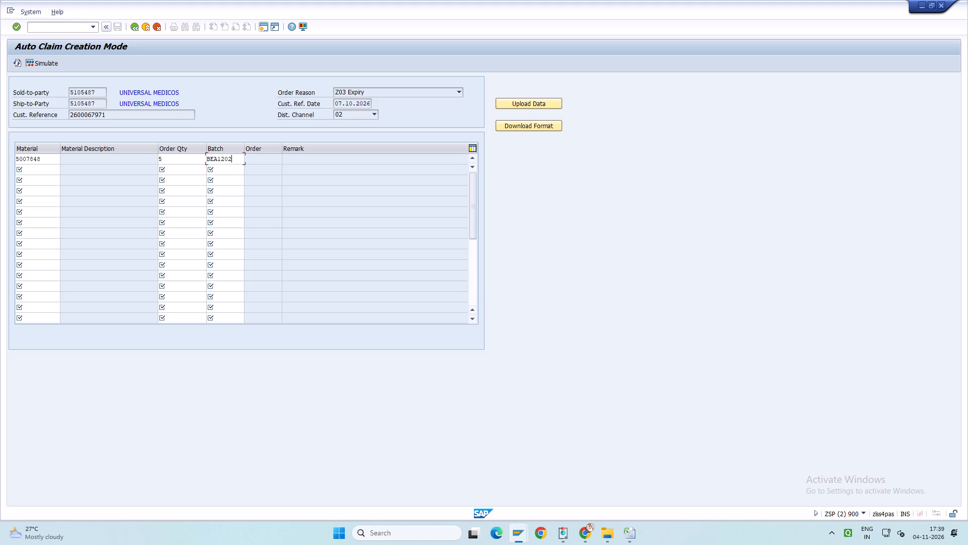
{"action": "left_click", "coordinate": [48, 64]}
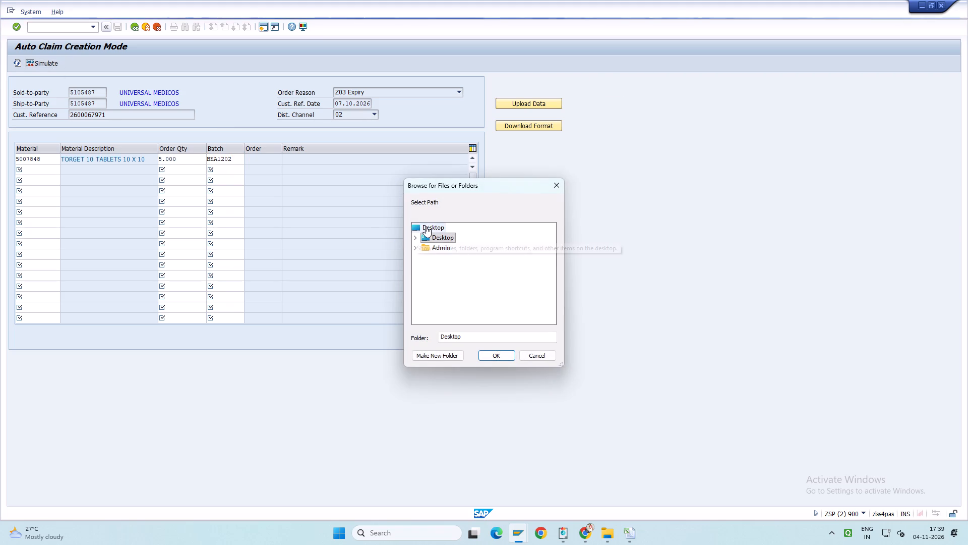
{"action": "left_click", "coordinate": [428, 225]}
{"action": "left_click", "coordinate": [499, 355]}
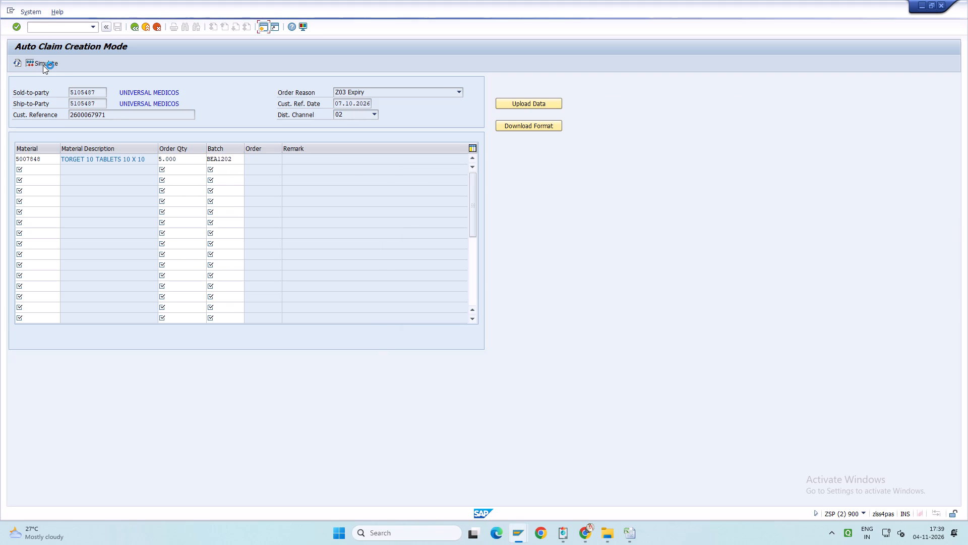
{"action": "left_click", "coordinate": [43, 65]}
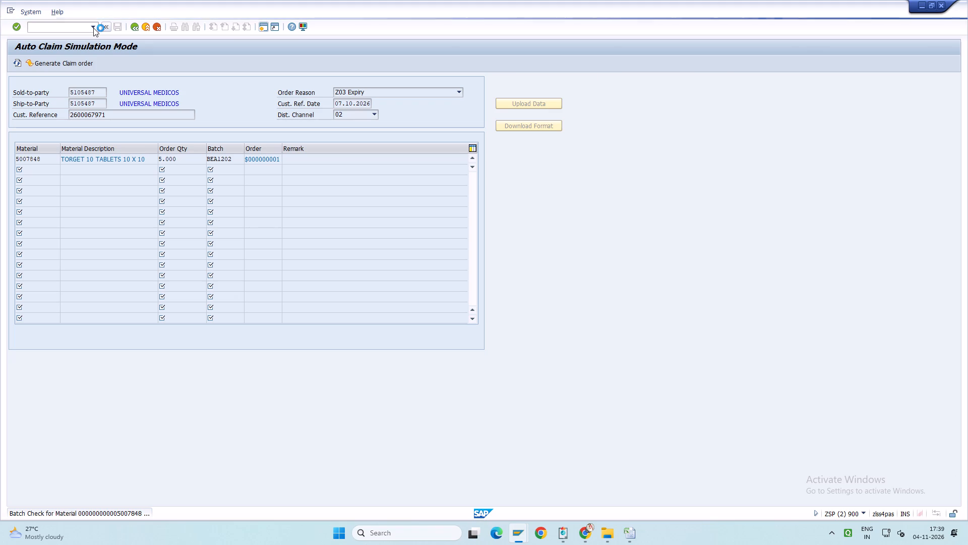
Open the newly generated claim order in VA02, review the pricing of its TORGET 10 item, and leave it.
{"action": "left_click", "coordinate": [93, 28]}
{"action": "left_click", "coordinate": [93, 43]}
{"action": "key", "text": "Return"}
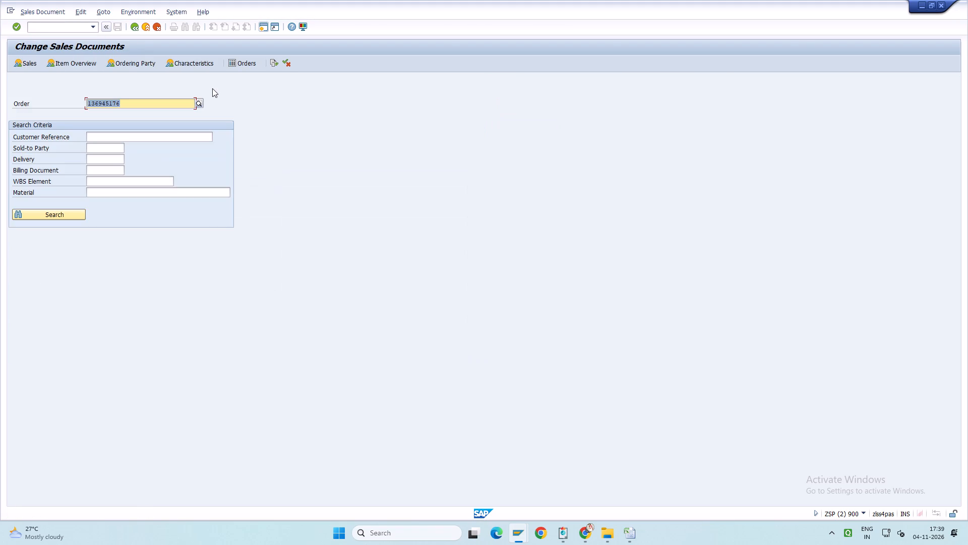
{"action": "key", "text": "Return"}
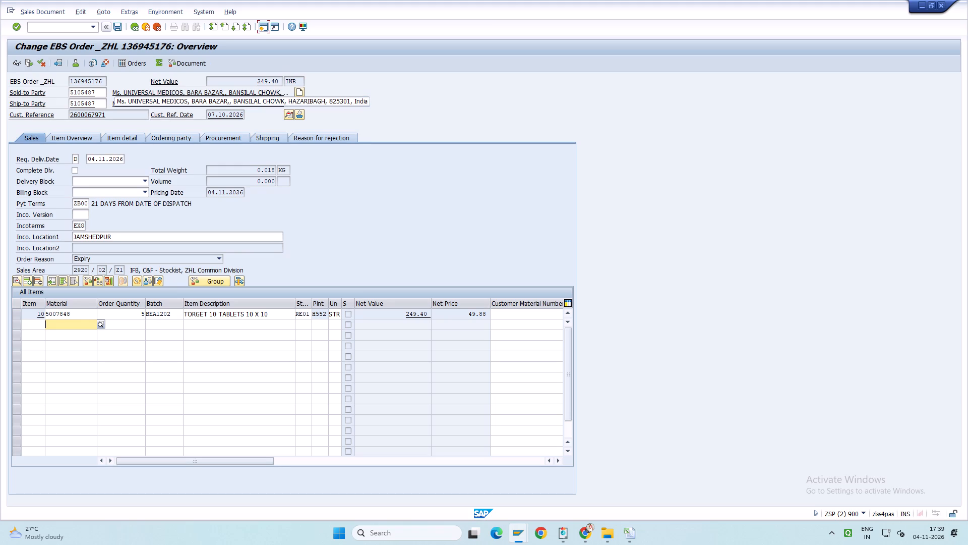
{"action": "key", "text": "F3"}
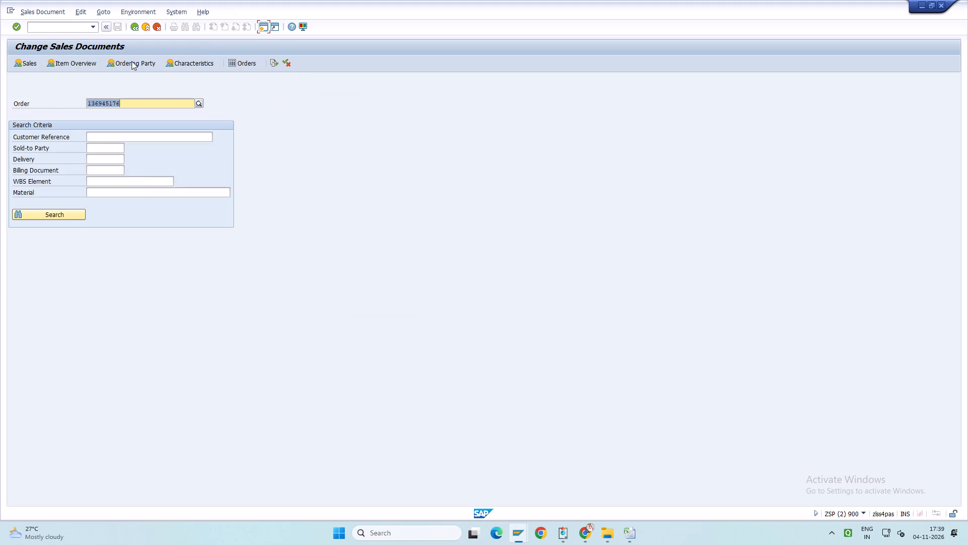
{"action": "left_click", "coordinate": [92, 28]}
{"action": "left_click", "coordinate": [92, 43]}
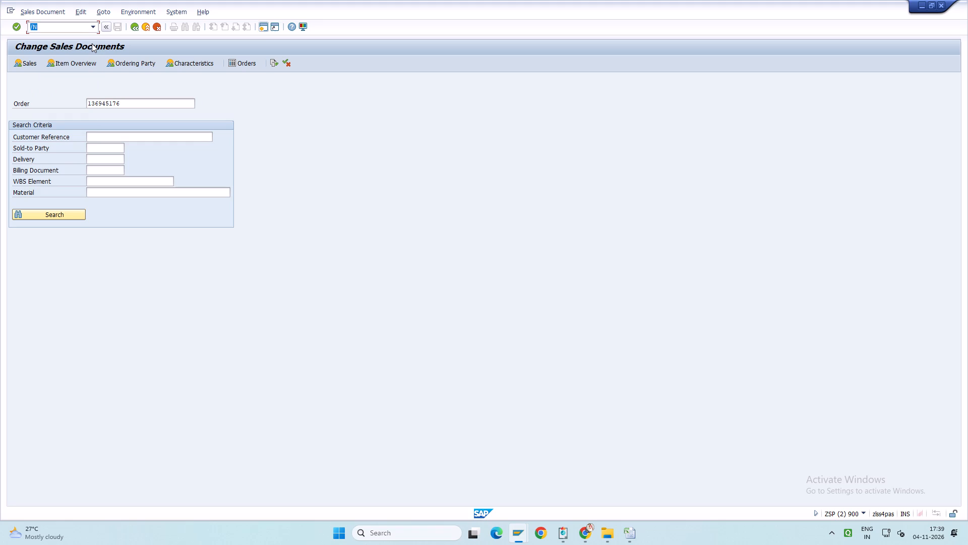
{"action": "key", "text": "Return"}
{"action": "key", "text": "Return"}
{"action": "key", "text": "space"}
{"action": "key", "text": "Down"}
{"action": "key", "text": "Return"}
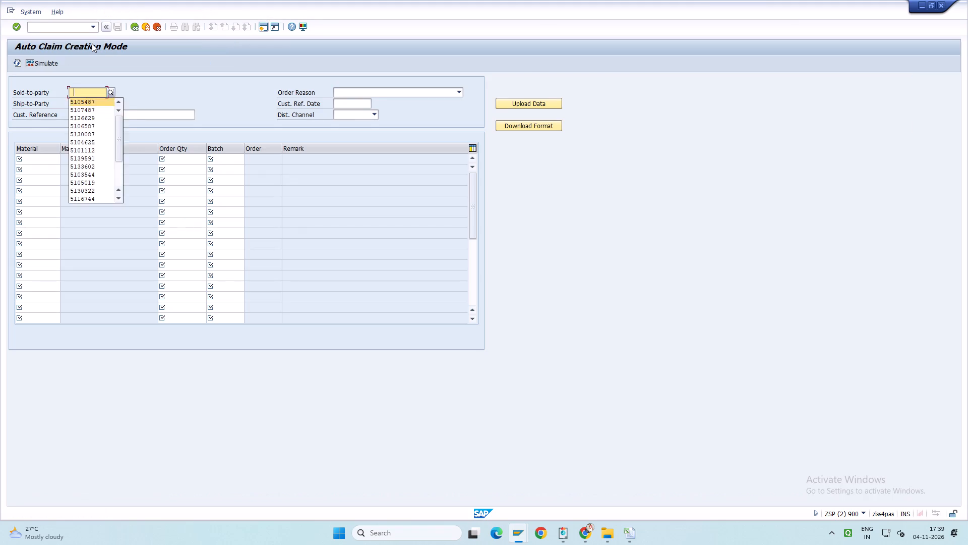
{"action": "key", "text": "Tab"}
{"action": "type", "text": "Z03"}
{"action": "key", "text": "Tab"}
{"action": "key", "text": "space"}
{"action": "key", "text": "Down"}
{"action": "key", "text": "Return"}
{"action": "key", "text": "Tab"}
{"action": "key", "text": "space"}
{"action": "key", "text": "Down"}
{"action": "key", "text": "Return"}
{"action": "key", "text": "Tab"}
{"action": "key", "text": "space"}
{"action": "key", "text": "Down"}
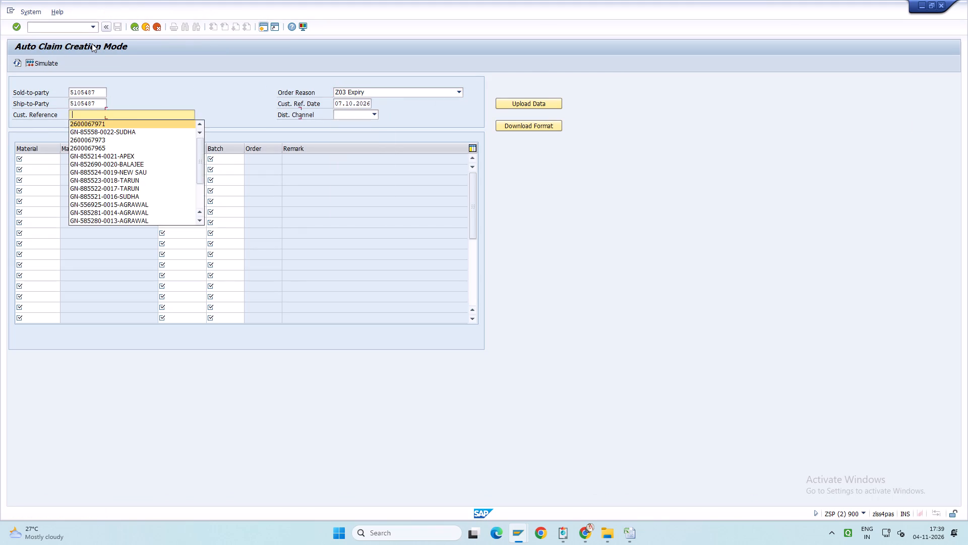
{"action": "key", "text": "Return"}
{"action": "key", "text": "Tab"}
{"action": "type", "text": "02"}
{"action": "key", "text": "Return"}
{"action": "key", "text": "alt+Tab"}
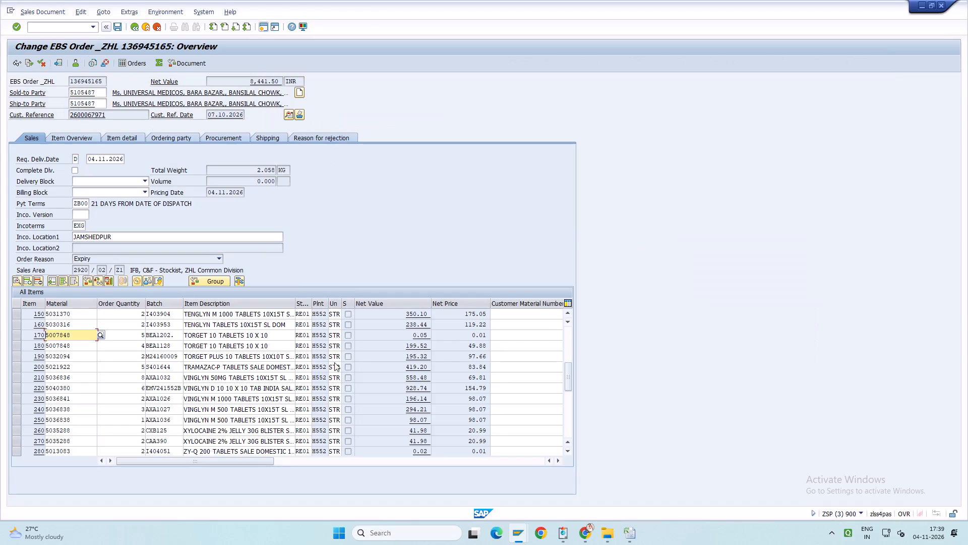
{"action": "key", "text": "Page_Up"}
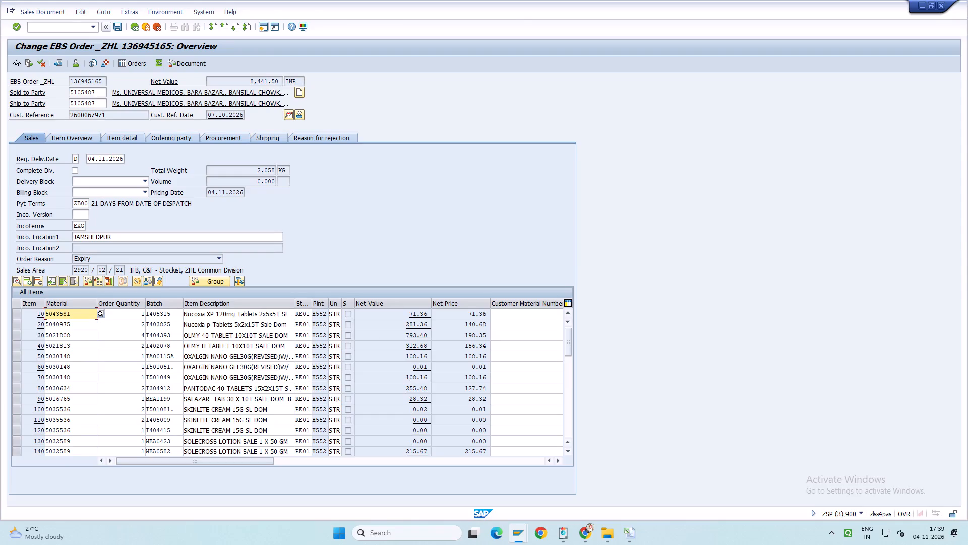
{"action": "left_click_drag", "start_coordinate": [81, 441], "coordinate": [36, 441]}
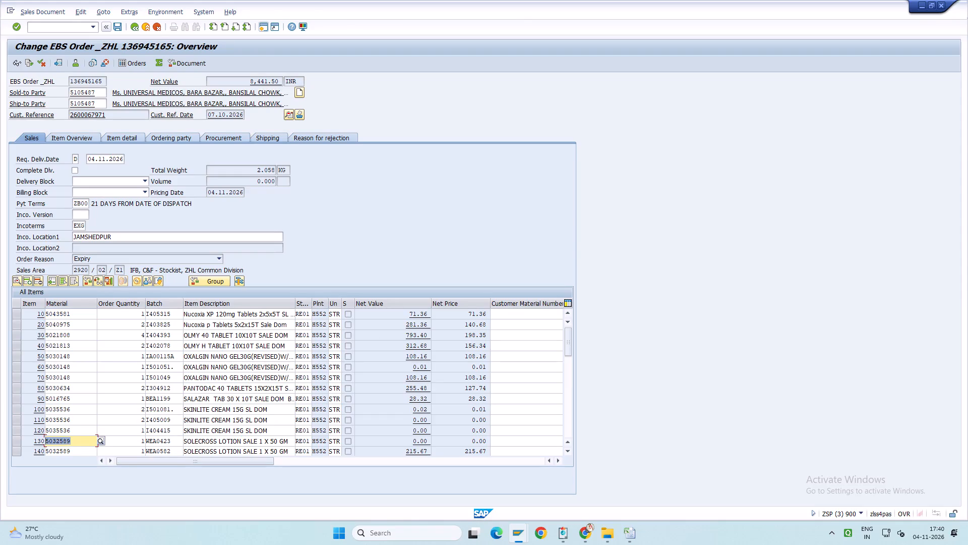
{"action": "key", "text": "ctrl+c"}
{"action": "key", "text": "alt+Tab"}
{"action": "key", "text": "ctrl+v"}
{"action": "key", "text": "alt+Tab"}
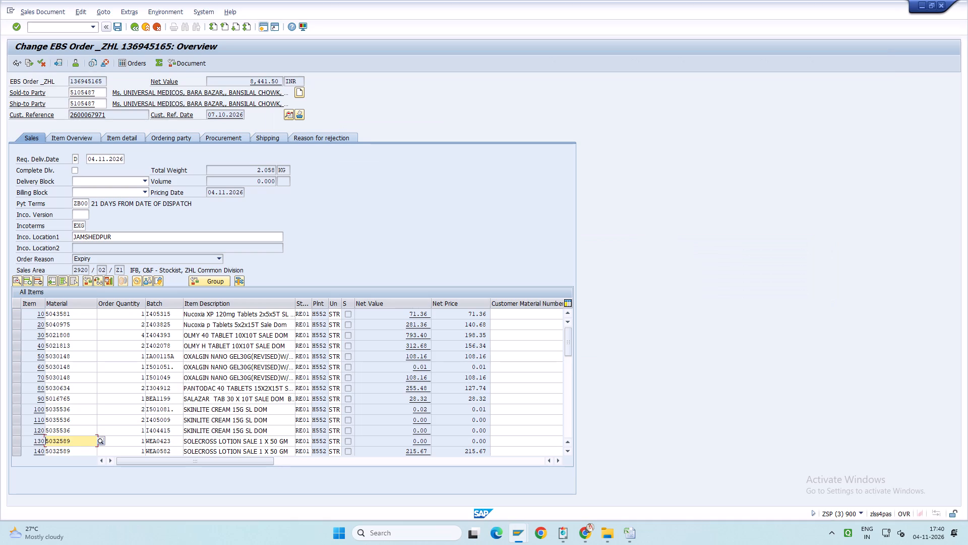
{"action": "key", "text": "ctrl+y"}
{"action": "left_click_drag", "start_coordinate": [138, 438], "coordinate": [151, 441]}
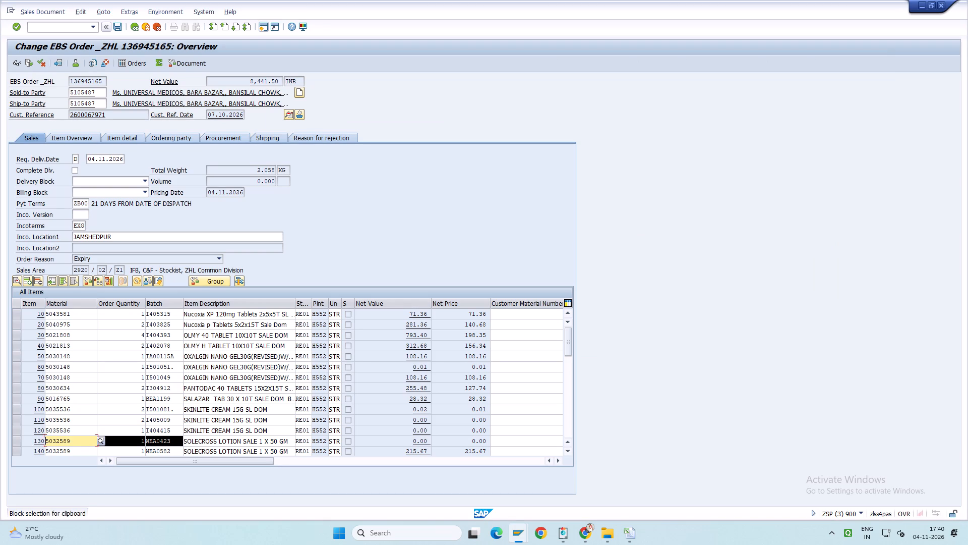
{"action": "left_click_drag", "start_coordinate": [151, 441], "coordinate": [161, 442]}
{"action": "key", "text": "ctrl+c"}
{"action": "key", "text": "alt+Tab"}
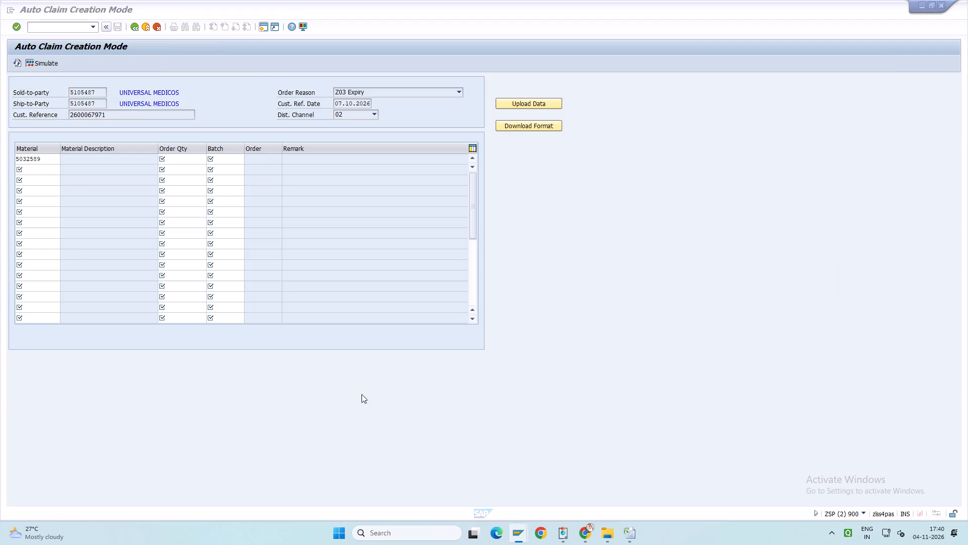
{"action": "left_click", "coordinate": [182, 159]}
{"action": "key", "text": "ctrl+v"}
{"action": "key", "text": "alt+Tab"}
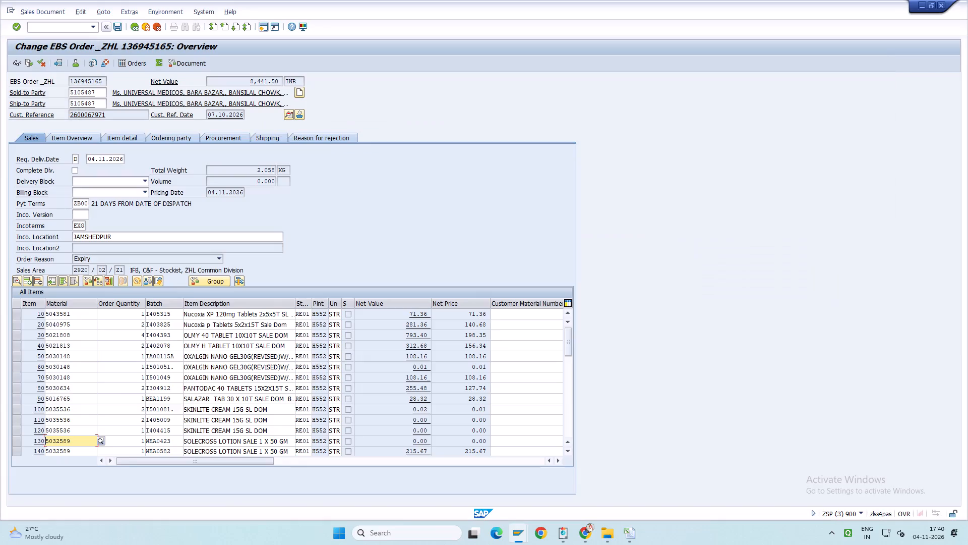
{"action": "left_click_drag", "start_coordinate": [174, 451], "coordinate": [126, 452]}
{"action": "key", "text": "ctrl+c"}
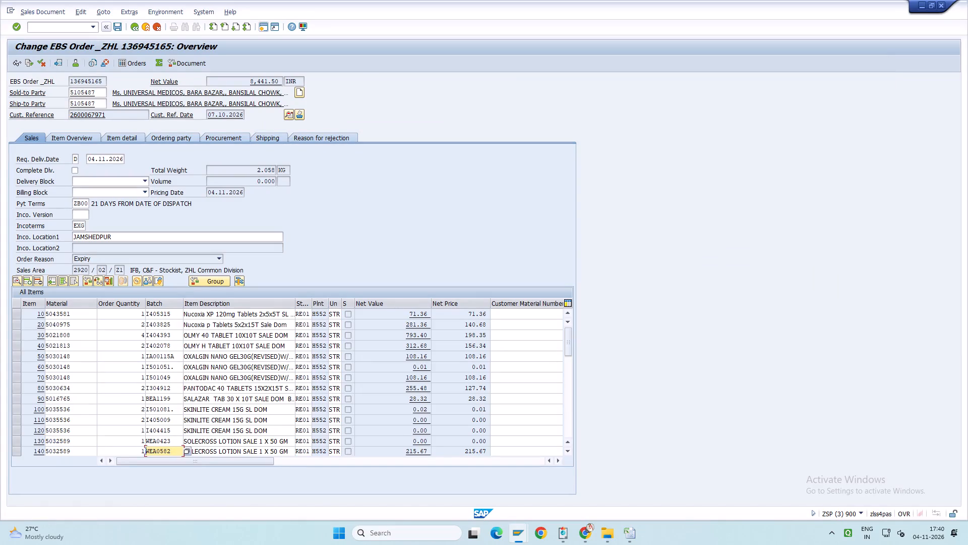
{"action": "key", "text": "alt+Tab"}
{"action": "left_click_drag", "start_coordinate": [235, 157], "coordinate": [195, 158]}
{"action": "key", "text": "ctrl+v"}
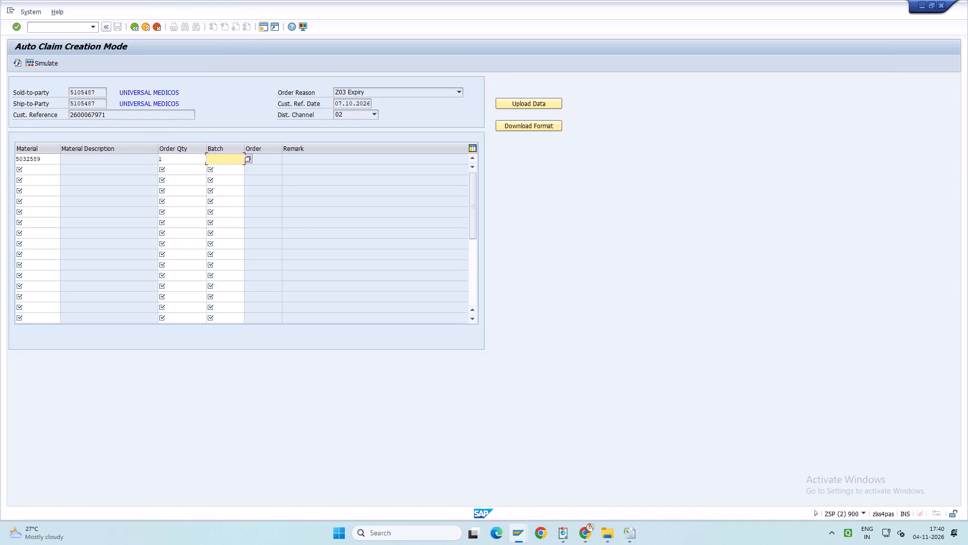
{"action": "key", "text": "Return"}
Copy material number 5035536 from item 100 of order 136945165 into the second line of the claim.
{"action": "key", "text": "alt+Tab"}
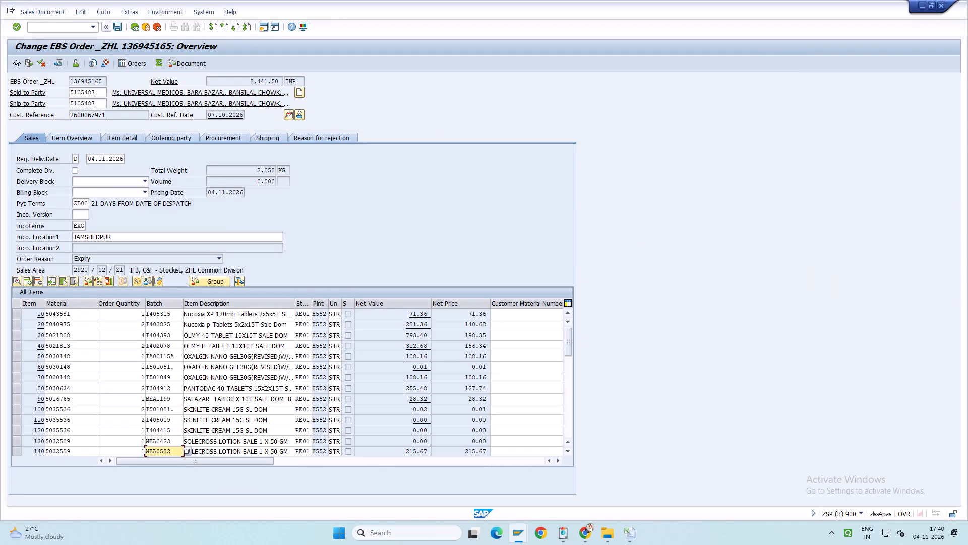
{"action": "left_click_drag", "start_coordinate": [73, 409], "coordinate": [23, 410]}
{"action": "key", "text": "ctrl+c"}
{"action": "key", "text": "alt+Tab"}
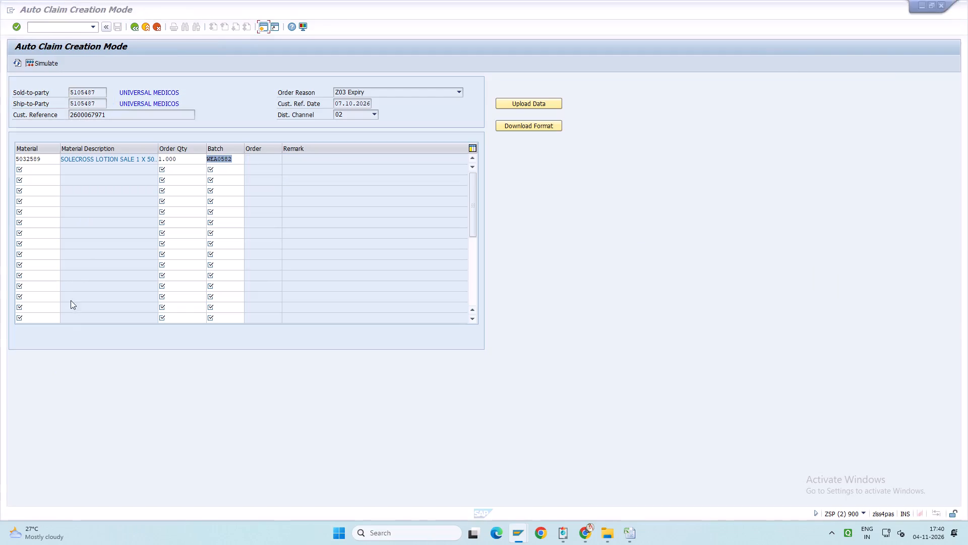
{"action": "left_click", "coordinate": [42, 164]}
{"action": "left_click", "coordinate": [38, 169]}
{"action": "key", "text": "ctrl+v"}
{"action": "key", "text": "alt+Tab"}
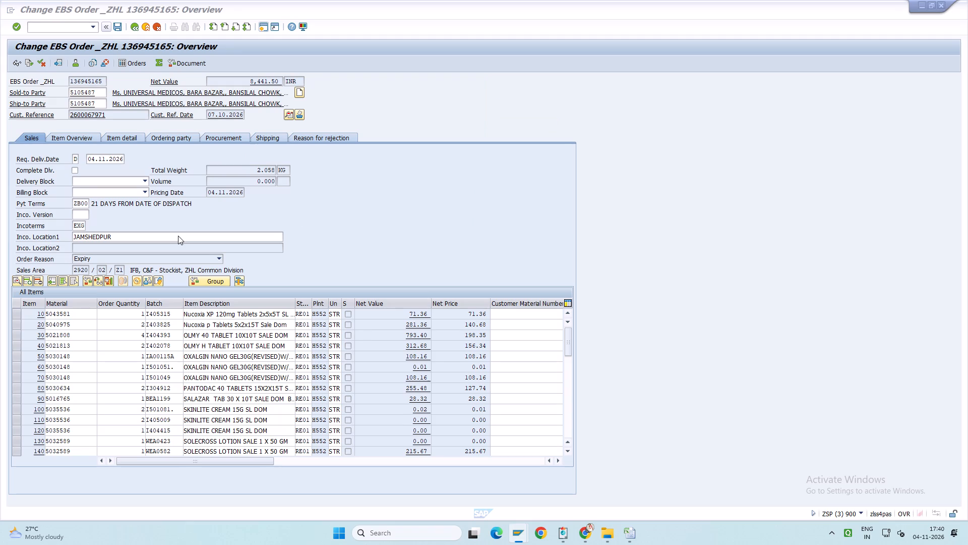
{"action": "key", "text": "ctrl+y"}
{"action": "left_click_drag", "start_coordinate": [132, 409], "coordinate": [157, 412]}
{"action": "key", "text": "ctrl+c"}
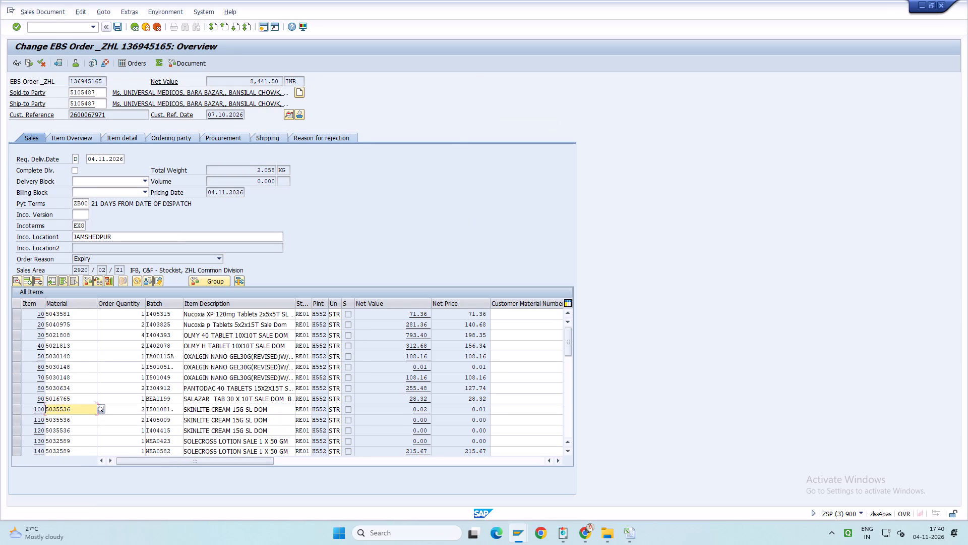
{"action": "key", "text": "alt+Tab"}
{"action": "left_click", "coordinate": [177, 170]}
{"action": "key", "text": "ctrl+v"}
Remove the trailing period from the second line's batch so that it reads I501081, and validate the line.
{"action": "left_click", "coordinate": [236, 170]}
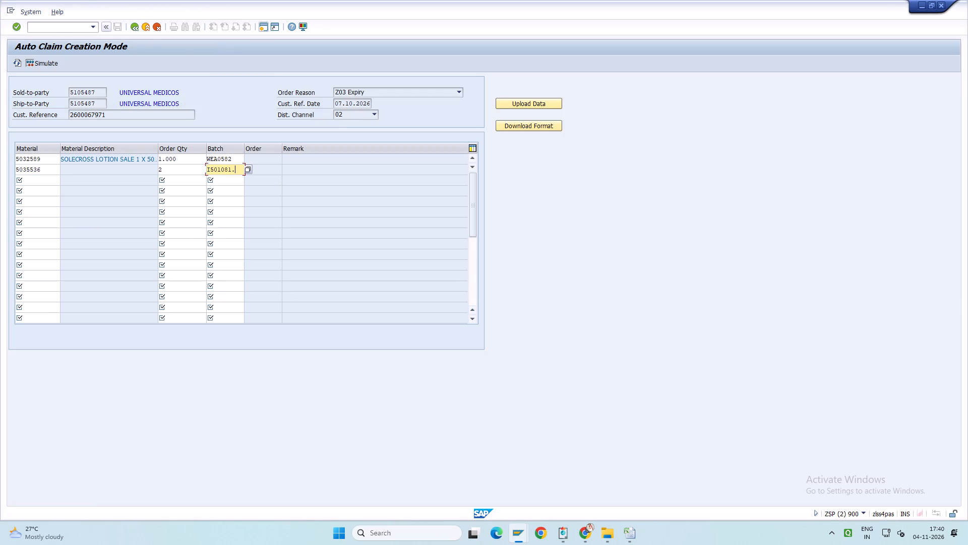
{"action": "key", "text": "BackSpace"}
{"action": "key", "text": "Return"}
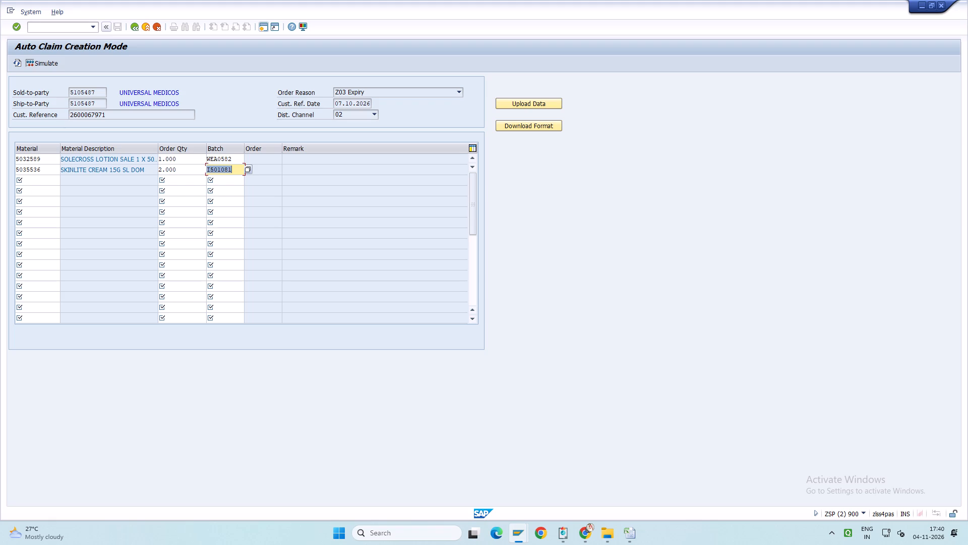
Simulate the two-line claim with Desktop as the save folder and generate its claim order.
{"action": "left_click", "coordinate": [51, 65]}
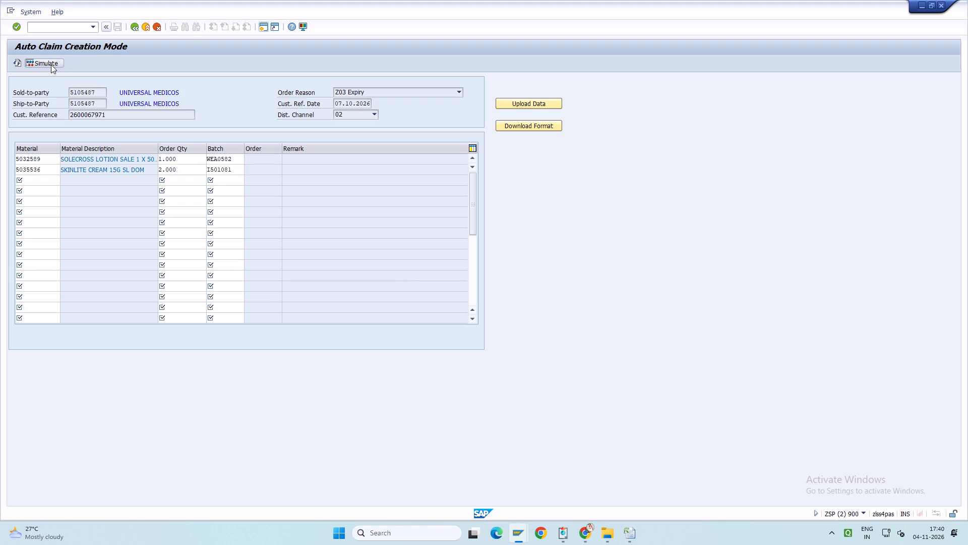
{"action": "left_click", "coordinate": [425, 227]}
{"action": "left_click", "coordinate": [500, 356]}
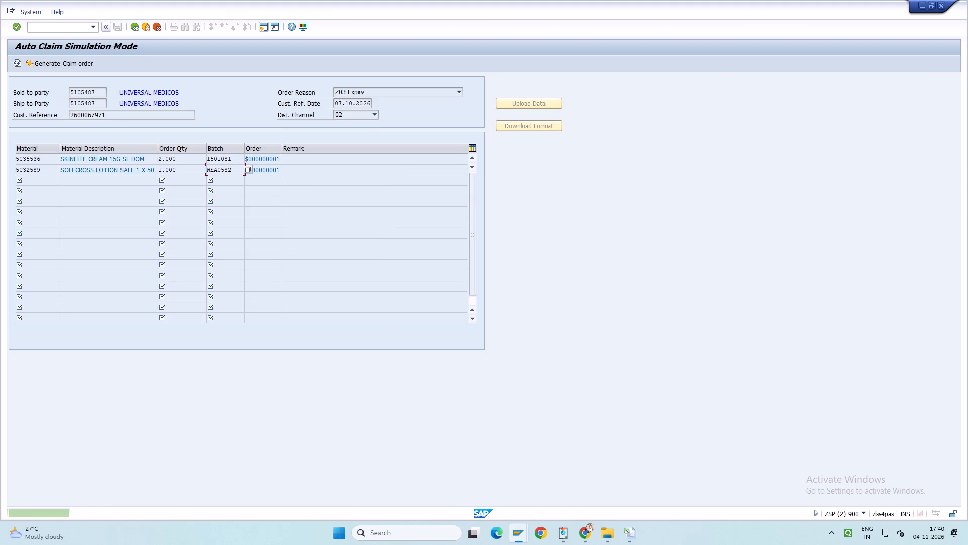
{"action": "left_click", "coordinate": [60, 66]}
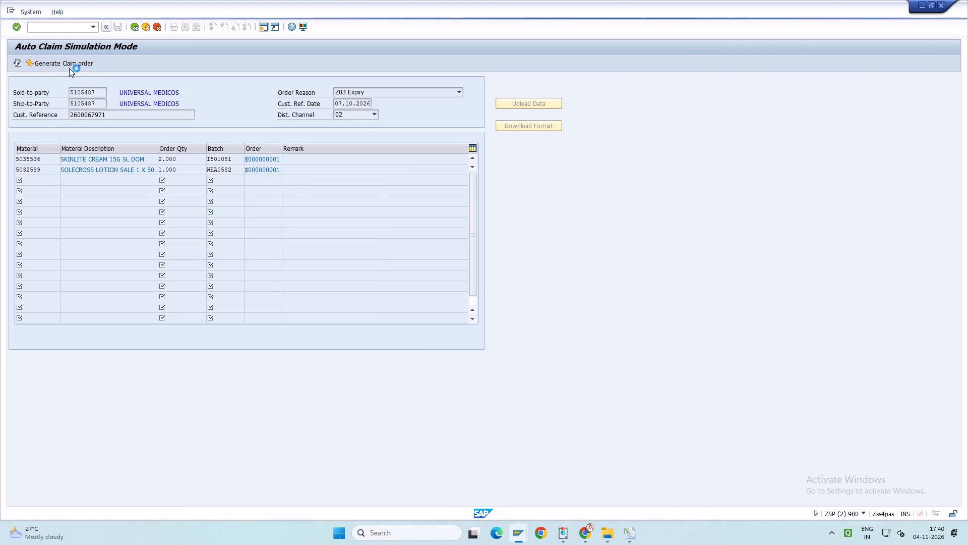
Open the newly generated two-item claim order in VA02 and review the pricing of SKINLITE CREAM and SOLECROSS LOTION.
{"action": "left_click", "coordinate": [92, 27]}
{"action": "left_click", "coordinate": [92, 45]}
{"action": "key", "text": "Return"}
{"action": "key", "text": "Return"}
{"action": "key", "text": "Return"}
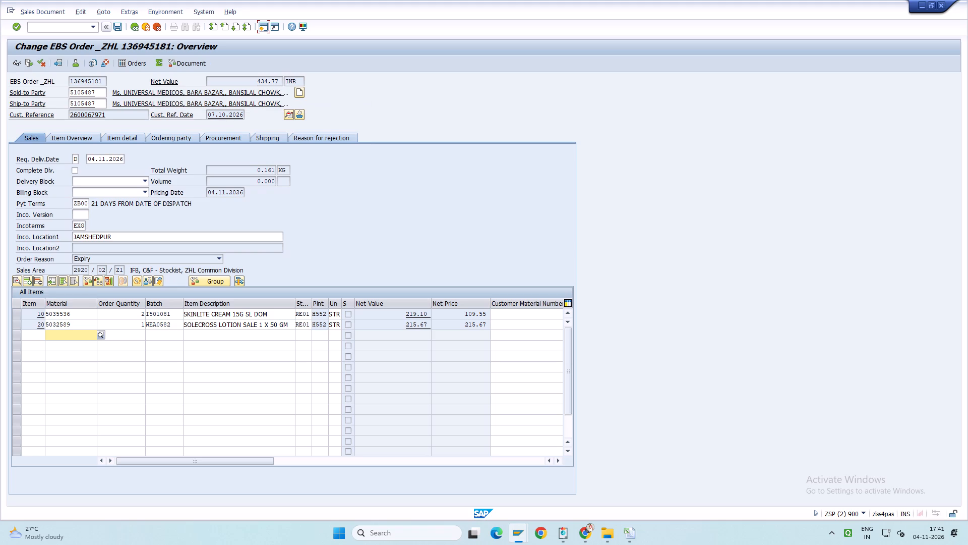
{"action": "left_click", "coordinate": [96, 27]}
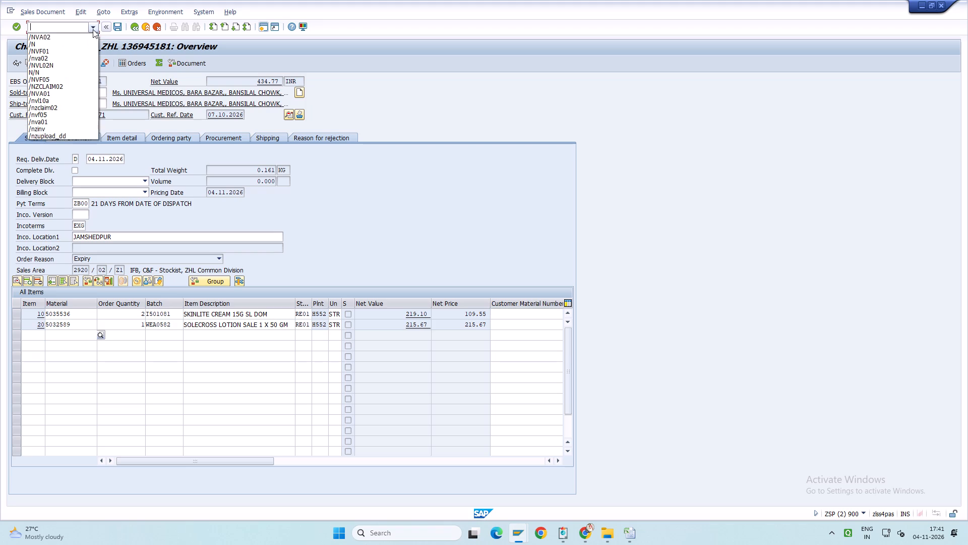
{"action": "left_click", "coordinate": [92, 42]}
{"action": "key", "text": "Return"}
{"action": "key", "text": "Return"}
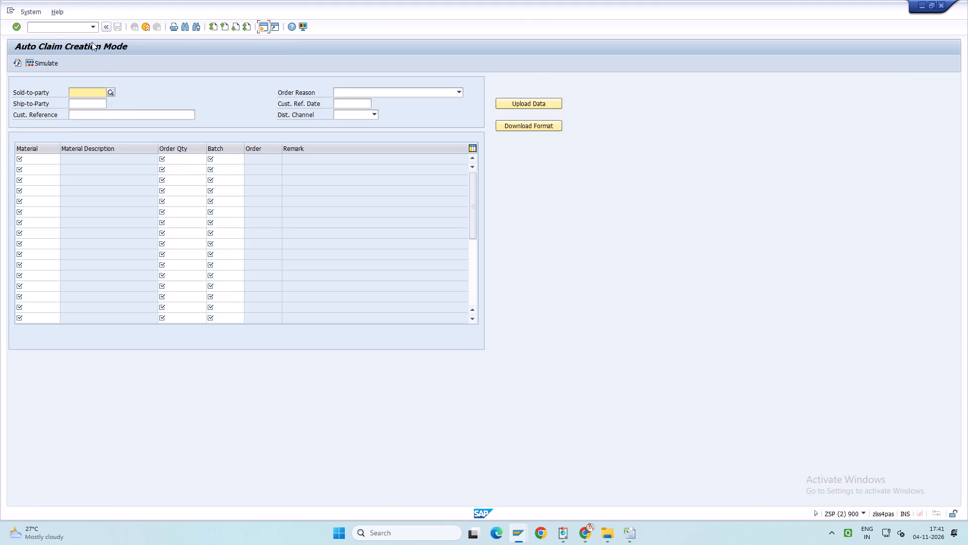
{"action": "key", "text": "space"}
{"action": "key", "text": "Down"}
{"action": "key", "text": "Return"}
{"action": "key", "text": "Tab"}
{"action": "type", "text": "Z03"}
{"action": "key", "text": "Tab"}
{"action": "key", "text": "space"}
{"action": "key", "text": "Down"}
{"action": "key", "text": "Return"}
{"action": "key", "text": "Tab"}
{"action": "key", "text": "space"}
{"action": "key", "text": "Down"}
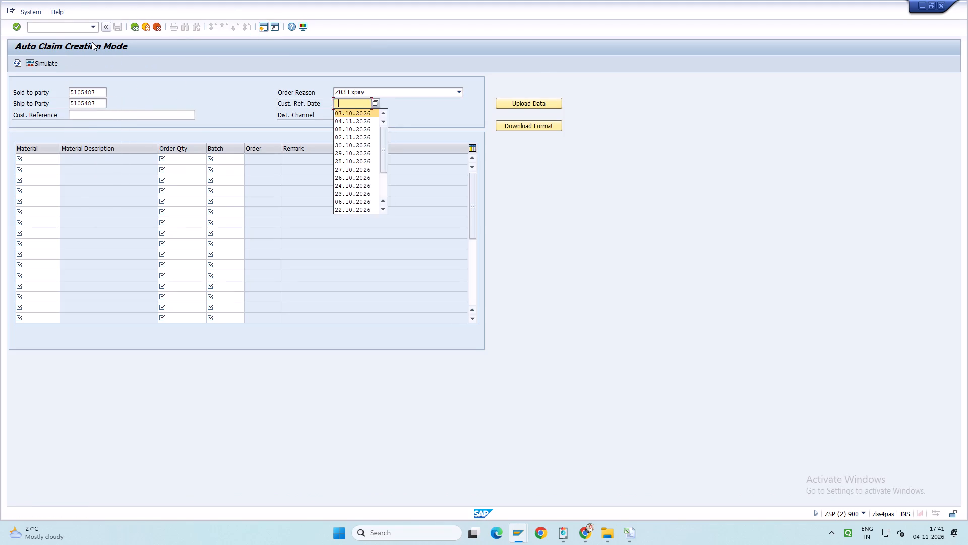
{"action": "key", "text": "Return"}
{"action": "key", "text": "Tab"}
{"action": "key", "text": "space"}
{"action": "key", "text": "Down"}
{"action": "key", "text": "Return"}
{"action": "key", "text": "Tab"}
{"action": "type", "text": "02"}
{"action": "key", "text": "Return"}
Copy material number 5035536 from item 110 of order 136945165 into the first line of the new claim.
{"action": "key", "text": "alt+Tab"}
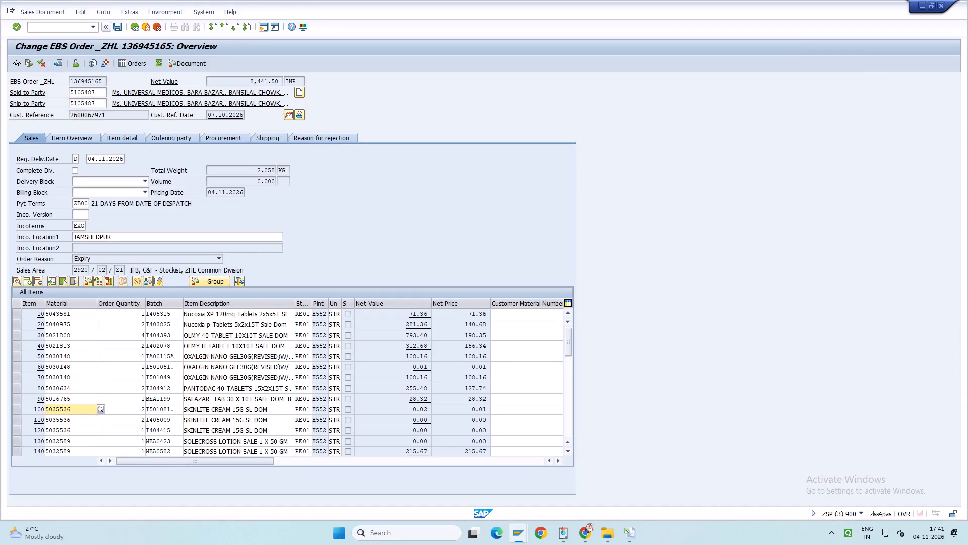
{"action": "left_click_drag", "start_coordinate": [76, 420], "coordinate": [35, 420]}
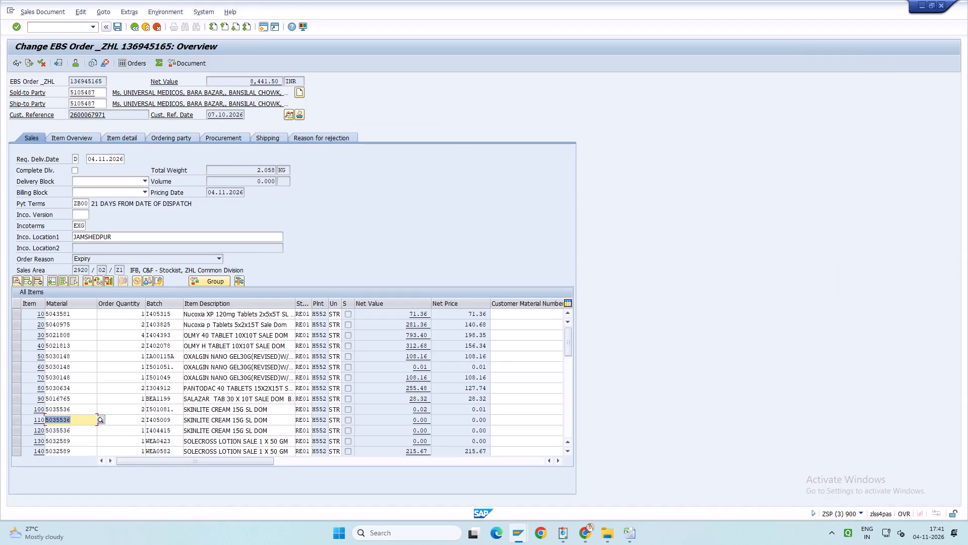
{"action": "key", "text": "ctrl+c"}
{"action": "key", "text": "alt+Tab"}
{"action": "key", "text": "ctrl+v"}
{"action": "key", "text": "alt+Tab"}
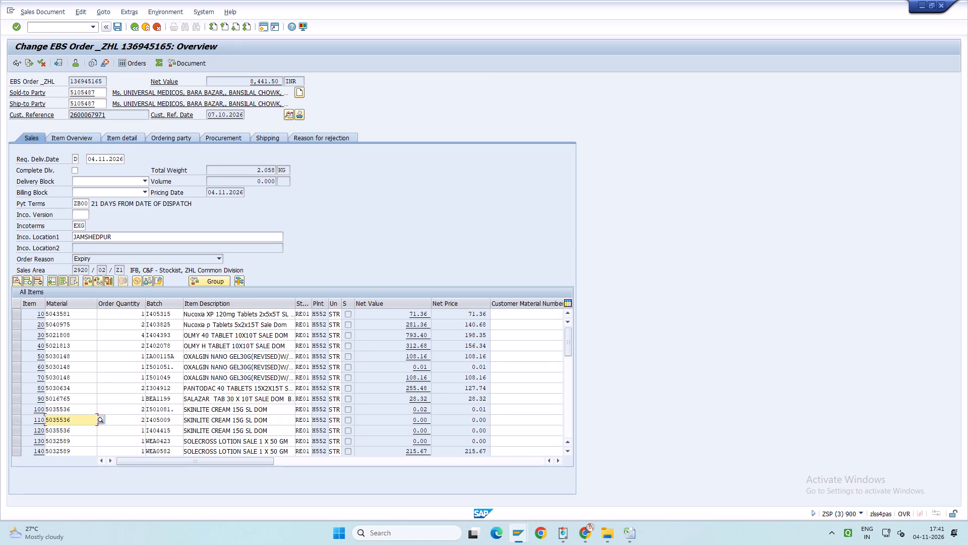
{"action": "key", "text": "ctrl+y"}
{"action": "left_click_drag", "start_coordinate": [134, 416], "coordinate": [159, 417]}
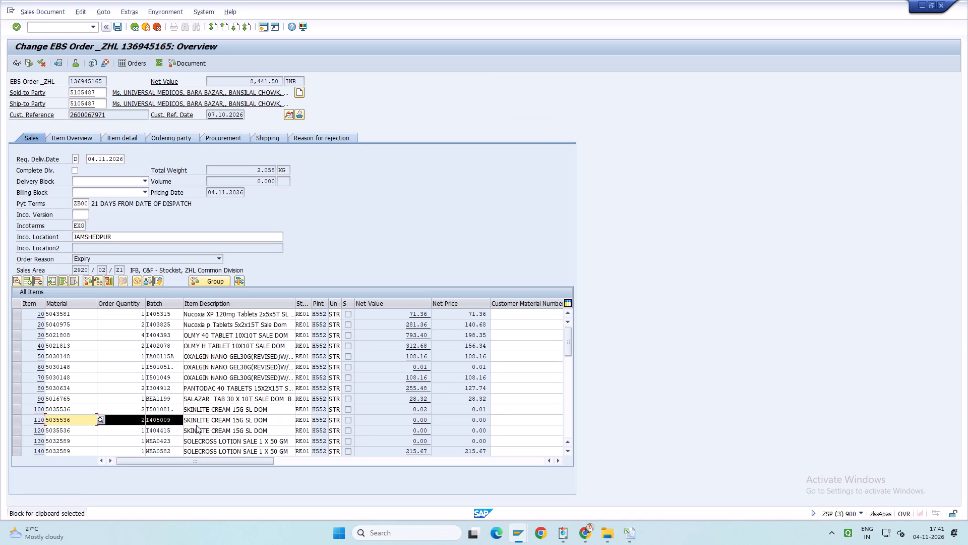
{"action": "key", "text": "ctrl+c"}
{"action": "key", "text": "alt+Tab"}
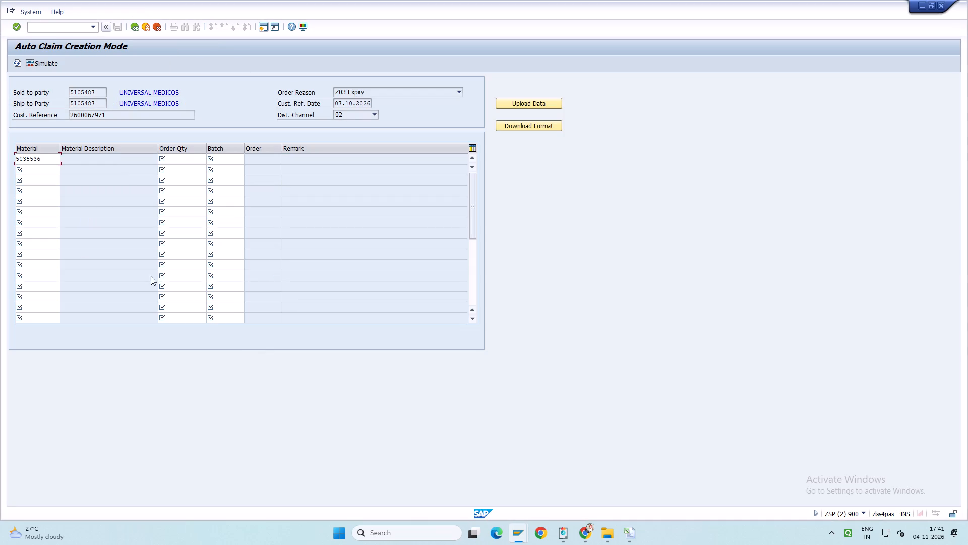
{"action": "left_click", "coordinate": [181, 160]}
{"action": "key", "text": "ctrl+v"}
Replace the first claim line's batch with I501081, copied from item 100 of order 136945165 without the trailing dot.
{"action": "key", "text": "alt+Tab"}
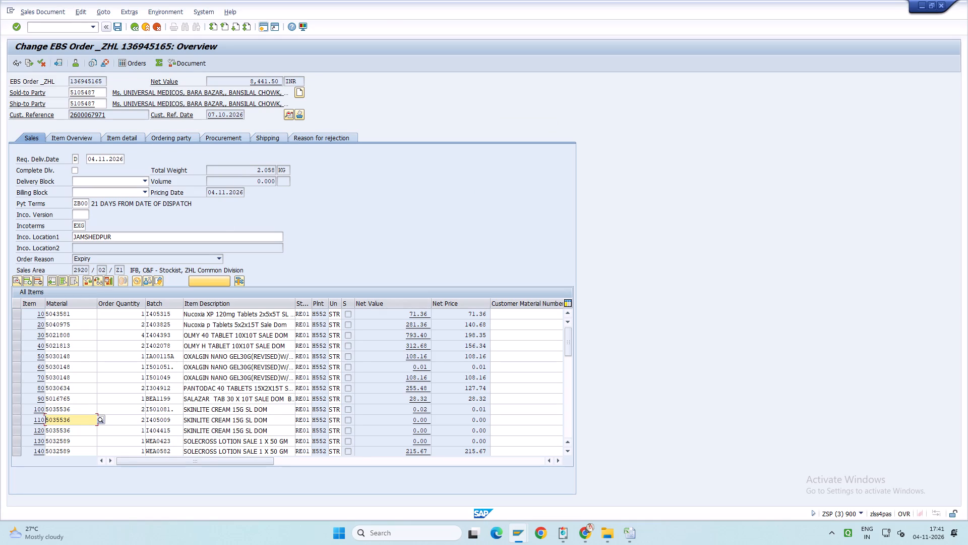
{"action": "left_click_drag", "start_coordinate": [169, 409], "coordinate": [158, 409]}
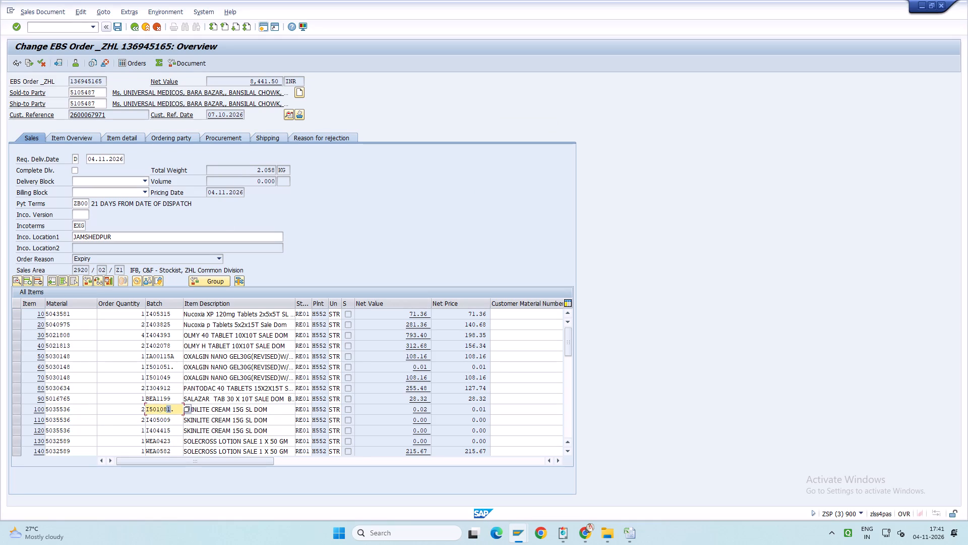
{"action": "left_click_drag", "start_coordinate": [158, 409], "coordinate": [140, 409]}
{"action": "key", "text": "ctrl+c"}
{"action": "key", "text": "alt+Tab"}
{"action": "left_click_drag", "start_coordinate": [237, 161], "coordinate": [196, 162]}
{"action": "key", "text": "ctrl+v"}
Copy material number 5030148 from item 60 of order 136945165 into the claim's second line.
{"action": "key", "text": "alt+Tab"}
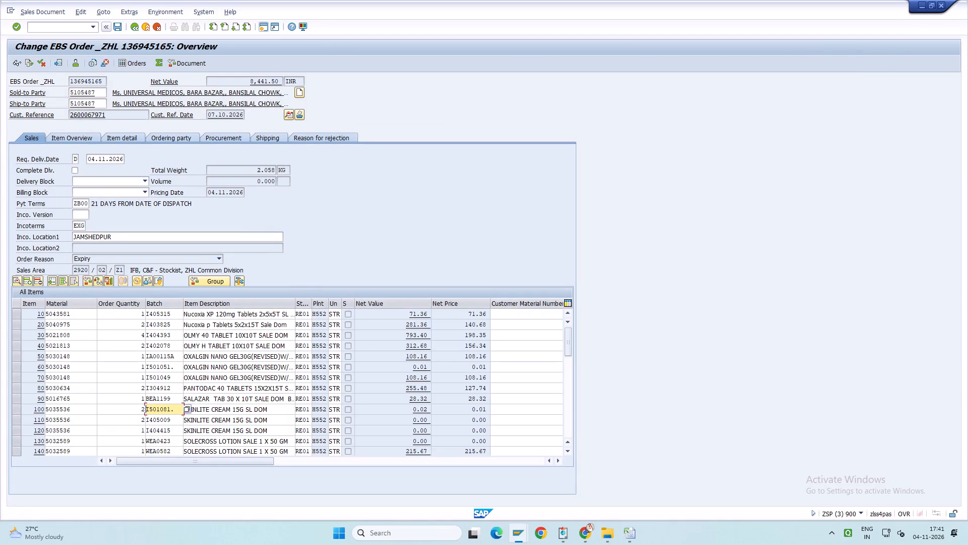
{"action": "left_click_drag", "start_coordinate": [79, 367], "coordinate": [39, 367]}
{"action": "key", "text": "ctrl+c"}
{"action": "key", "text": "alt+Tab"}
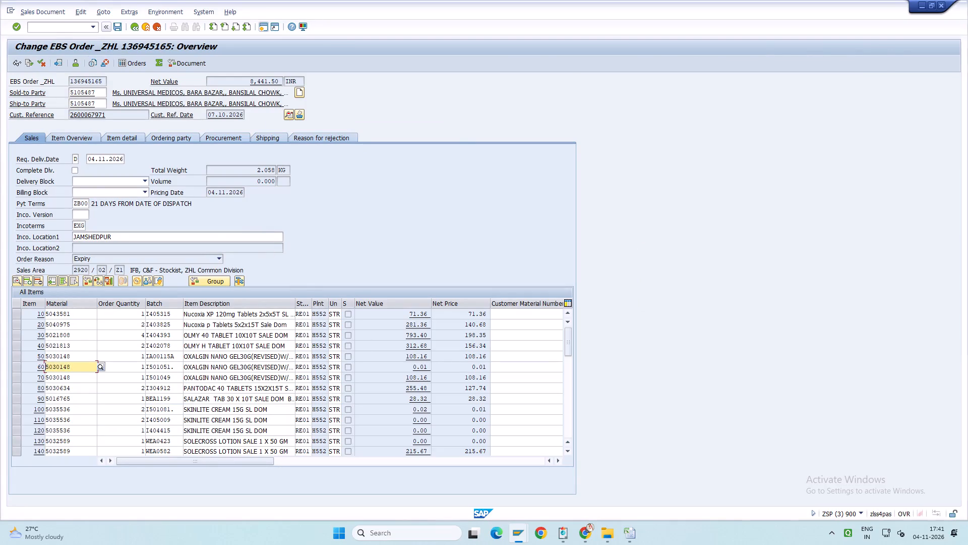
{"action": "left_click", "coordinate": [35, 168]}
{"action": "key", "text": "ctrl+v"}
Copy item 60's quantity 1 and batch into the second claim line, dropping the trailing dot so the batch reads I501051.
{"action": "key", "text": "alt+Tab"}
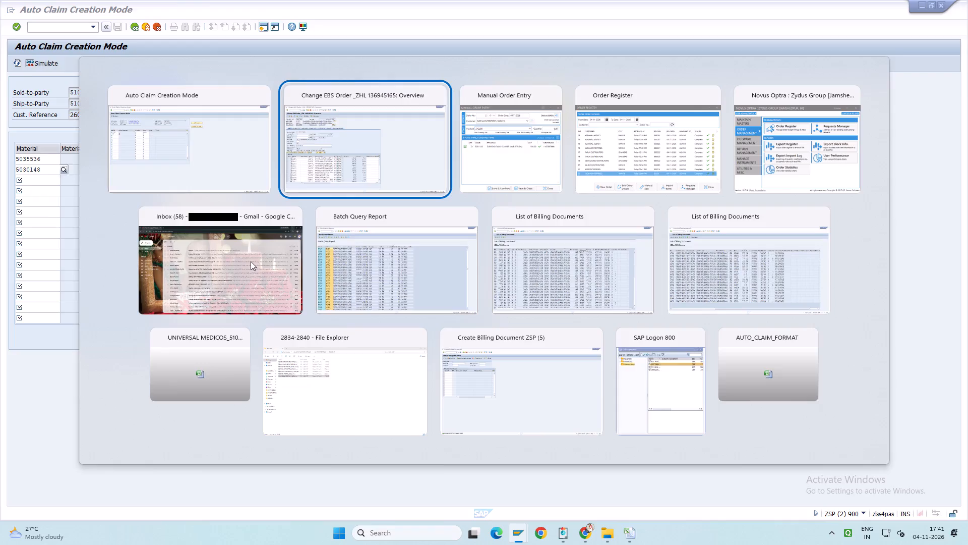
{"action": "key", "text": "ctrl+y"}
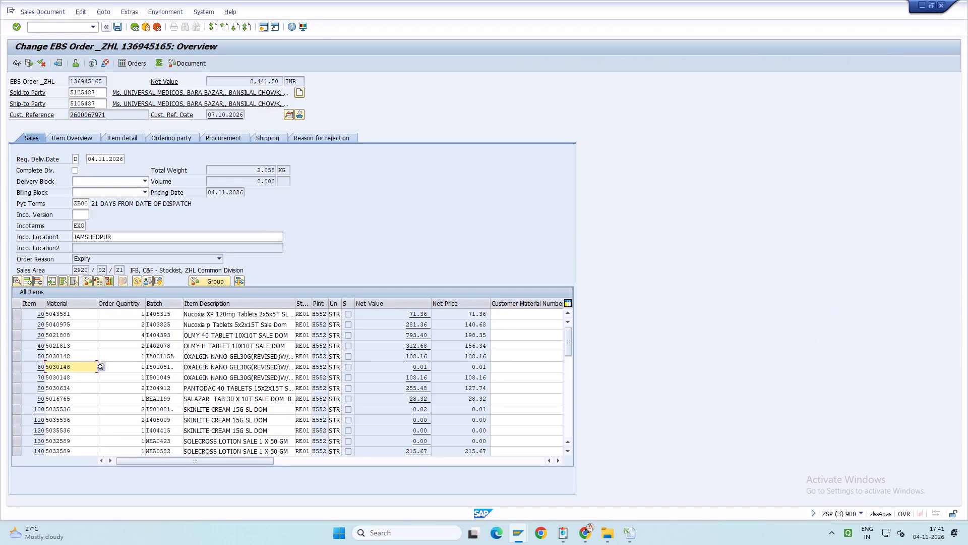
{"action": "left_click_drag", "start_coordinate": [136, 363], "coordinate": [163, 366]}
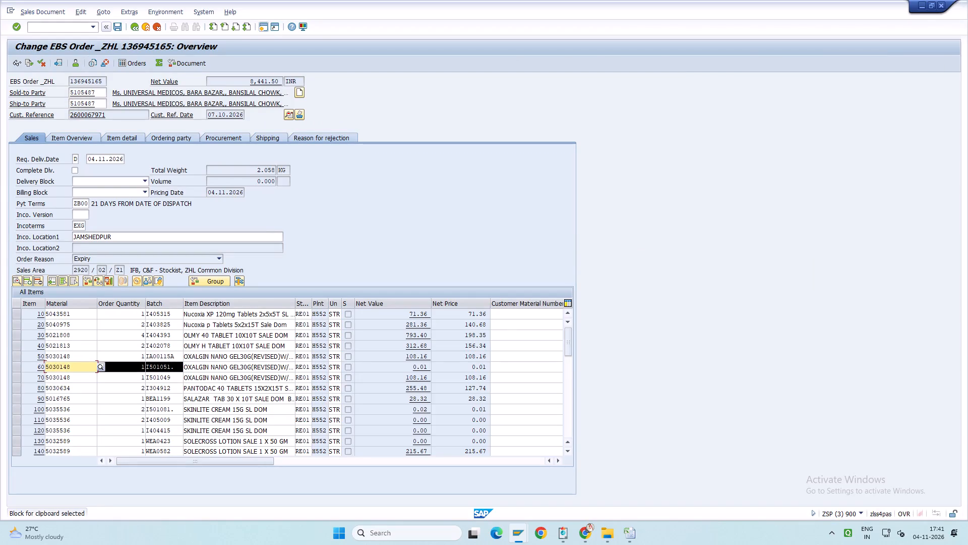
{"action": "key", "text": "ctrl+c"}
{"action": "key", "text": "alt+Tab"}
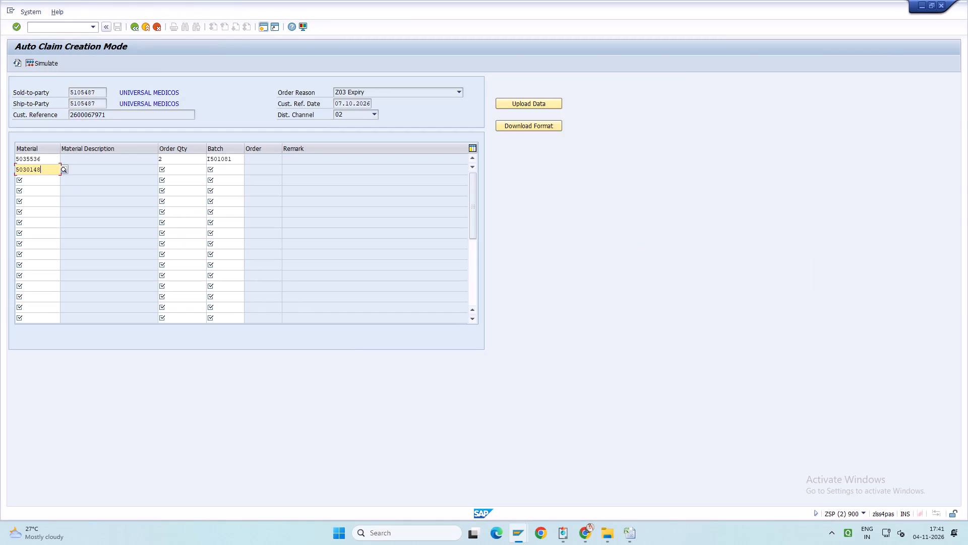
{"action": "left_click", "coordinate": [184, 167]}
{"action": "key", "text": "ctrl+v"}
{"action": "left_click", "coordinate": [236, 169]}
{"action": "key", "text": "BackSpace"}
{"action": "key", "text": "Return"}
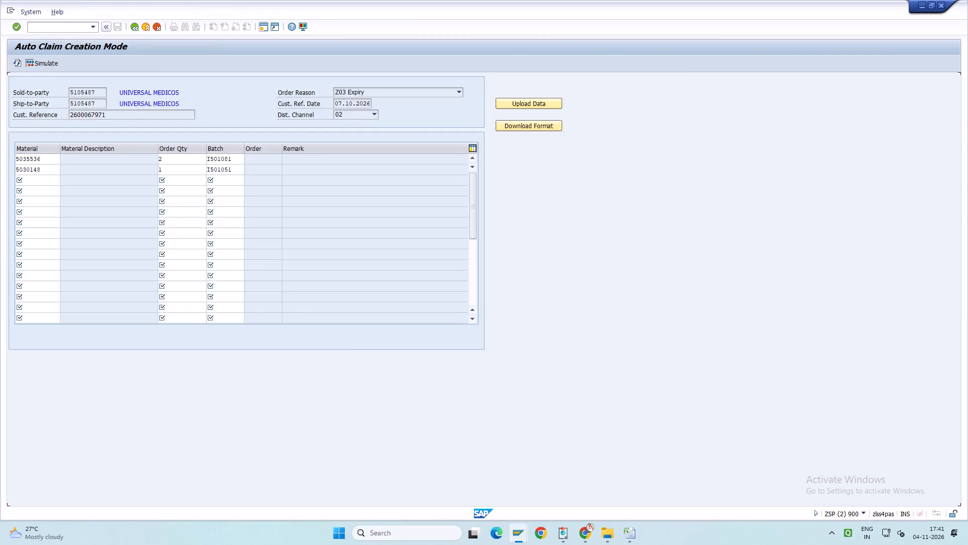
Simulate the two-line claim with Desktop as the save folder and generate its claim order.
{"action": "left_click", "coordinate": [46, 64]}
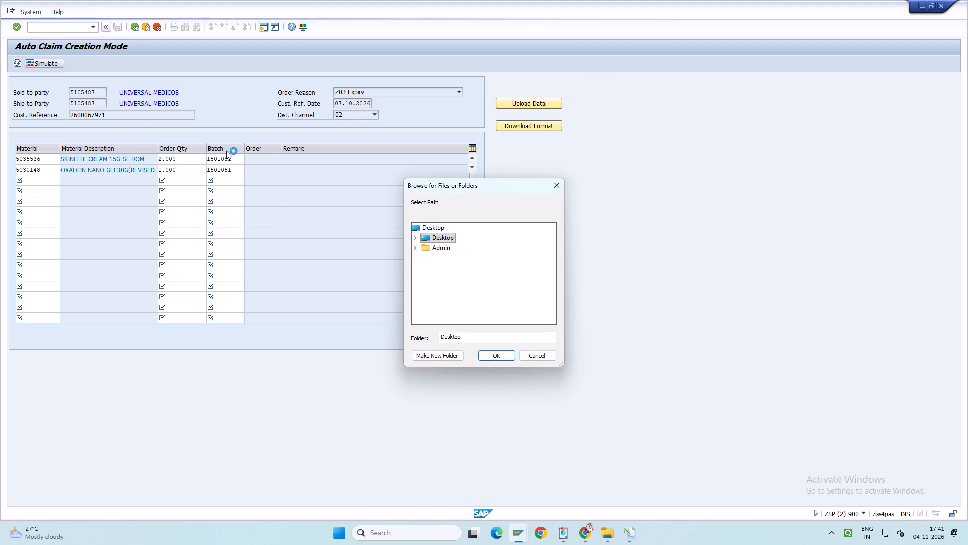
{"action": "left_click", "coordinate": [431, 225]}
{"action": "left_click", "coordinate": [500, 356]}
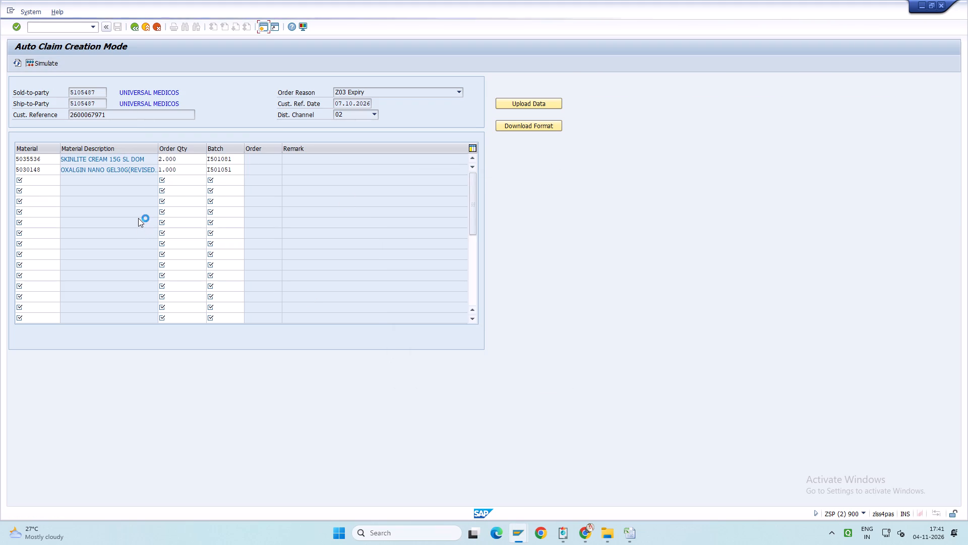
{"action": "left_click", "coordinate": [63, 65]}
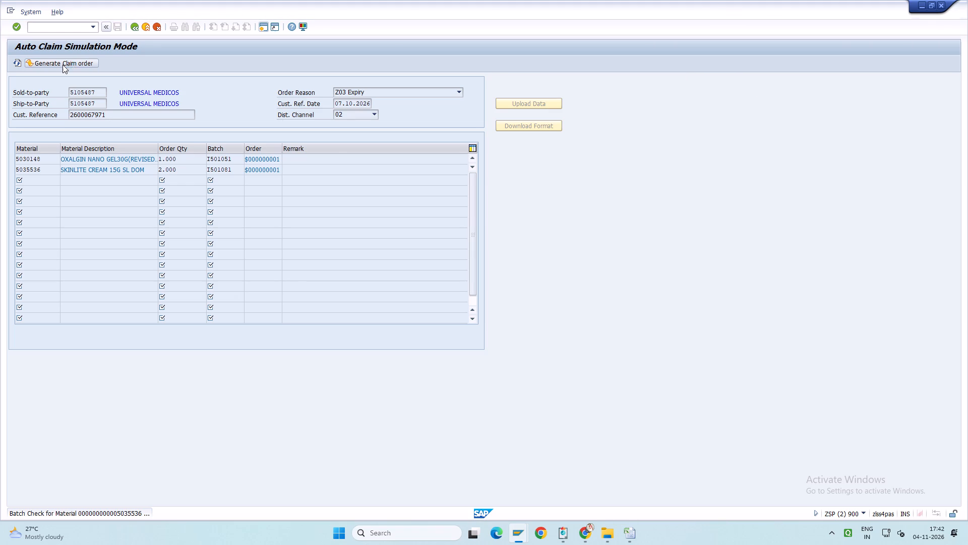
Open the newly generated claim order in VA02 and review the pricing of OXALGIN NANO GEL and SKINLITE CREAM.
{"action": "left_click", "coordinate": [94, 27]}
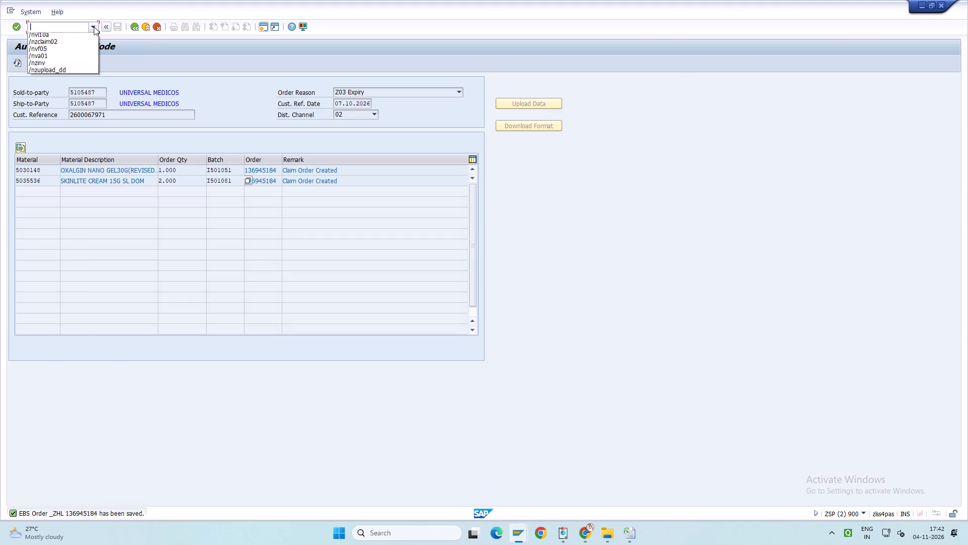
{"action": "left_click", "coordinate": [92, 43]}
{"action": "key", "text": "Return"}
{"action": "key", "text": "Return"}
{"action": "key", "text": "Return"}
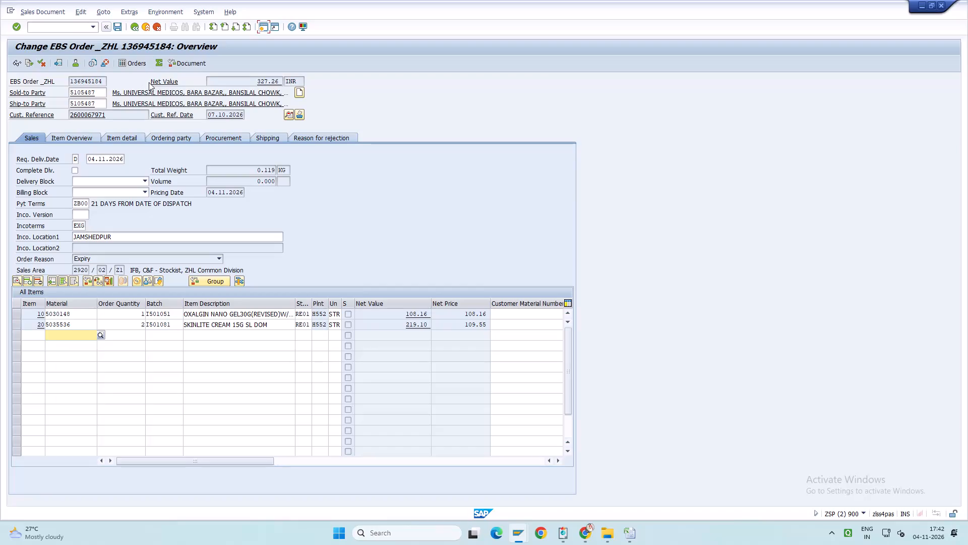
{"action": "key", "text": "F3"}
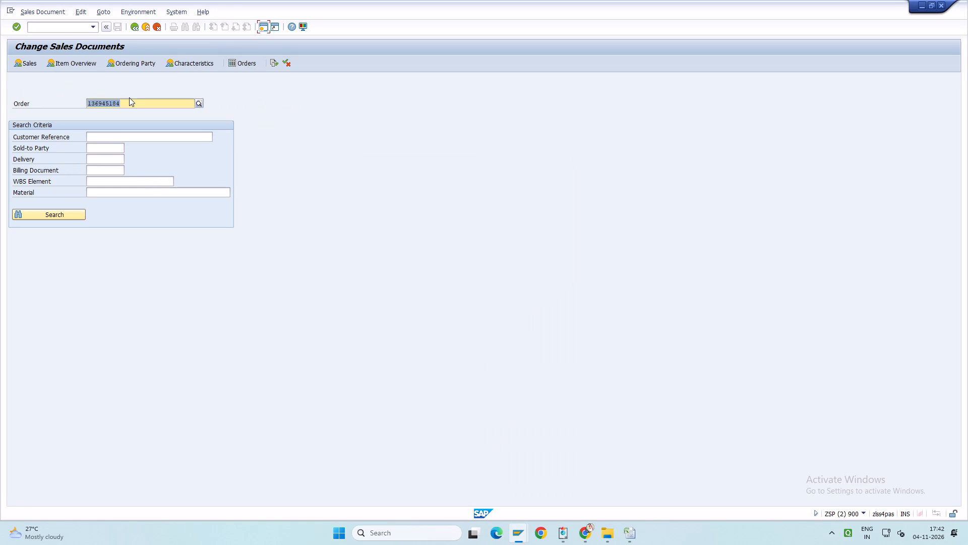
{"action": "left_click", "coordinate": [93, 28]}
{"action": "left_click", "coordinate": [90, 41]}
{"action": "key", "text": "Return"}
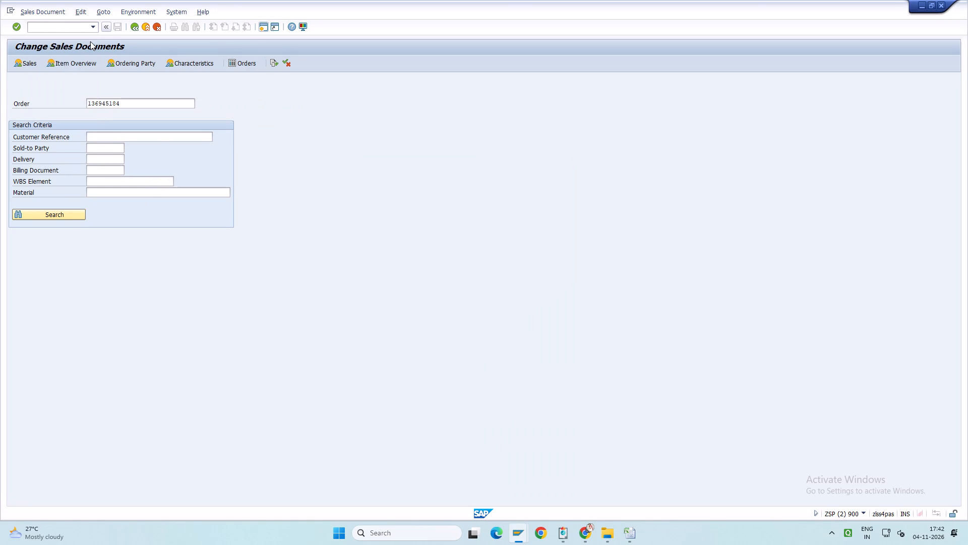
{"action": "key", "text": "Return"}
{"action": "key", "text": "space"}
{"action": "key", "text": "Down"}
{"action": "key", "text": "Return"}
{"action": "key", "text": "Tab"}
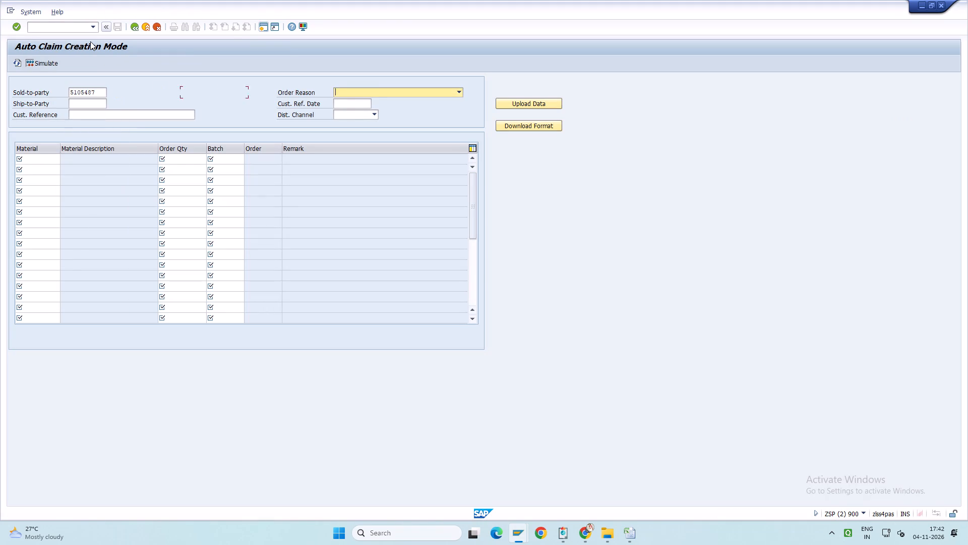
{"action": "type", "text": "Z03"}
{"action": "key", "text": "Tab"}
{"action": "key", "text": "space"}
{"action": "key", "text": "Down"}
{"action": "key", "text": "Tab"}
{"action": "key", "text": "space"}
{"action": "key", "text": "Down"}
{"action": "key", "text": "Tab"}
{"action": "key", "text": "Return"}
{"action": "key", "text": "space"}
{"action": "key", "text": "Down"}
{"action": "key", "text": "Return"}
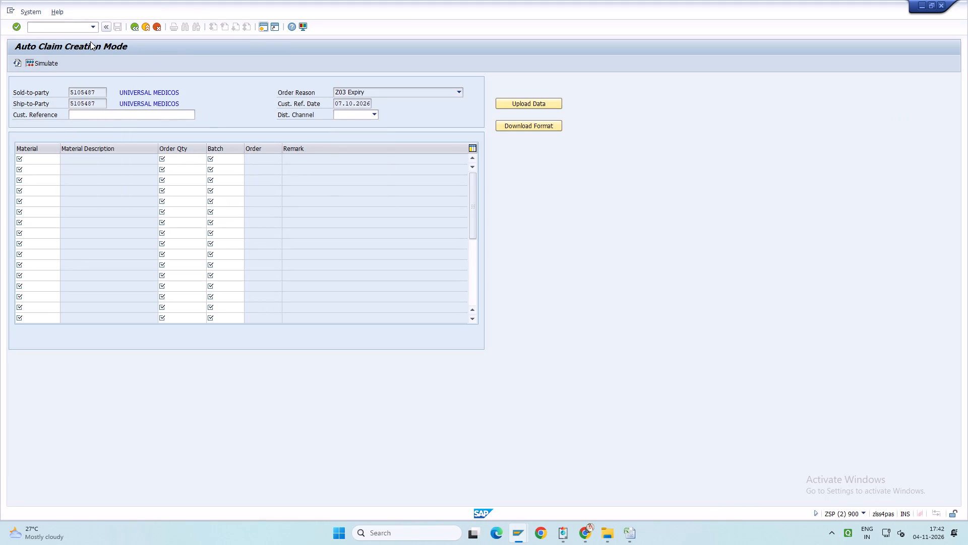
{"action": "left_click", "coordinate": [126, 118]}
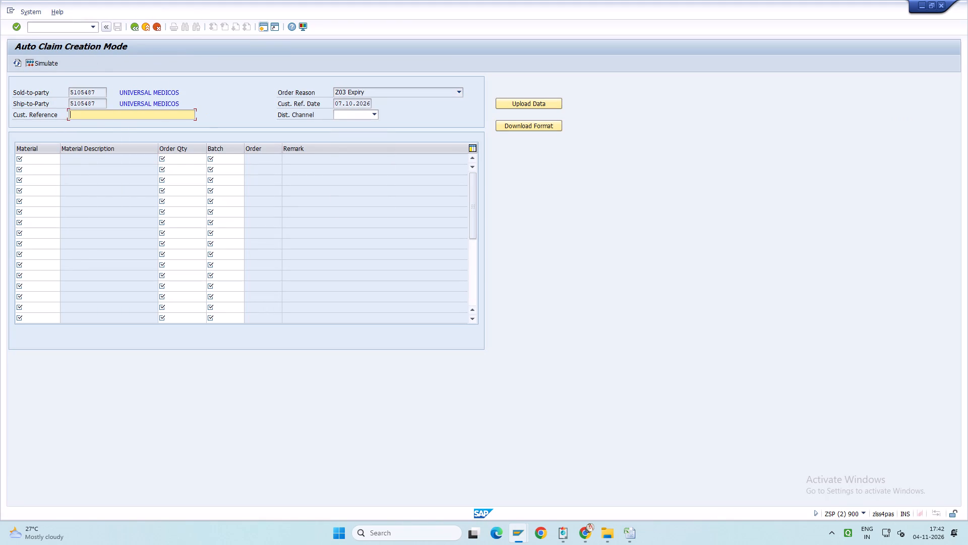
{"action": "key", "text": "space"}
{"action": "key", "text": "Down"}
{"action": "key", "text": "Return"}
{"action": "key", "text": "Tab"}
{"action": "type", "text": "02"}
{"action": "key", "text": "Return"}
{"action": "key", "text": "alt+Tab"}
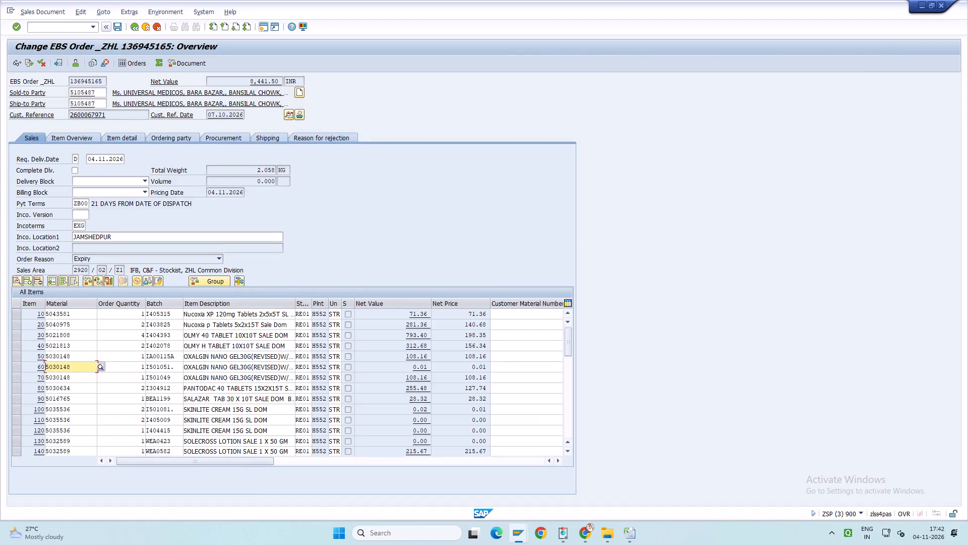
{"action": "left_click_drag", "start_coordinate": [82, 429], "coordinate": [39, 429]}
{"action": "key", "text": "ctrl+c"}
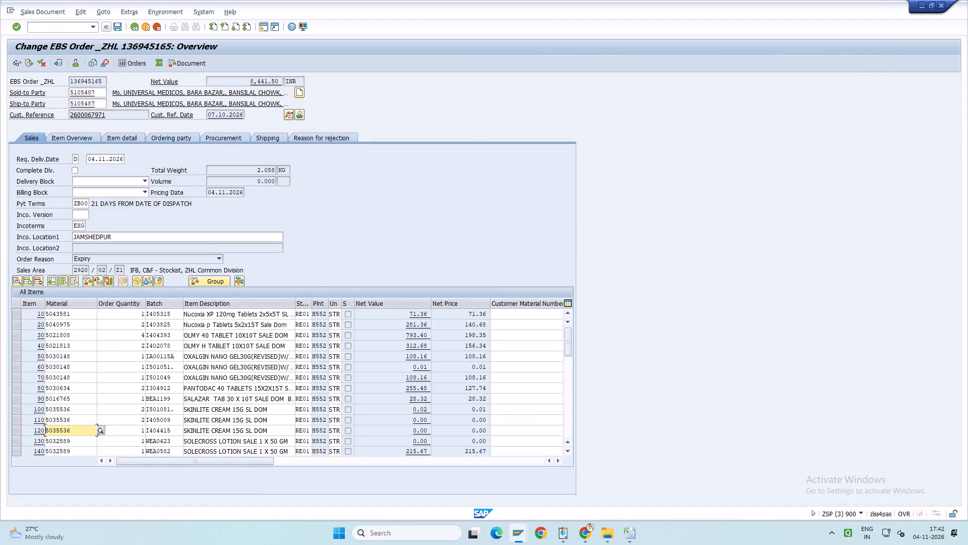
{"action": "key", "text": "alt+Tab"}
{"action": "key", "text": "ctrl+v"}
Copy quantity 1 and batch I404415 of item 120 into the quantity and batch of the claim's first line.
{"action": "key", "text": "alt+Tab"}
{"action": "key", "text": "ctrl+y"}
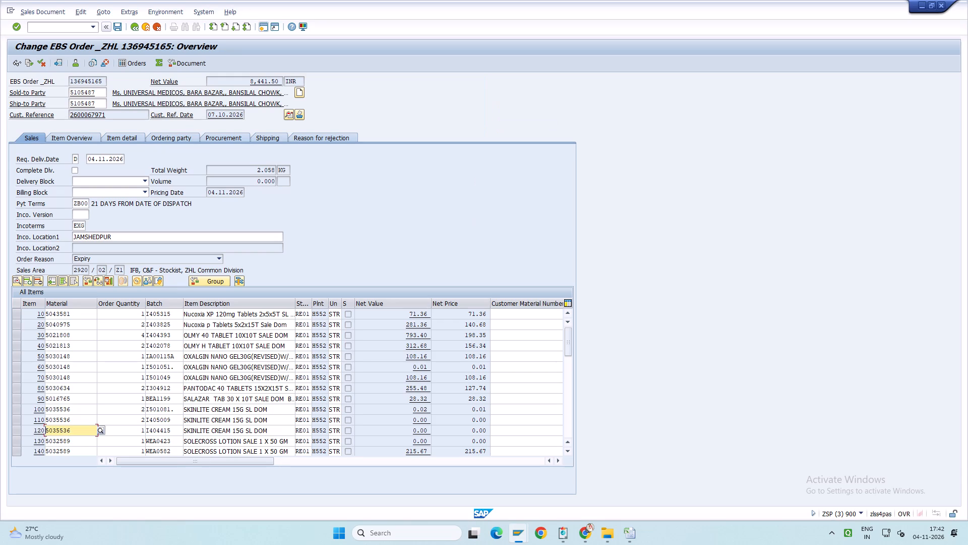
{"action": "left_click_drag", "start_coordinate": [133, 429], "coordinate": [171, 430]}
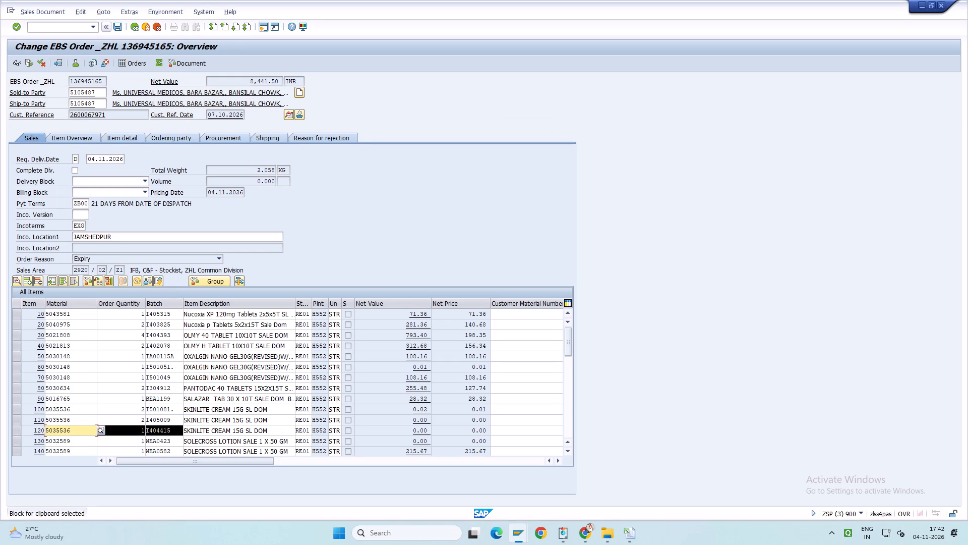
{"action": "key", "text": "ctrl+c"}
{"action": "key", "text": "alt+Tab"}
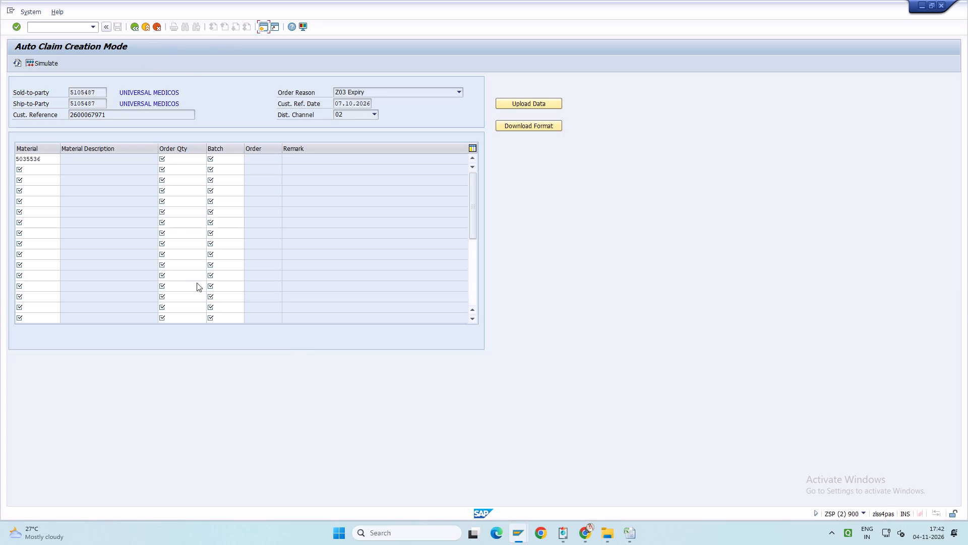
{"action": "left_click", "coordinate": [185, 153]}
{"action": "key", "text": "ctrl+v"}
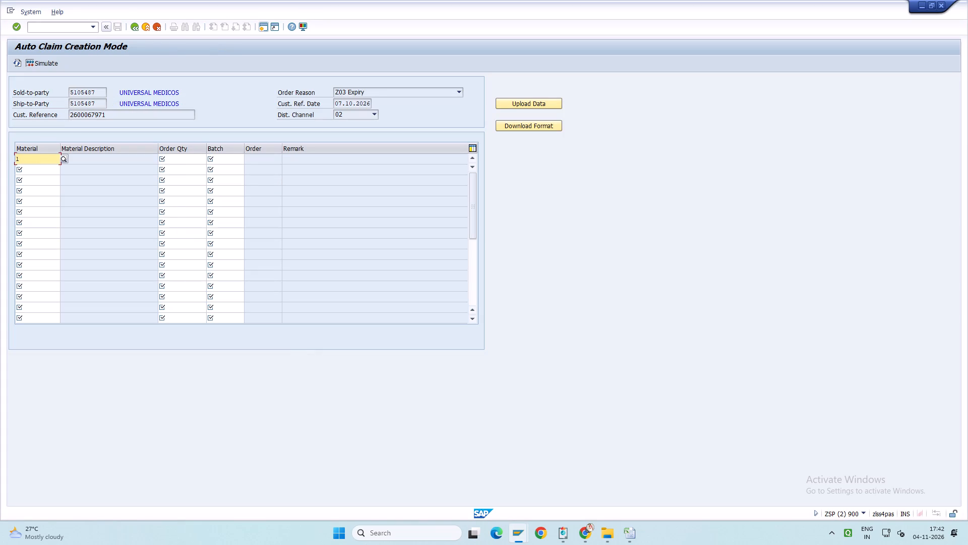
{"action": "left_click_drag", "start_coordinate": [37, 163], "coordinate": [0, 165]}
{"action": "key", "text": "BackSpace"}
{"action": "left_click", "coordinate": [181, 158]}
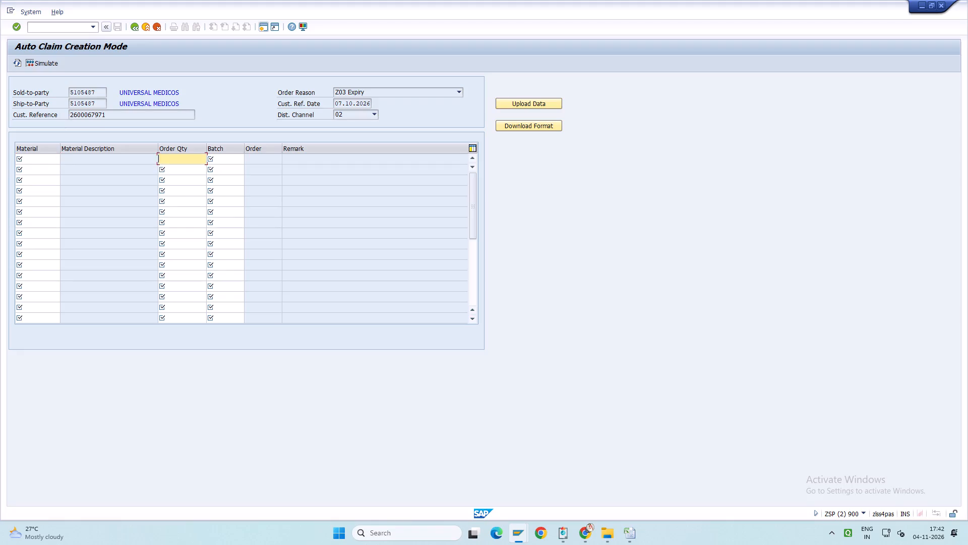
{"action": "key", "text": "ctrl+v"}
Fill the first claim line's material with 5035536, copied from item 120 of order 136945165.
{"action": "left_click", "coordinate": [29, 160]}
{"action": "key", "text": "alt+Tab"}
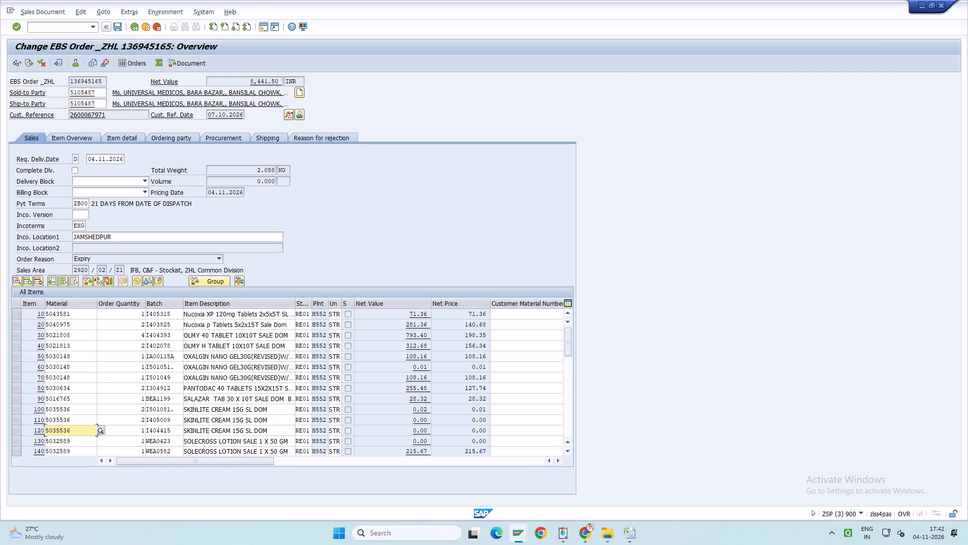
{"action": "left_click_drag", "start_coordinate": [76, 430], "coordinate": [33, 430]}
{"action": "key", "text": "ctrl+c"}
{"action": "key", "text": "alt+Tab"}
{"action": "key", "text": "ctrl+v"}
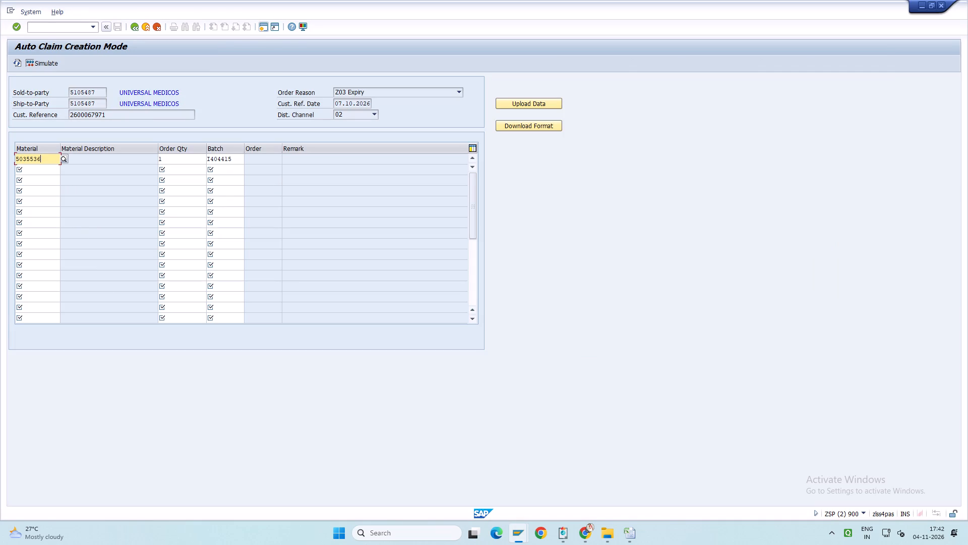
{"action": "key", "text": "Return"}
{"action": "key", "text": "alt+Tab"}
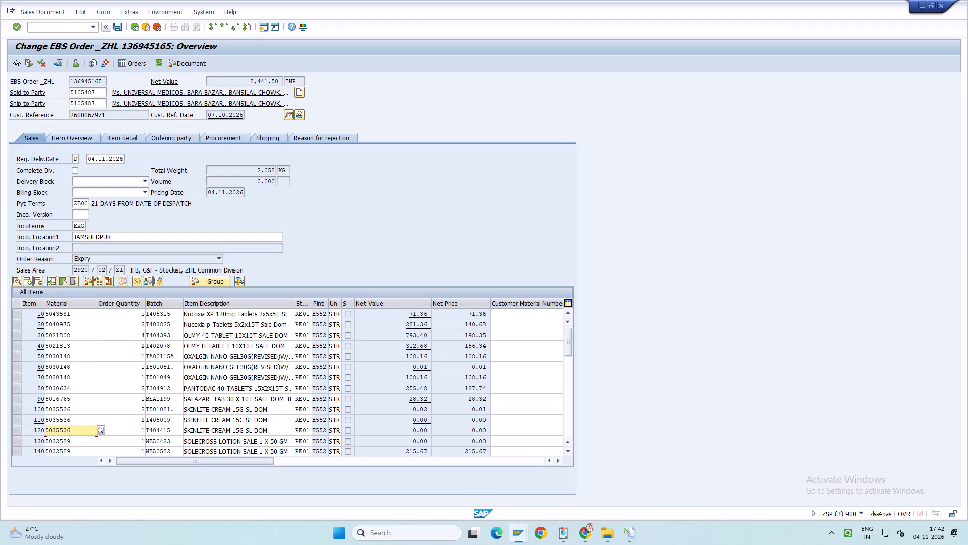
{"action": "left_click_drag", "start_coordinate": [170, 410], "coordinate": [141, 410]}
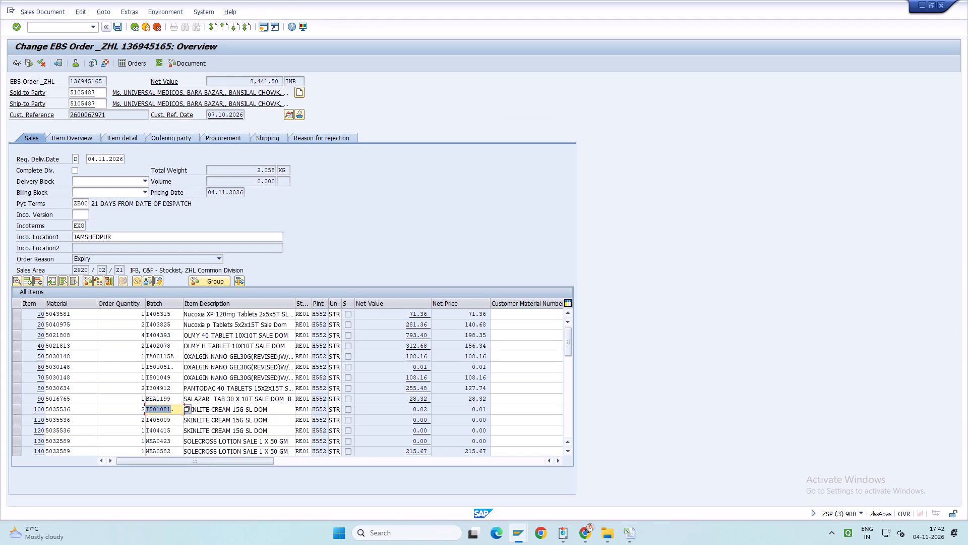
{"action": "key", "text": "ctrl+c"}
{"action": "key", "text": "alt+Tab"}
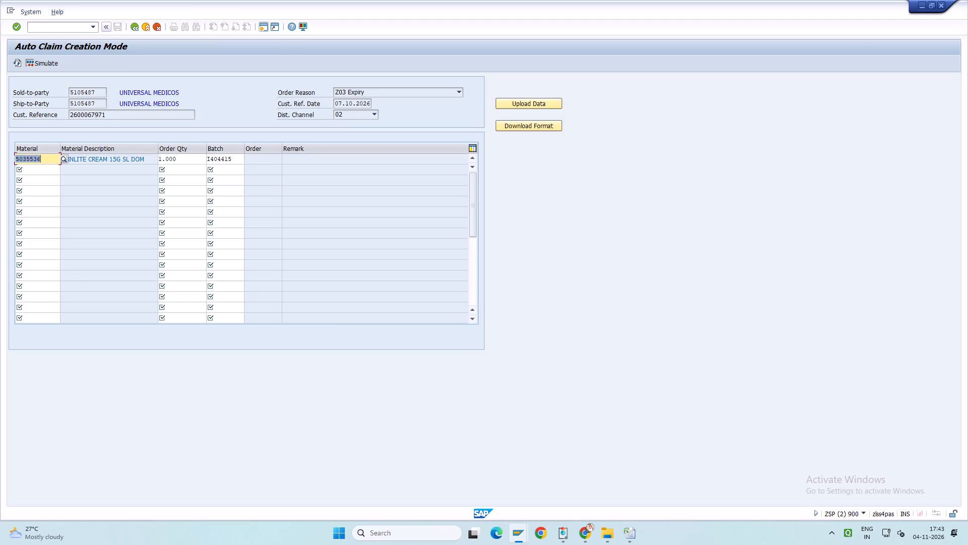
{"action": "left_click_drag", "start_coordinate": [235, 159], "coordinate": [196, 161]}
{"action": "key", "text": "ctrl+v"}
{"action": "key", "text": "Return"}
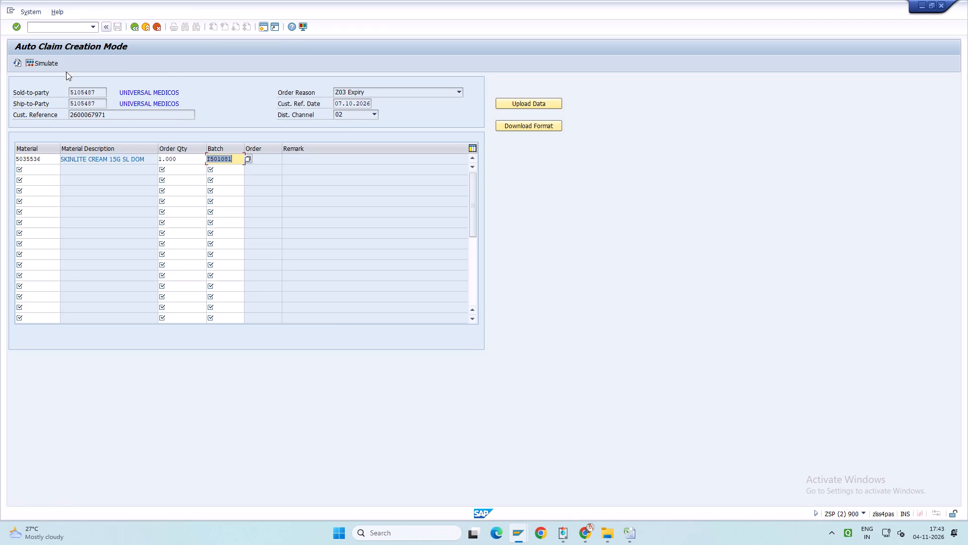
Simulate the claim for material 5035536 and generate its claim order.
{"action": "left_click", "coordinate": [48, 62]}
{"action": "left_click", "coordinate": [434, 224]}
{"action": "left_click", "coordinate": [504, 359]}
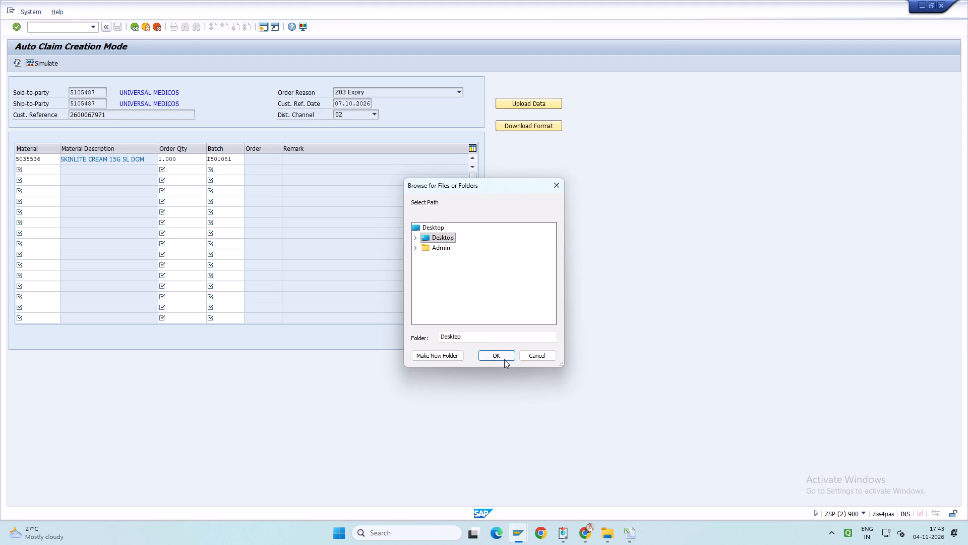
{"action": "left_click", "coordinate": [46, 65]}
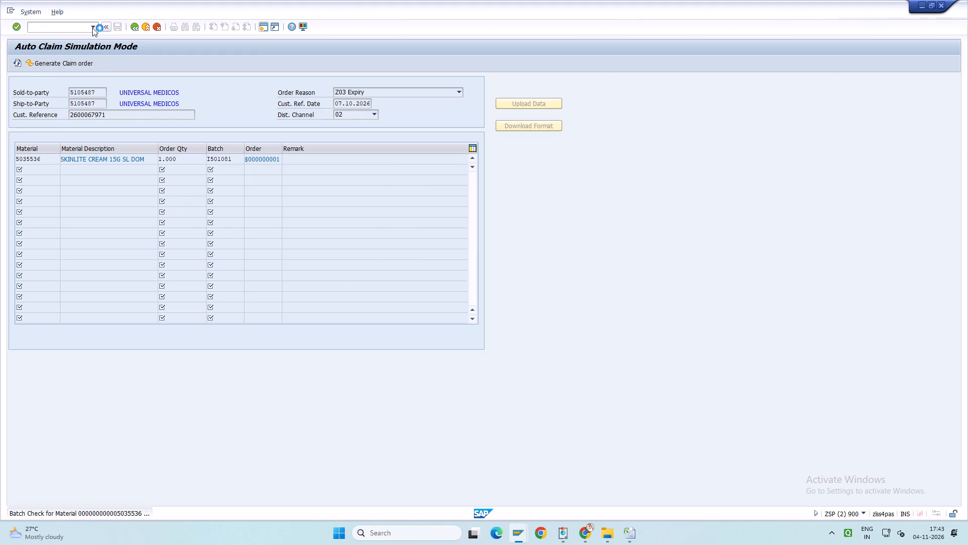
Open the newly generated claim order in VA02 to check the item's price.
{"action": "left_click", "coordinate": [92, 28]}
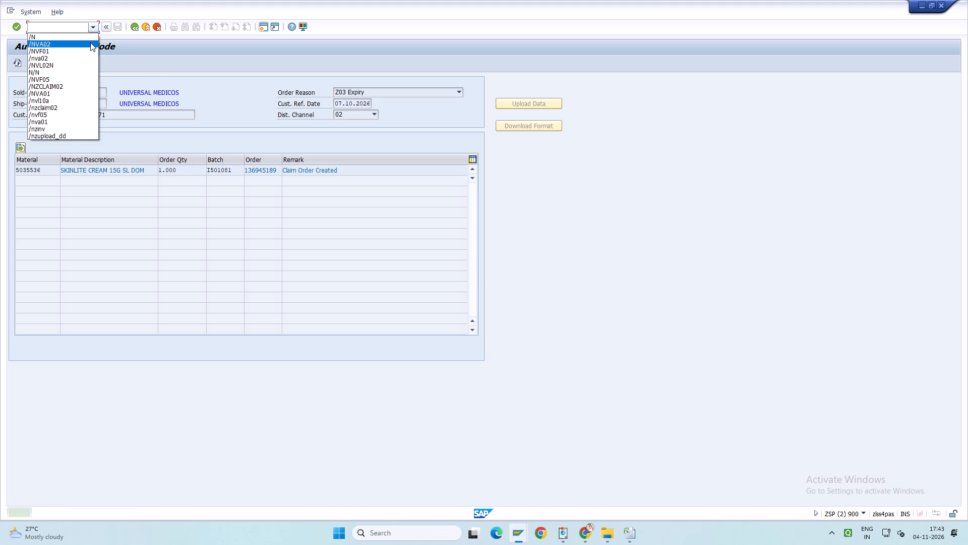
{"action": "left_click", "coordinate": [90, 42]}
{"action": "key", "text": "Return"}
{"action": "key", "text": "Return"}
{"action": "key", "text": "Return"}
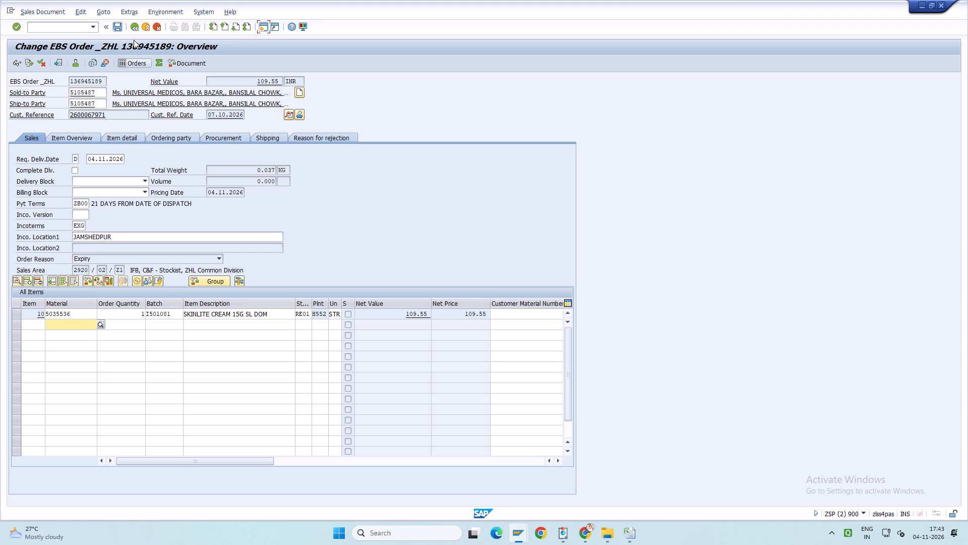
{"action": "left_click", "coordinate": [132, 26]}
{"action": "left_click", "coordinate": [91, 26]}
{"action": "left_click", "coordinate": [91, 42]}
{"action": "key", "text": "Return"}
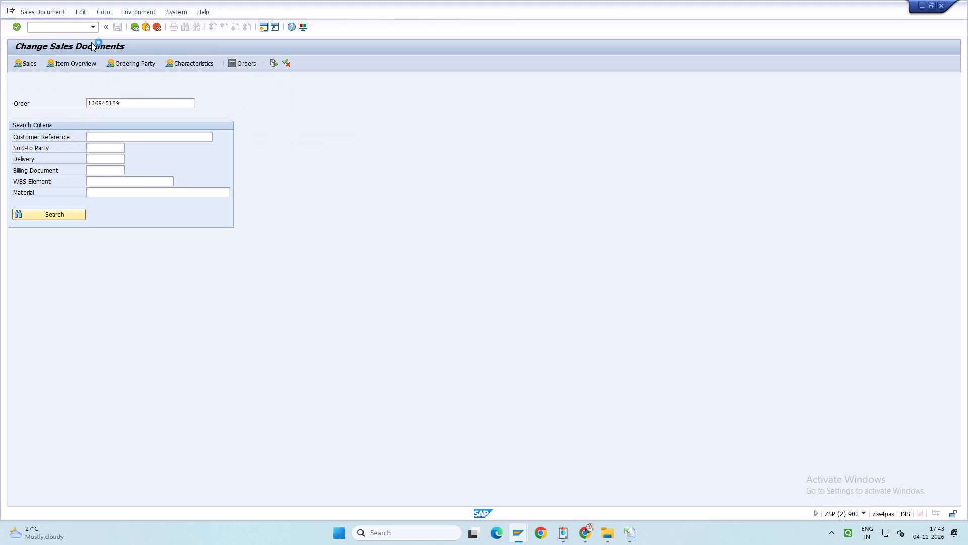
{"action": "key", "text": "Return"}
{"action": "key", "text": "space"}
{"action": "key", "text": "Down"}
{"action": "key", "text": "Return"}
{"action": "key", "text": "Tab"}
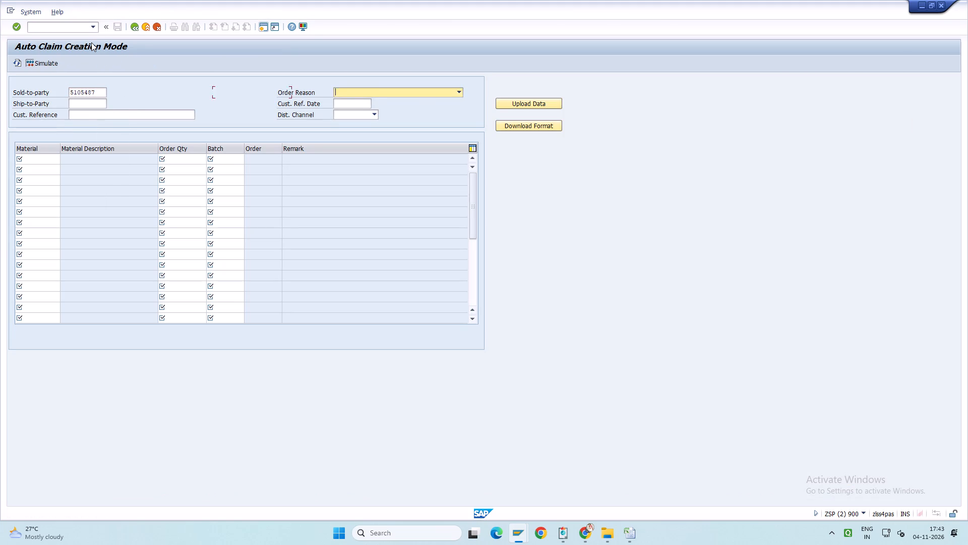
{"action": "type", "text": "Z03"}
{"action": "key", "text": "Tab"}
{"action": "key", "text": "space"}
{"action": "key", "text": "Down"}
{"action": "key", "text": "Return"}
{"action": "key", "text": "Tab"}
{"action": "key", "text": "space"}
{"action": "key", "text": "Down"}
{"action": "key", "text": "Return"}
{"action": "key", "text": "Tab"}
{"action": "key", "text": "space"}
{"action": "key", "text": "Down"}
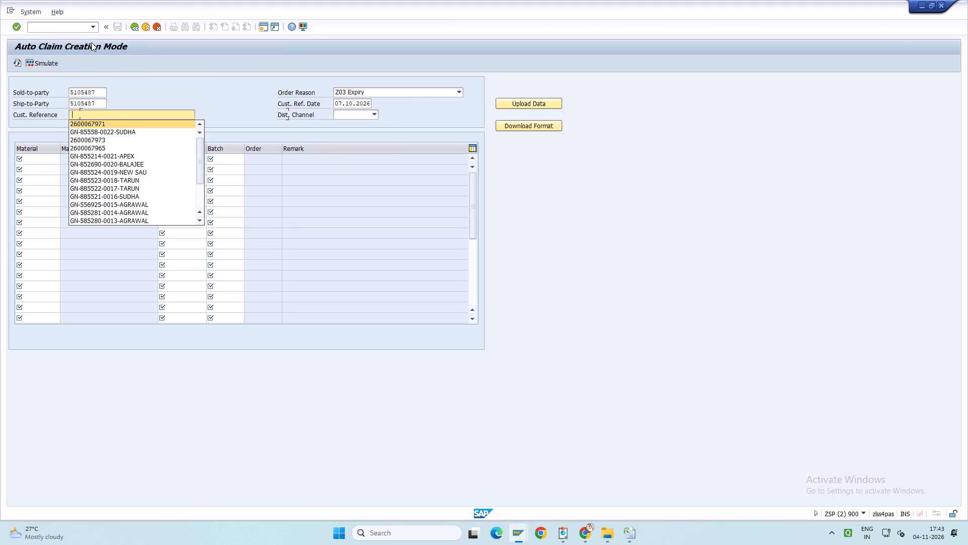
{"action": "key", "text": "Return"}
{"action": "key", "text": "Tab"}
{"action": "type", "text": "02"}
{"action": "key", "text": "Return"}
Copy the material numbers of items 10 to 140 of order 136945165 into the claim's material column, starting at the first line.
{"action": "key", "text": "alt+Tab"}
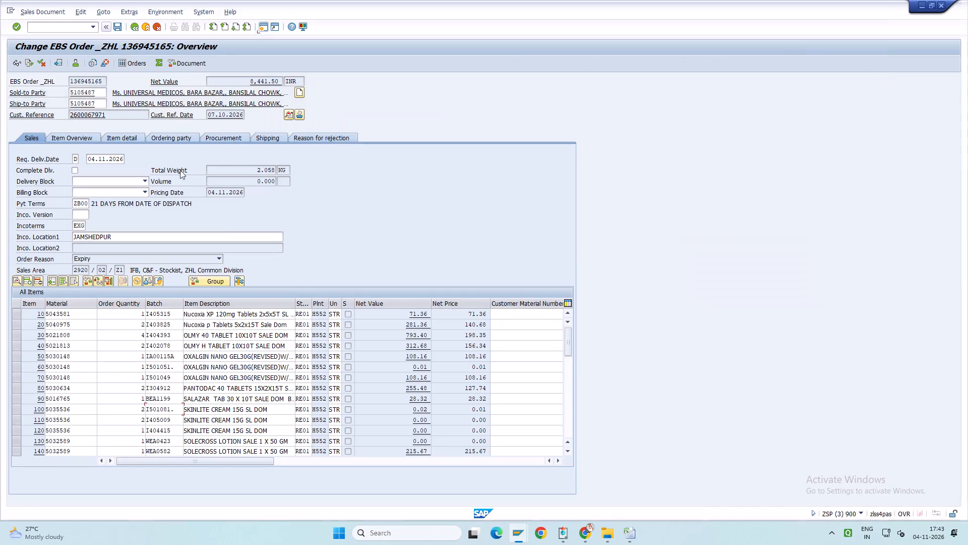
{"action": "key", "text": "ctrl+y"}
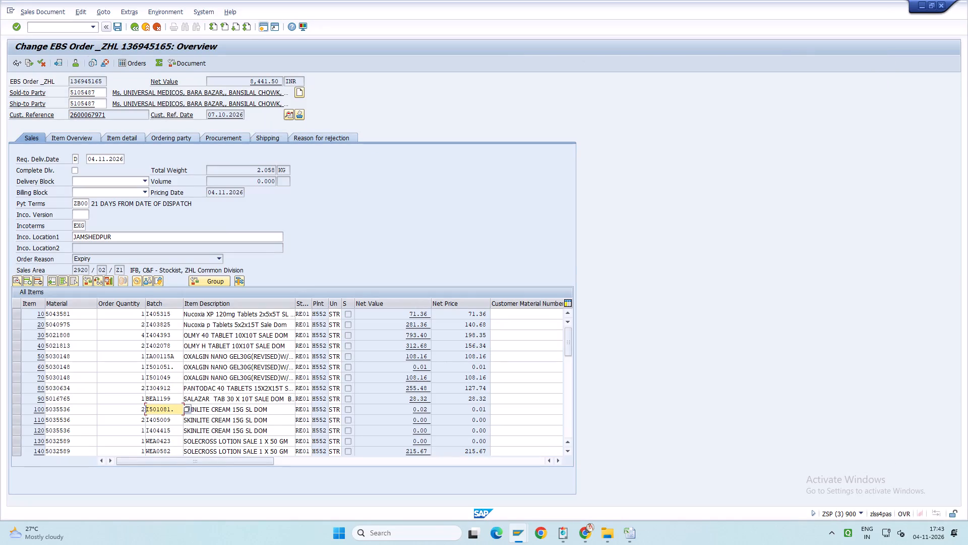
{"action": "left_click_drag", "start_coordinate": [70, 312], "coordinate": [89, 452]}
{"action": "key", "text": "ctrl+c"}
{"action": "key", "text": "alt+Tab"}
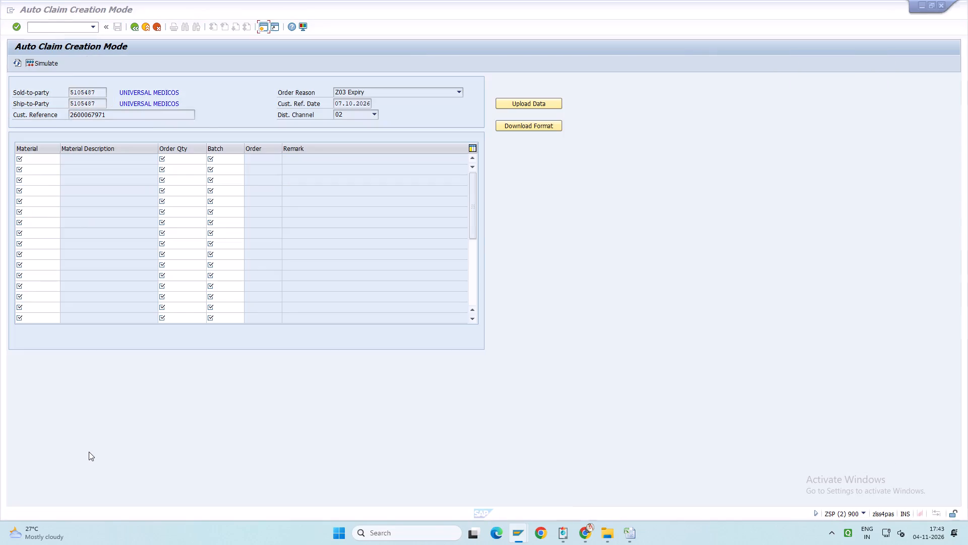
{"action": "key", "text": "ctrl+v"}
Copy the order quantities and batches of items 10 to 140 into the matching claim lines.
{"action": "key", "text": "alt+Tab"}
{"action": "key", "text": "ctrl+y"}
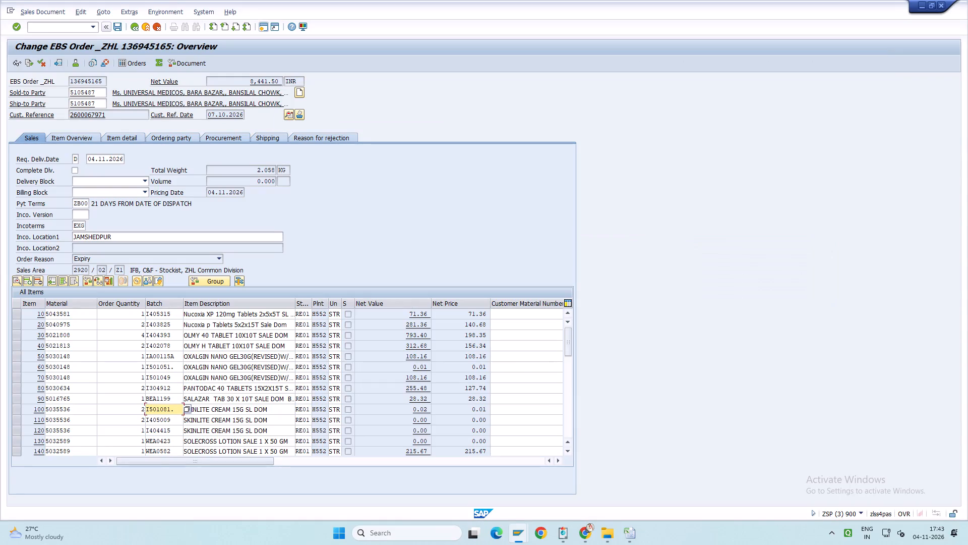
{"action": "left_click_drag", "start_coordinate": [129, 313], "coordinate": [164, 454]}
{"action": "key", "text": "ctrl+c"}
{"action": "key", "text": "alt+Tab"}
{"action": "left_click", "coordinate": [181, 160]}
{"action": "key", "text": "ctrl+v"}
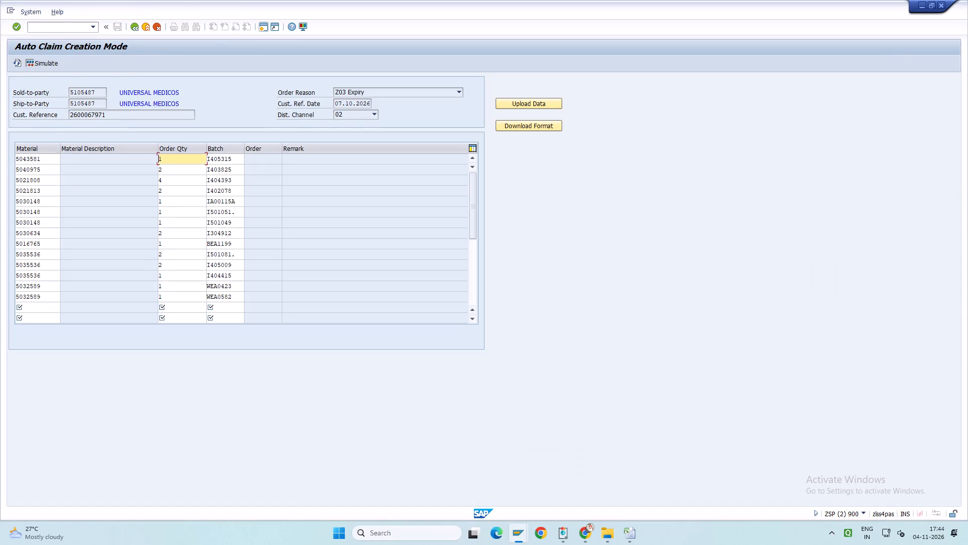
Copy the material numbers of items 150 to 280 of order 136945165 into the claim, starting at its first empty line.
{"action": "left_click", "coordinate": [272, 124]}
{"action": "key", "text": "Page_Down"}
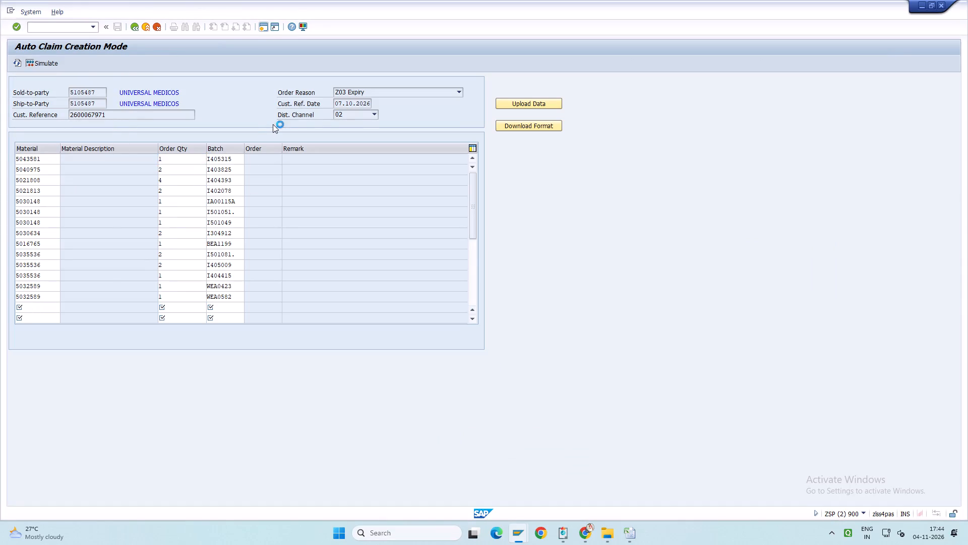
{"action": "left_click", "coordinate": [470, 165]}
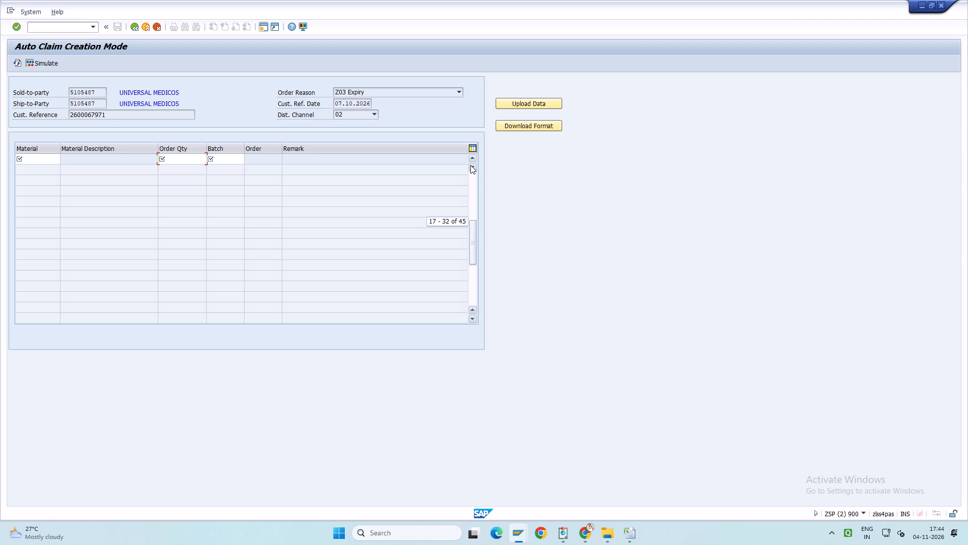
{"action": "left_click", "coordinate": [473, 158]}
{"action": "left_click", "coordinate": [473, 158]}
{"action": "key", "text": "alt+Tab"}
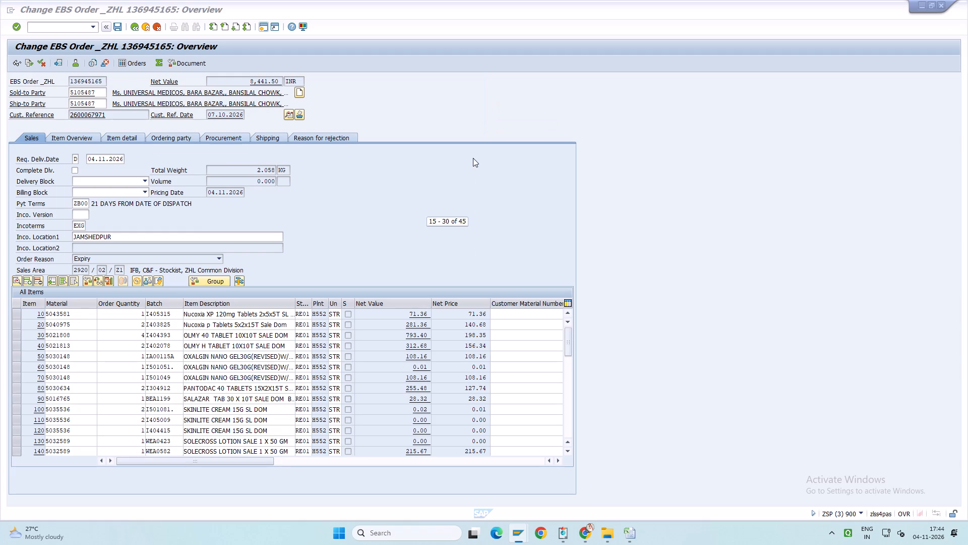
{"action": "key", "text": "Page_Down"}
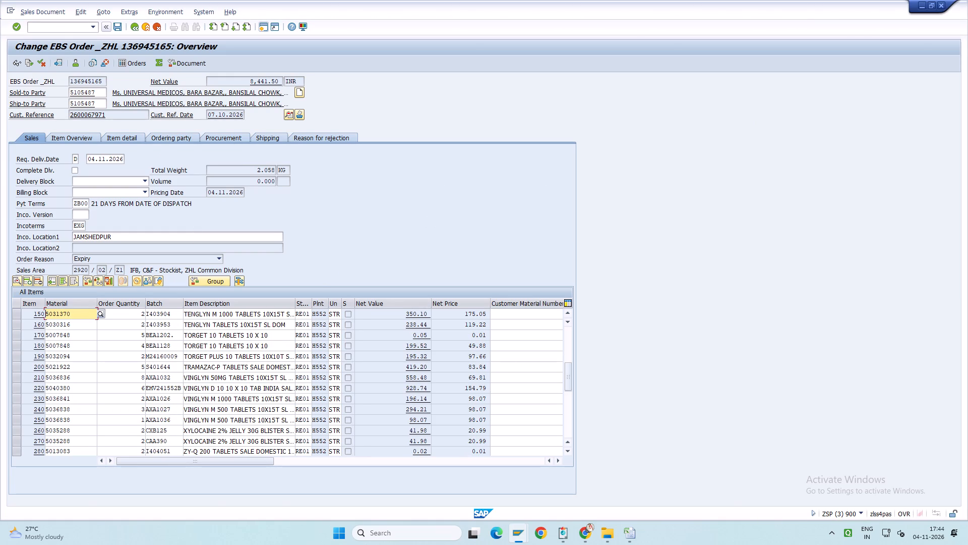
{"action": "key", "text": "ctrl+y"}
{"action": "left_click_drag", "start_coordinate": [69, 313], "coordinate": [88, 448]}
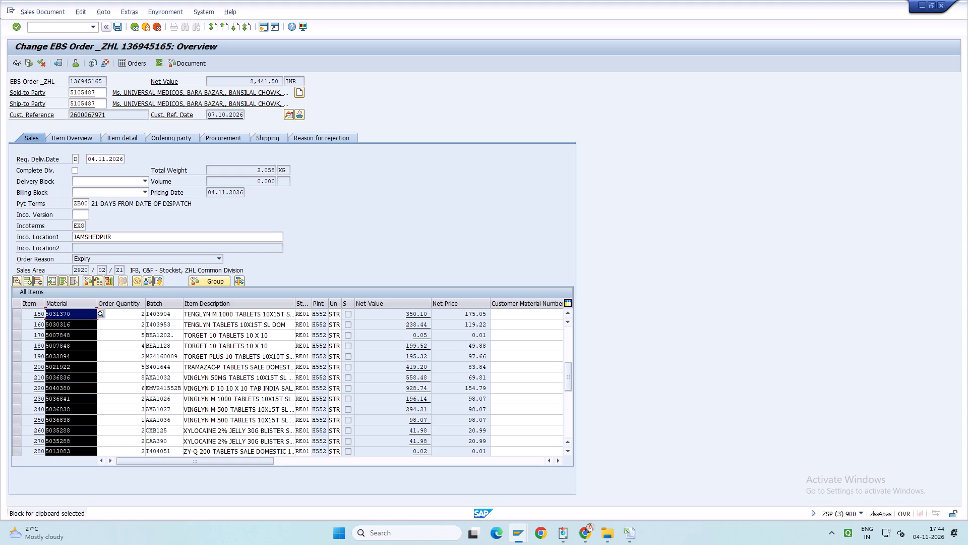
{"action": "key", "text": "ctrl+c"}
{"action": "key", "text": "alt+Tab"}
{"action": "left_click", "coordinate": [39, 155]}
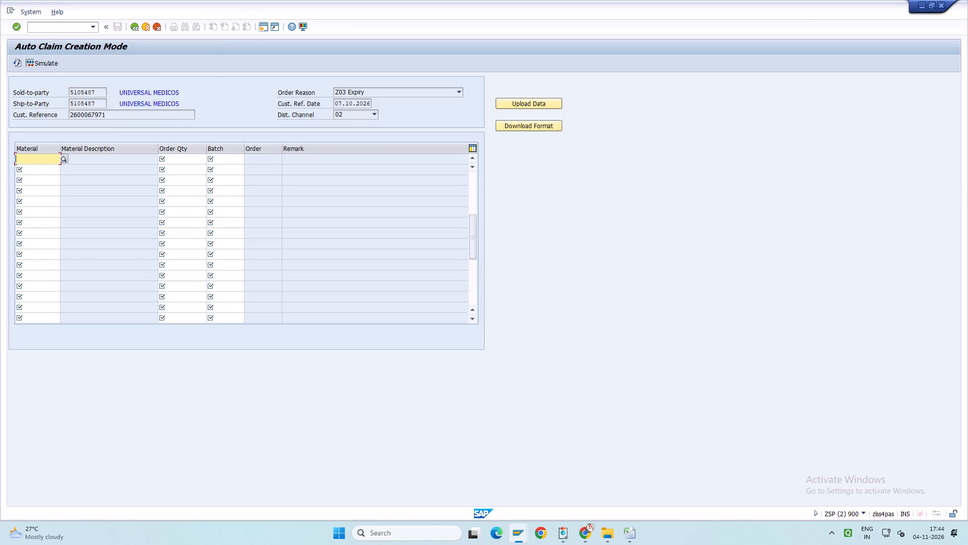
{"action": "key", "text": "ctrl+v"}
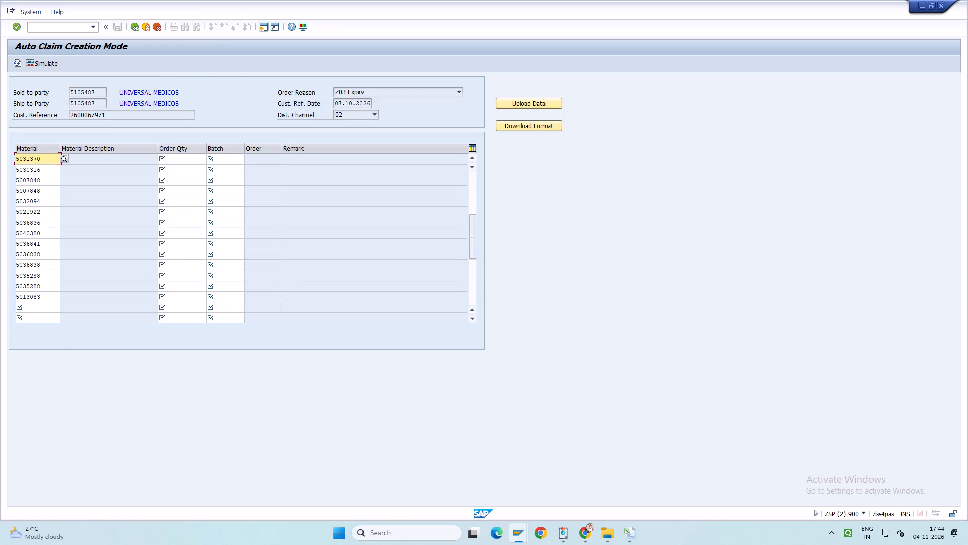
Copy the order quantities and batches of items 150 to 280 into the matching claim lines.
{"action": "key", "text": "alt+Tab"}
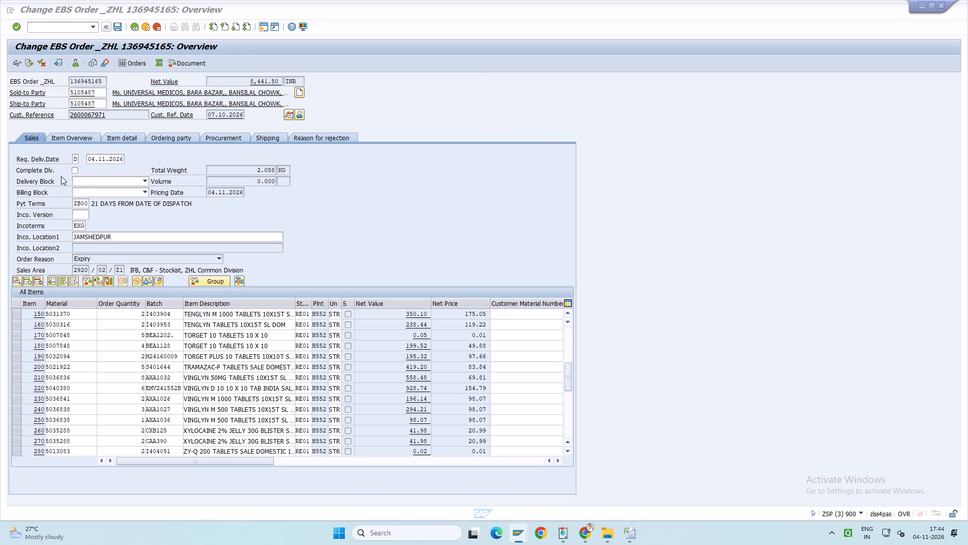
{"action": "key", "text": "ctrl+y"}
{"action": "left_click_drag", "start_coordinate": [134, 311], "coordinate": [170, 450]}
{"action": "key", "text": "ctrl+c"}
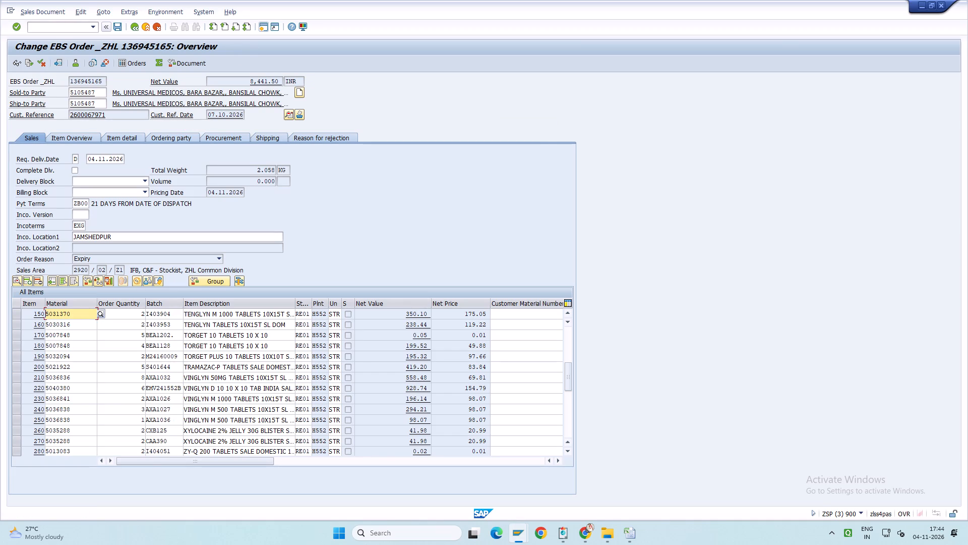
{"action": "key", "text": "alt+Tab"}
{"action": "left_click", "coordinate": [183, 161]}
{"action": "key", "text": "ctrl+v"}
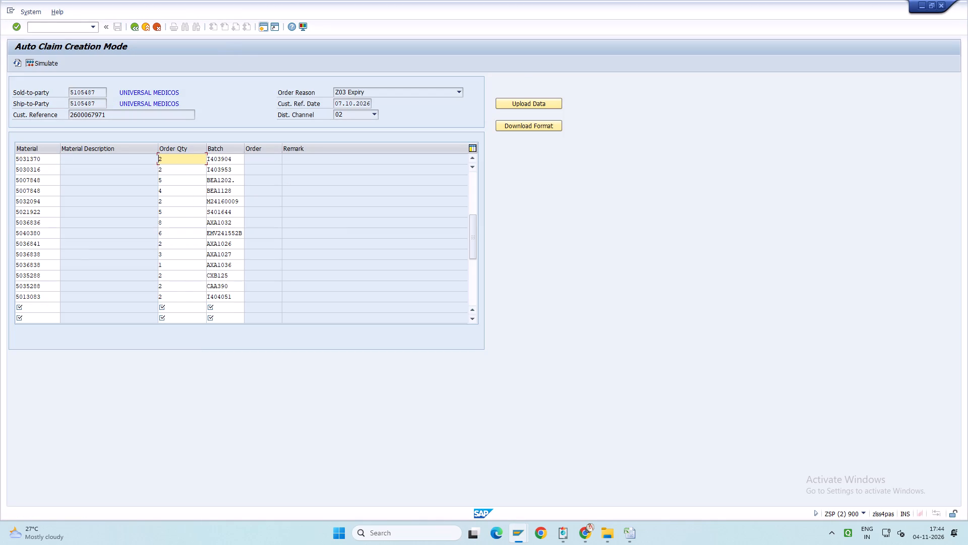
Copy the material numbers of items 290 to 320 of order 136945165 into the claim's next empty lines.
{"action": "key", "text": "Page_Down"}
{"action": "left_click", "coordinate": [472, 160]}
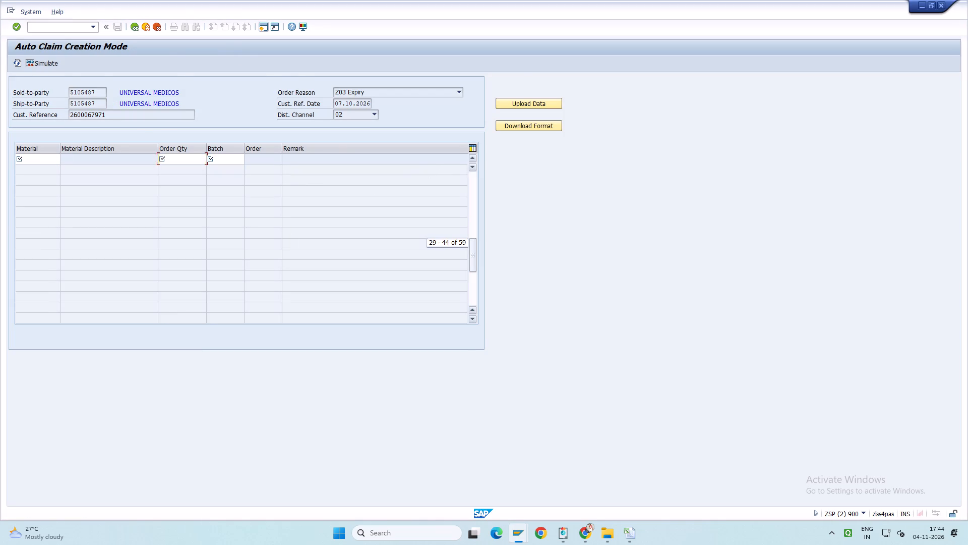
{"action": "key", "text": "alt+Tab"}
{"action": "key", "text": "Page_Down"}
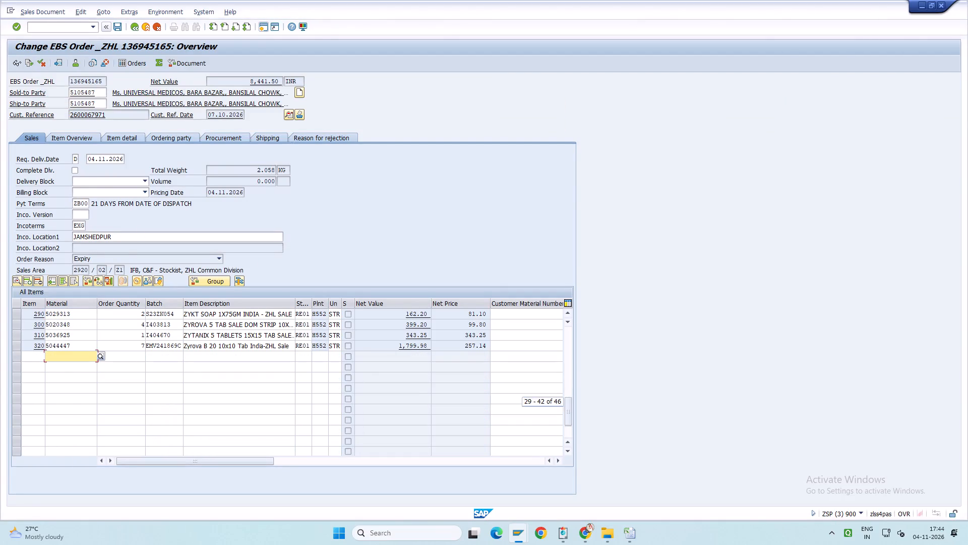
{"action": "key", "text": "ctrl+y"}
{"action": "left_click_drag", "start_coordinate": [73, 313], "coordinate": [90, 345]}
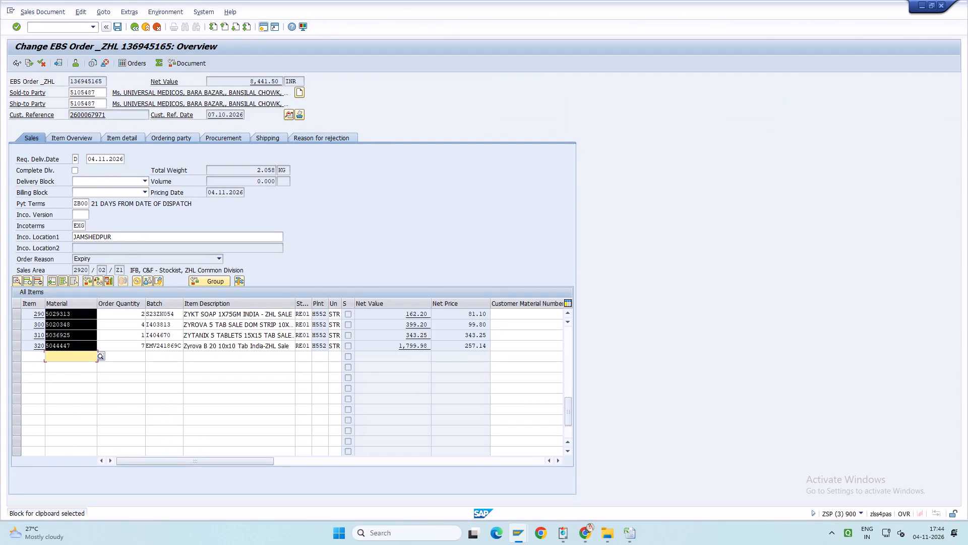
{"action": "key", "text": "ctrl+c"}
{"action": "key", "text": "alt+Tab"}
{"action": "left_click", "coordinate": [42, 157]}
{"action": "key", "text": "ctrl+v"}
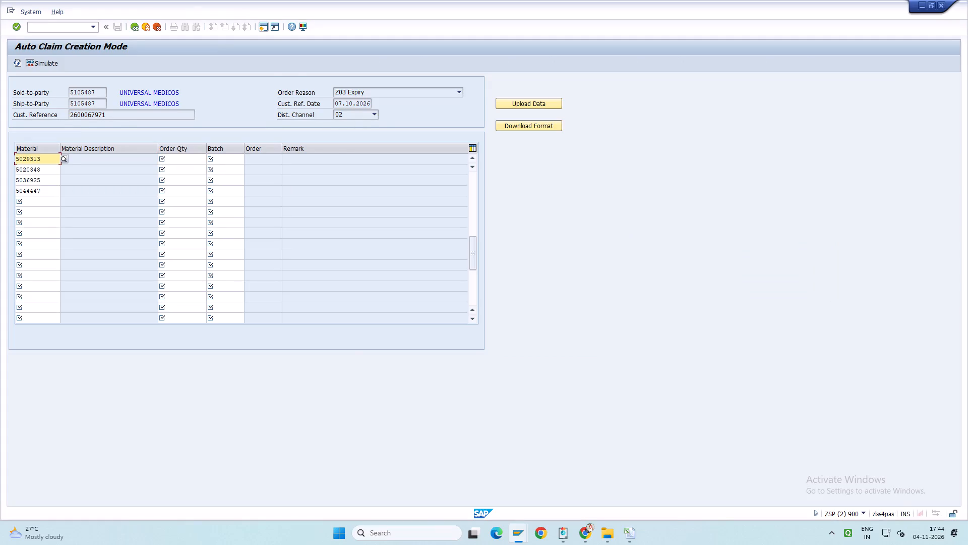
Copy the order quantities and batches of items 290 to 320 into the matching claim lines.
{"action": "key", "text": "alt+Tab"}
{"action": "key", "text": "ctrl+y"}
{"action": "left_click_drag", "start_coordinate": [138, 312], "coordinate": [157, 347]}
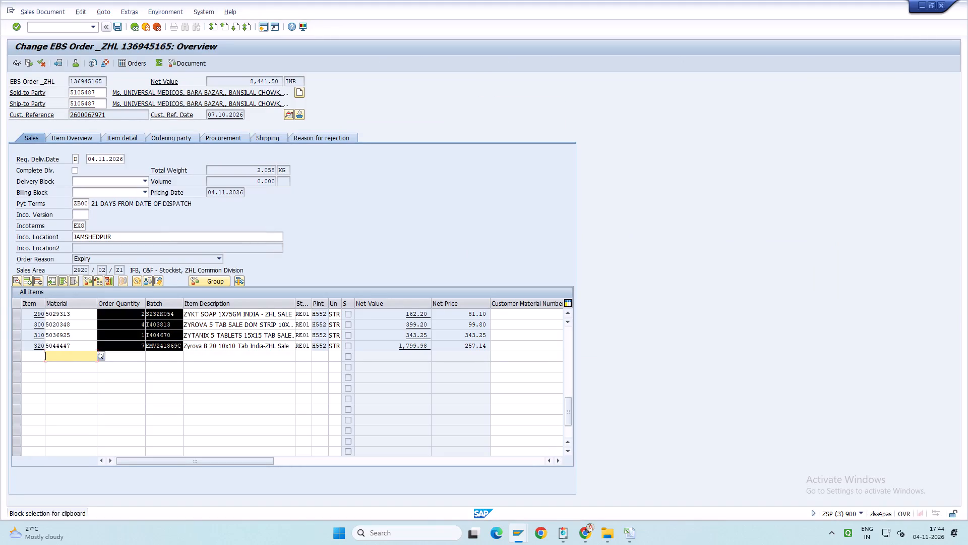
{"action": "left_click_drag", "start_coordinate": [157, 347], "coordinate": [157, 349]}
{"action": "key", "text": "ctrl+c"}
{"action": "key", "text": "alt+Tab"}
{"action": "left_click", "coordinate": [186, 160]}
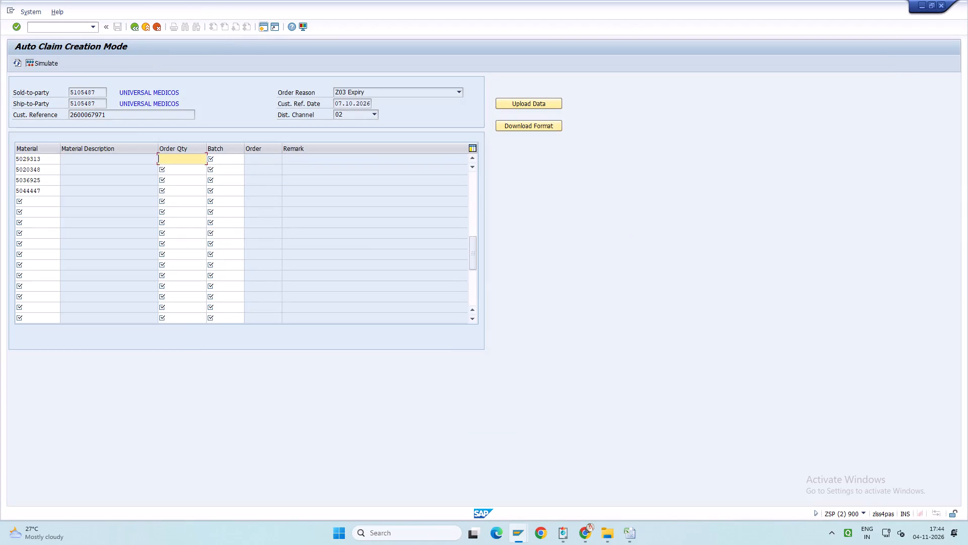
{"action": "key", "text": "ctrl+v"}
Clear the material, quantity and batch of the OXALGIN NANO GEL claim line whose batch is "I501051.".
{"action": "key", "text": "Page_Up"}
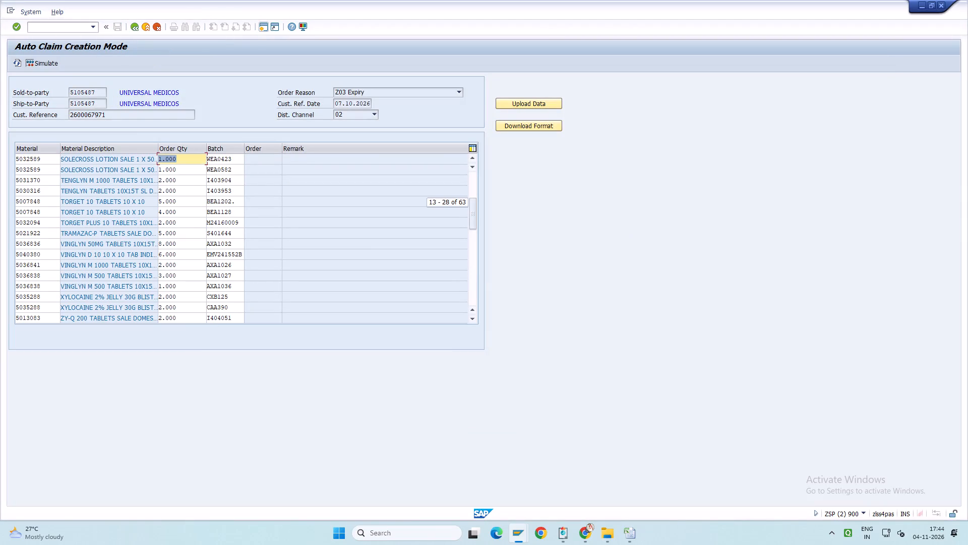
{"action": "key", "text": "Page_Up"}
{"action": "key", "text": "Page_Up"}
{"action": "key", "text": "Page_Up"}
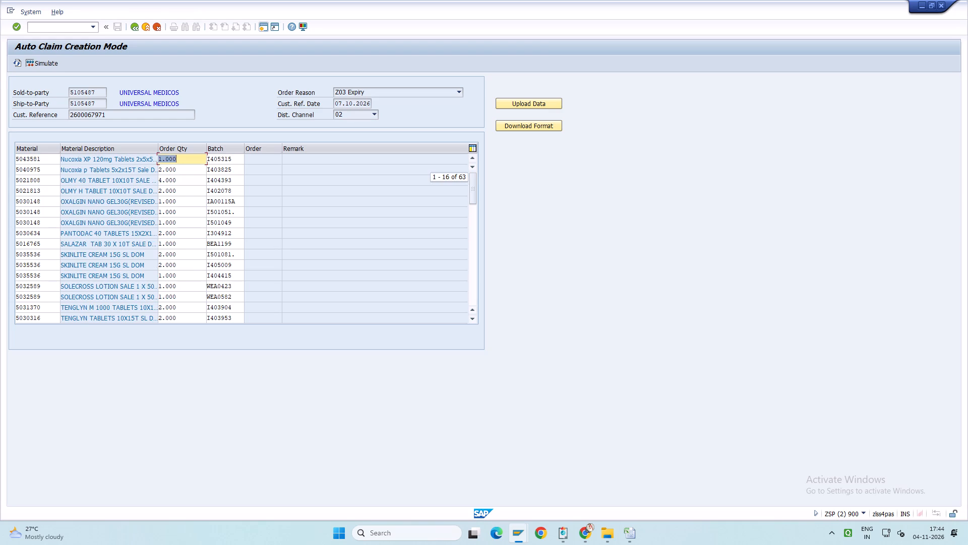
{"action": "key", "text": "Page_Up"}
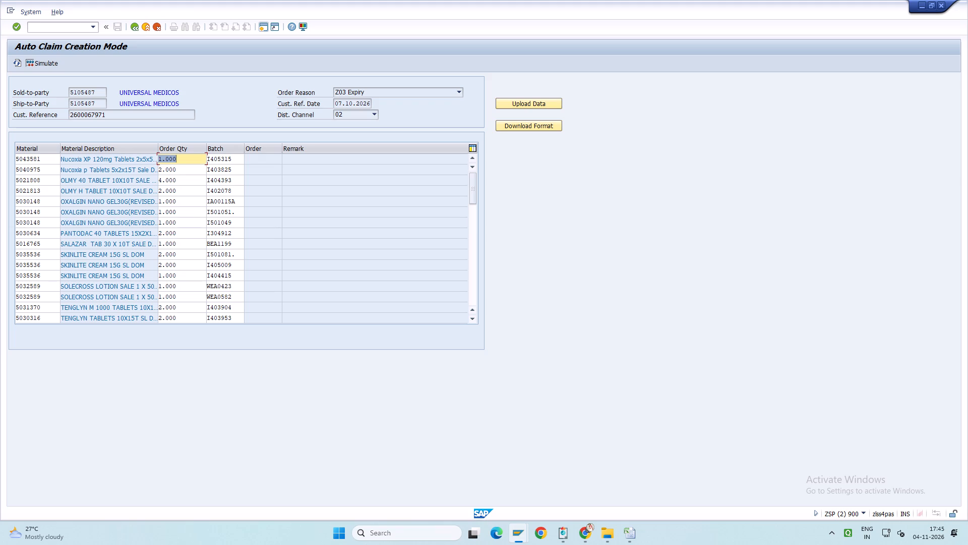
{"action": "left_click", "coordinate": [46, 213]}
{"action": "key", "text": "ctrl+y"}
{"action": "left_click_drag", "start_coordinate": [44, 210], "coordinate": [168, 212]}
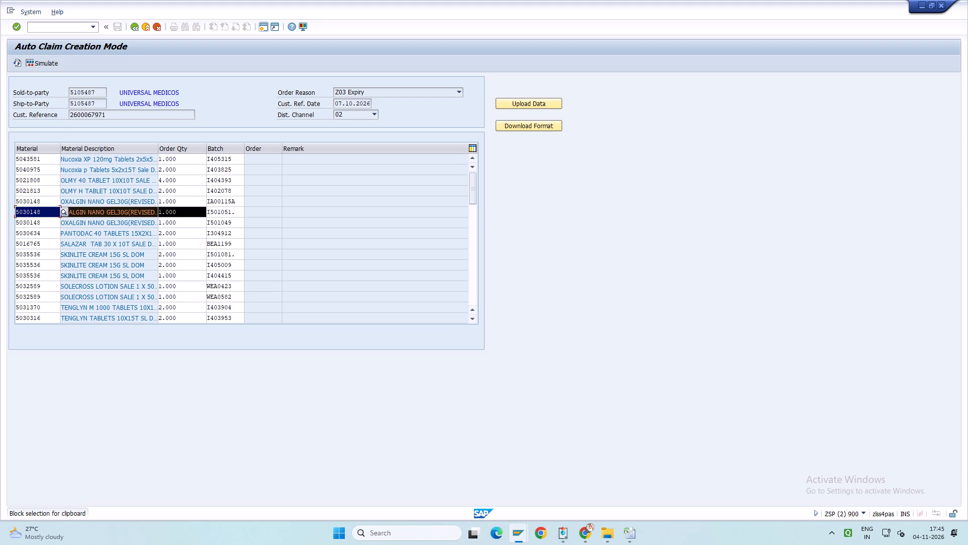
{"action": "left_click_drag", "start_coordinate": [168, 212], "coordinate": [227, 210]}
{"action": "key", "text": "Delete"}
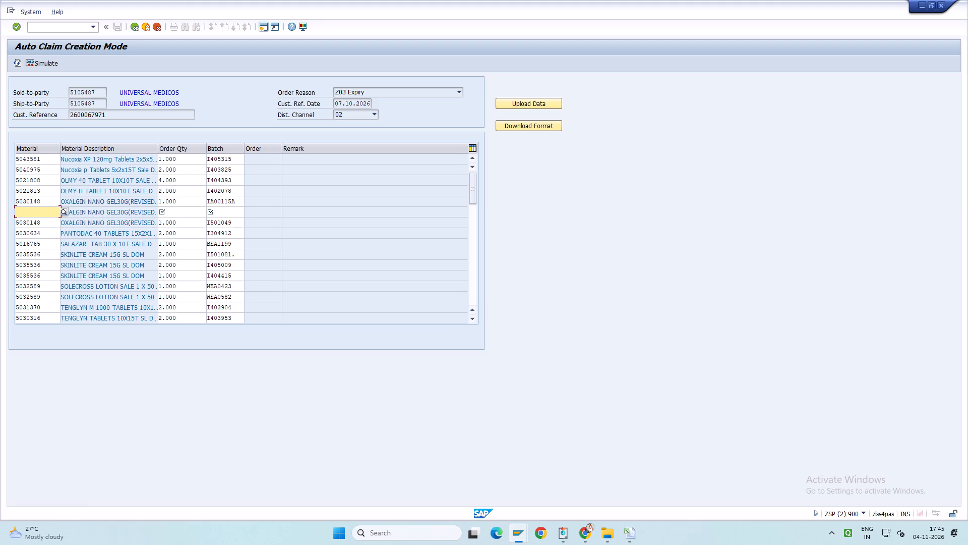
Clear the material, quantity and batch of the three SKINLITE CREAM lines and the SOLECROSS LOTION line with batch WEA0423.
{"action": "left_click", "coordinate": [48, 254]}
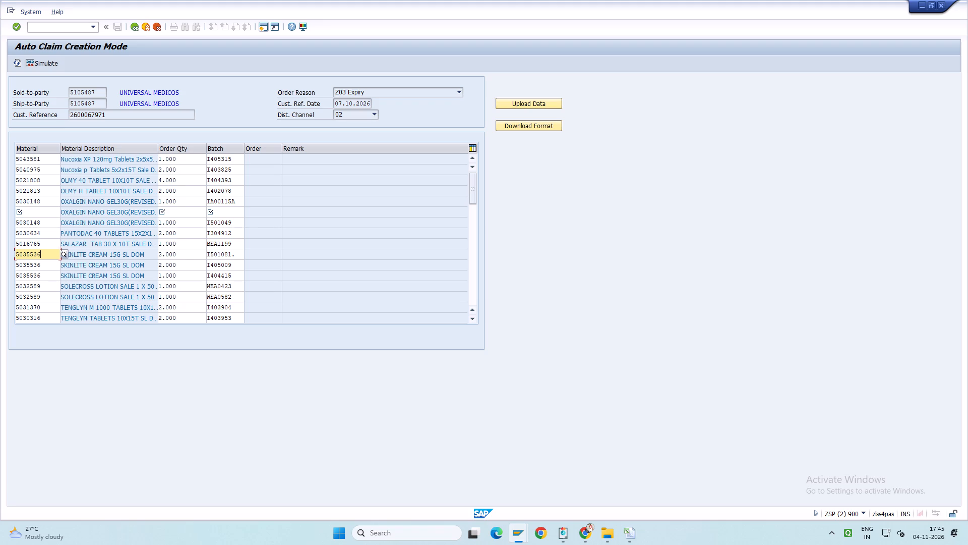
{"action": "key", "text": "ctrl+y"}
{"action": "left_click_drag", "start_coordinate": [48, 254], "coordinate": [227, 271]}
{"action": "key", "text": "Delete"}
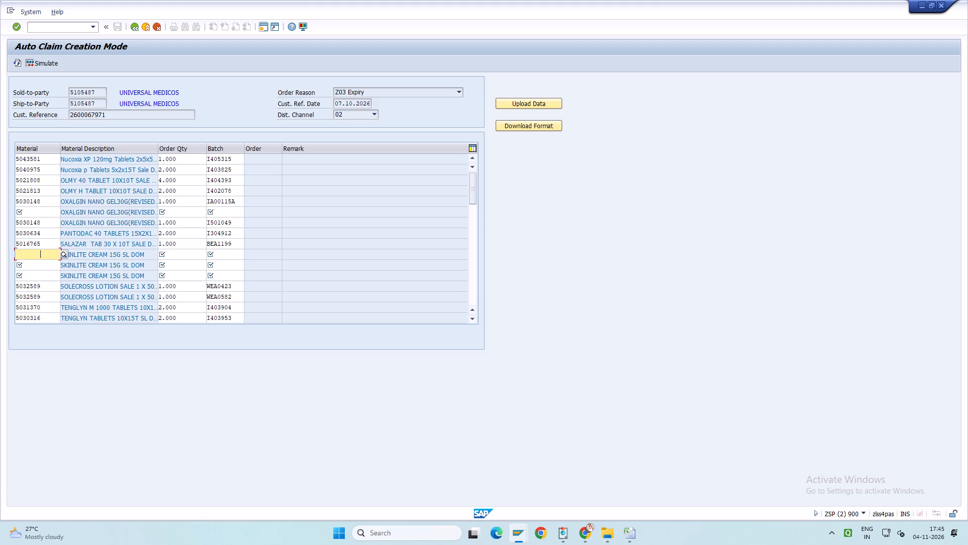
{"action": "left_click", "coordinate": [48, 286]}
{"action": "key", "text": "ctrl+y"}
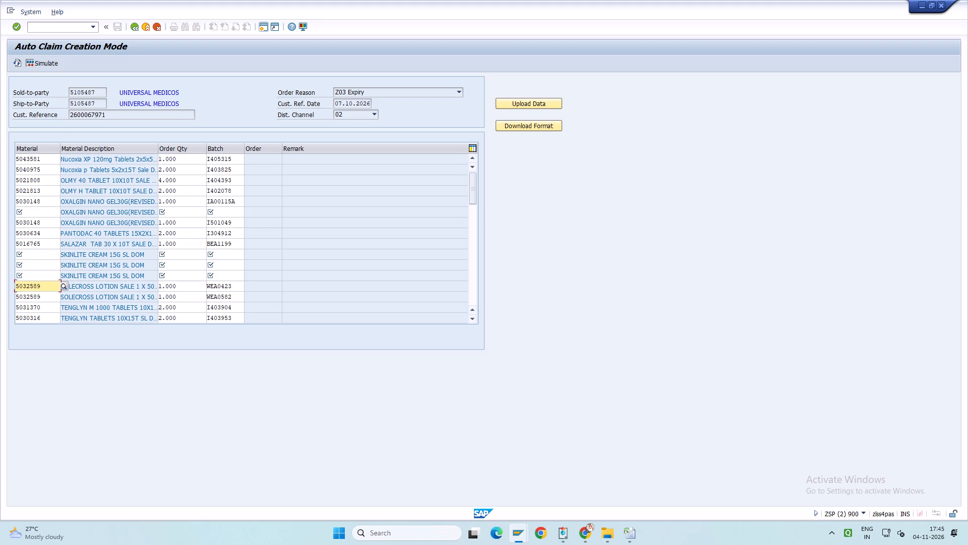
{"action": "left_click_drag", "start_coordinate": [48, 286], "coordinate": [213, 287]}
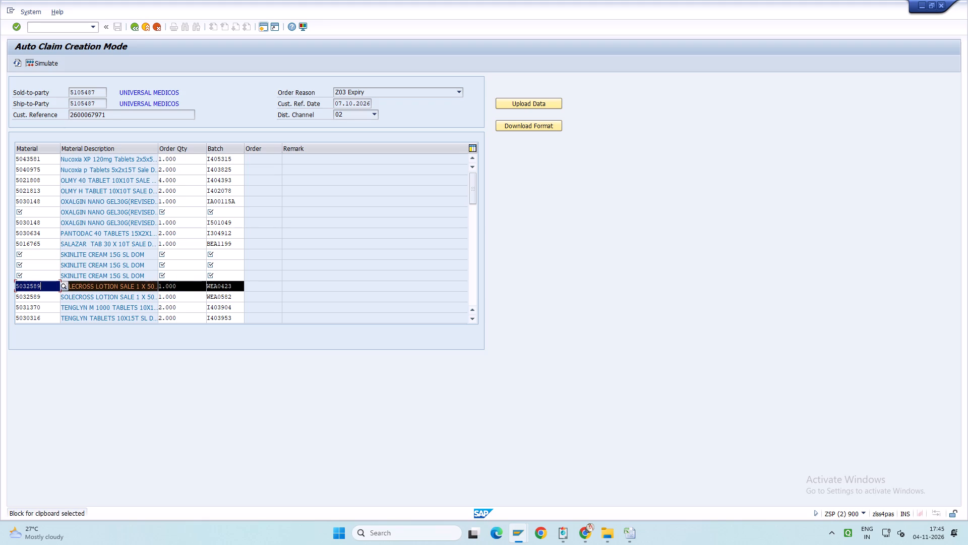
{"action": "key", "text": "Delete"}
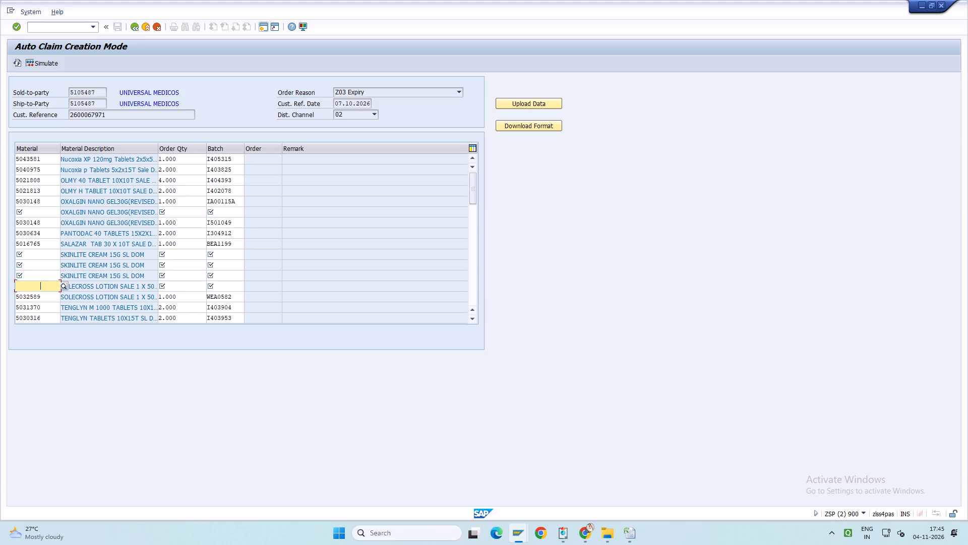
Clear the entries of the TORGET 10 line with batch "BEA1202." and the ZY-Q 200 line with batch I404051, and return to the first claim lines.
{"action": "key", "text": "Page_Down"}
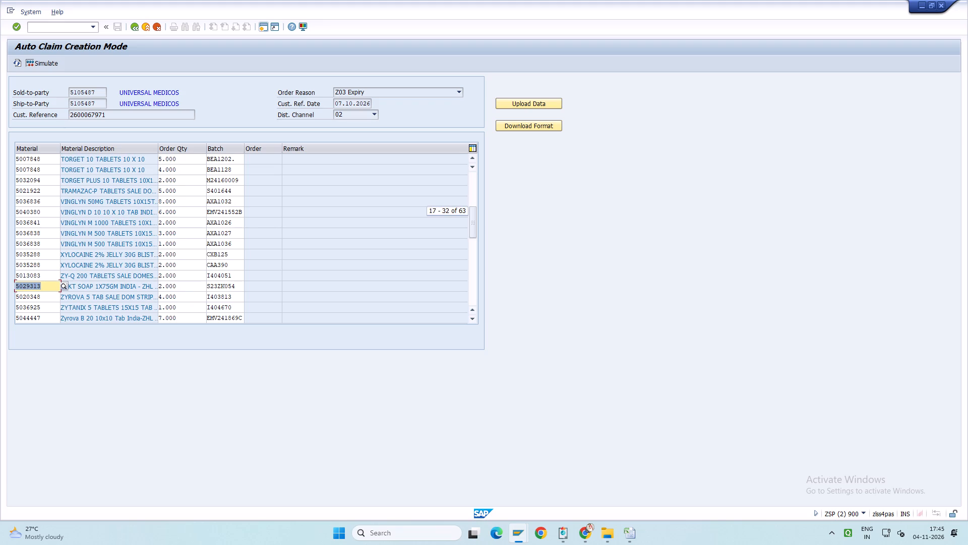
{"action": "left_click", "coordinate": [47, 159]}
{"action": "key", "text": "ctrl+y"}
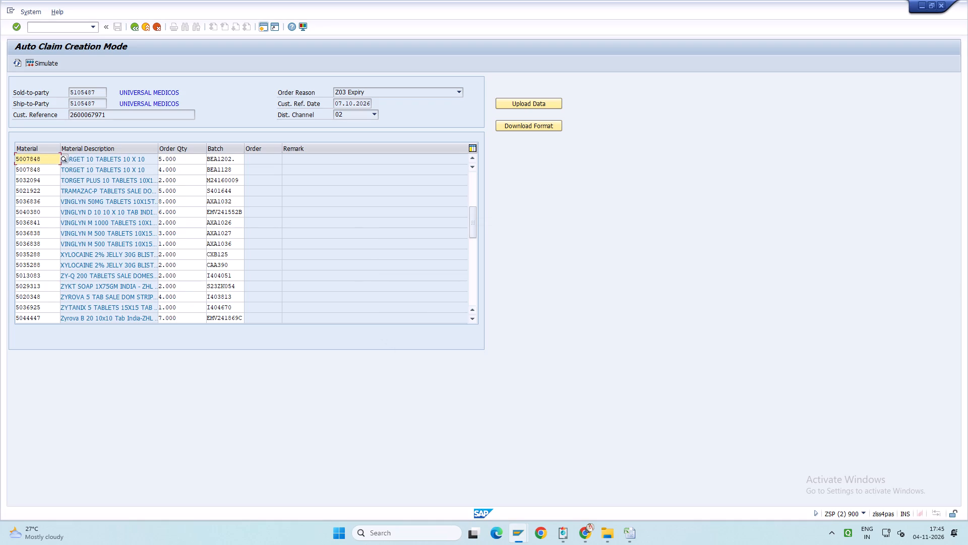
{"action": "left_click_drag", "start_coordinate": [47, 159], "coordinate": [222, 160]}
{"action": "key", "text": "Delete"}
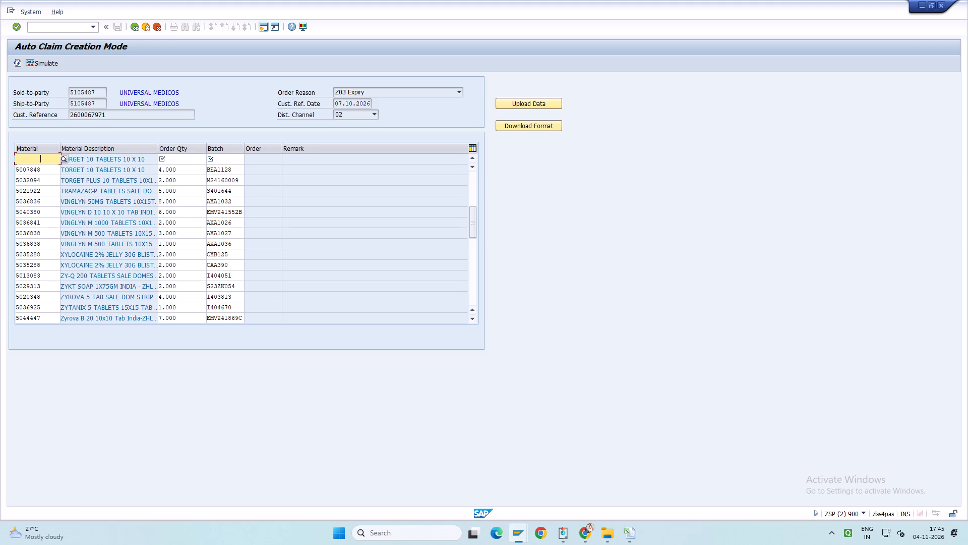
{"action": "left_click", "coordinate": [42, 277]}
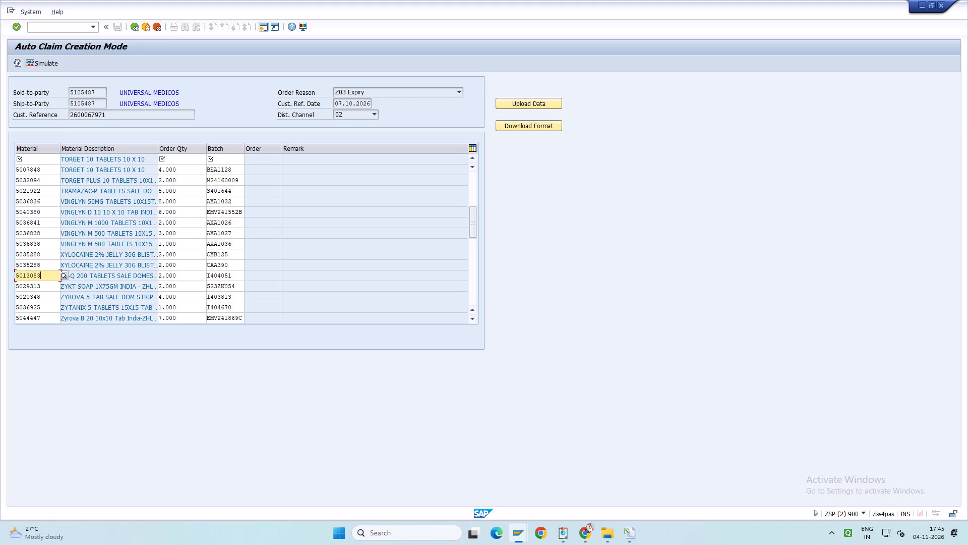
{"action": "key", "text": "ctrl+y"}
{"action": "left_click_drag", "start_coordinate": [42, 274], "coordinate": [229, 279]}
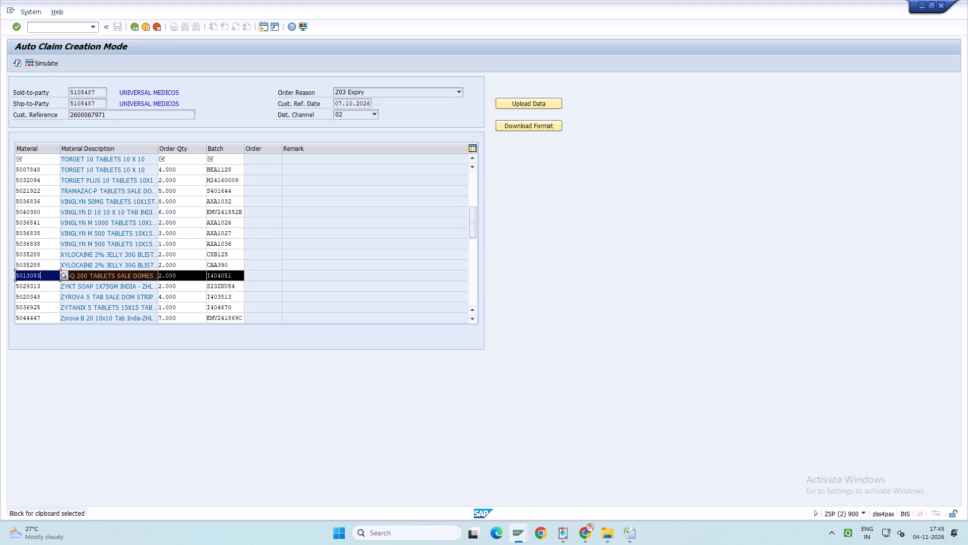
{"action": "key", "text": "Delete"}
{"action": "key", "text": "Page_Down"}
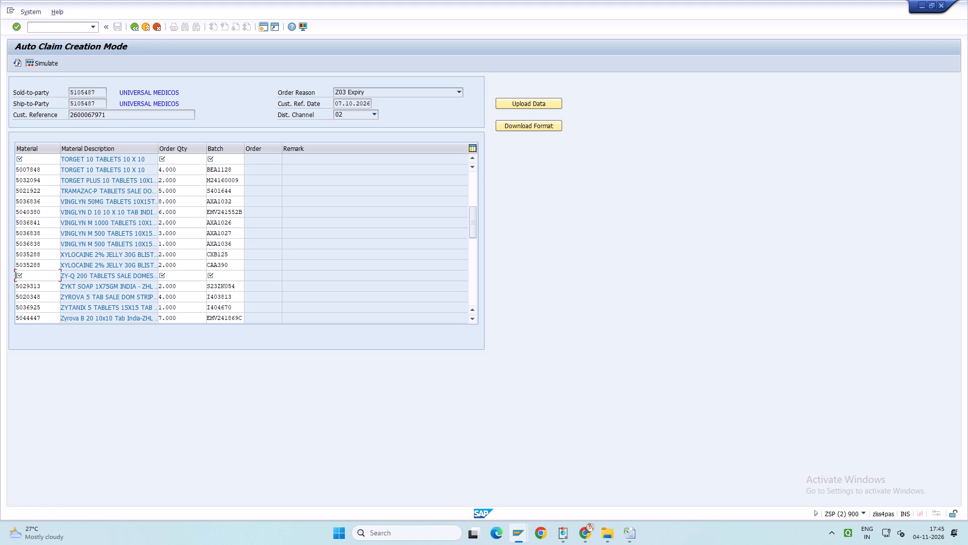
{"action": "key", "text": "Page_Up"}
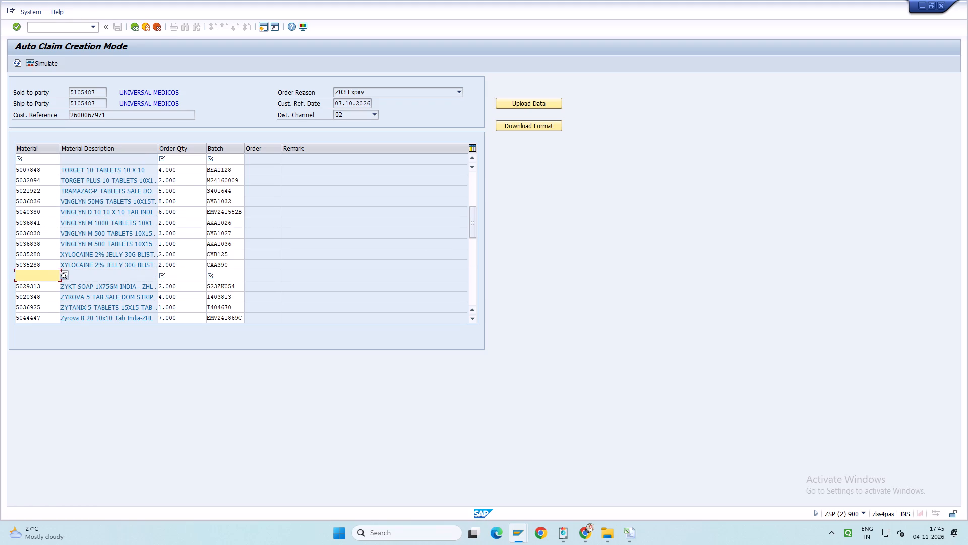
{"action": "key", "text": "Page_Up"}
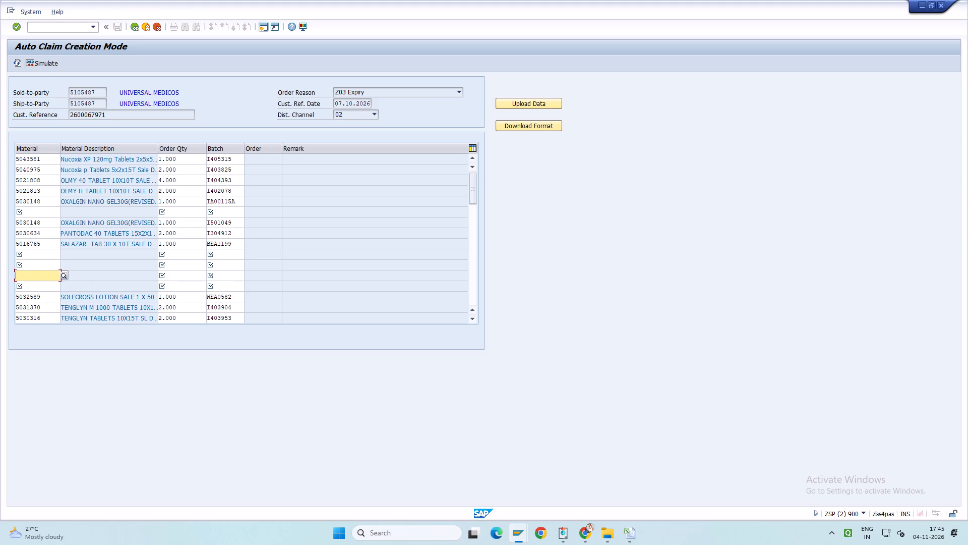
Simulate the Z03 Expiry claim for Universal Medicos with the remaining lines, selecting the Desktop as the folder path.
{"action": "left_click", "coordinate": [49, 65]}
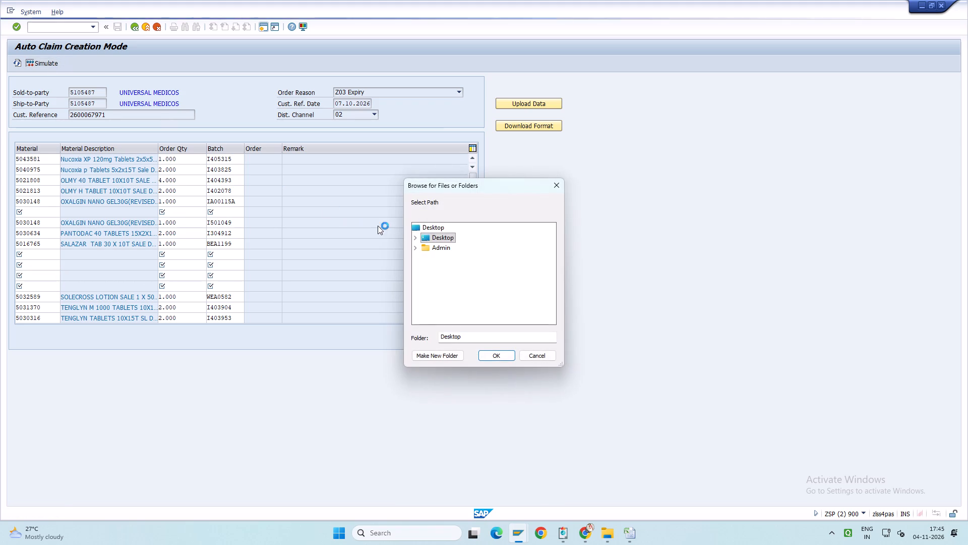
{"action": "left_click", "coordinate": [423, 226]}
{"action": "left_click", "coordinate": [495, 359]}
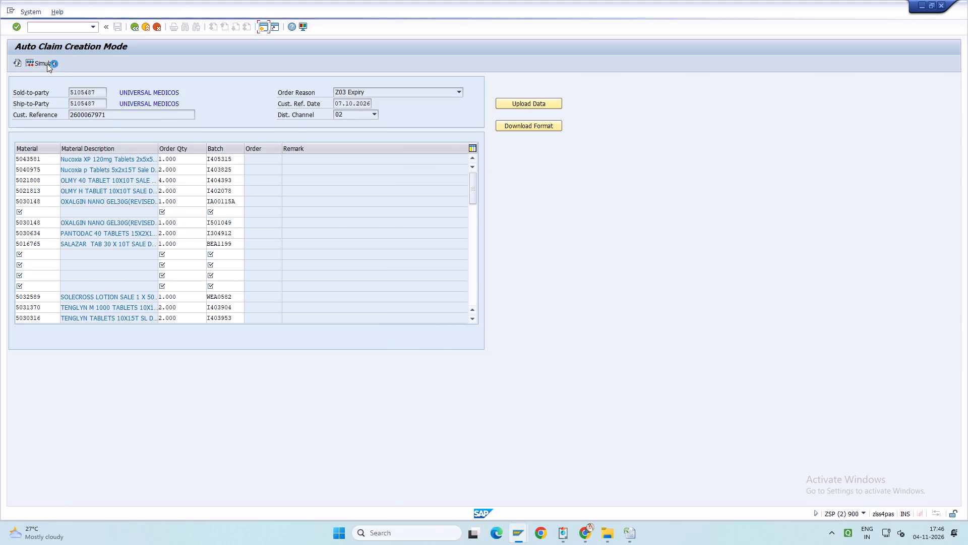
Generate the claim order from the simulated Z03 Expiry lines of Universal Medicos.
{"action": "left_click", "coordinate": [51, 65]}
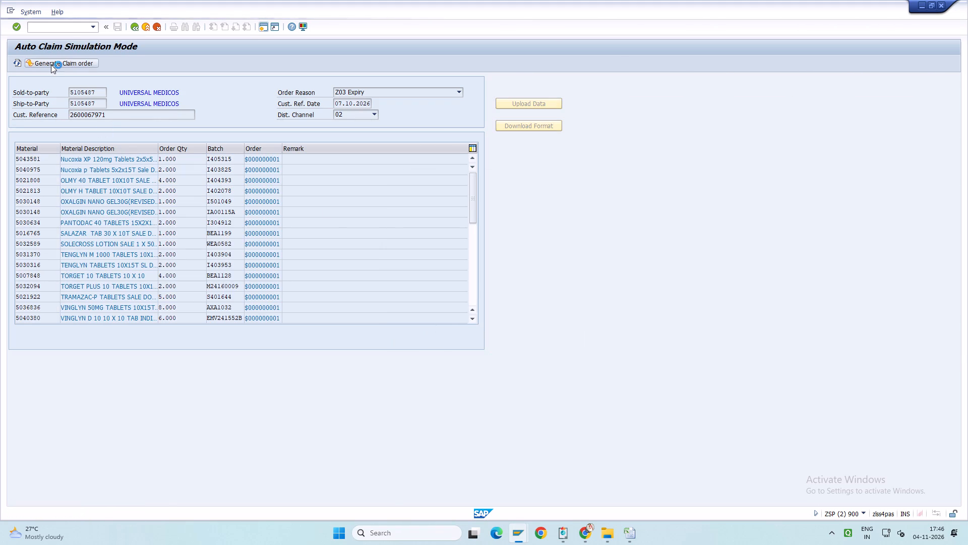
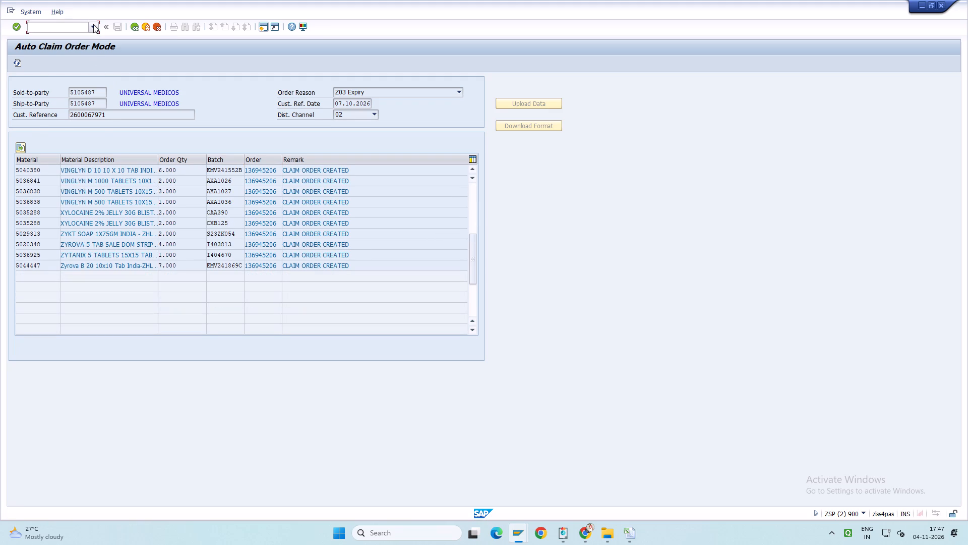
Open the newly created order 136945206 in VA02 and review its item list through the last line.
{"action": "left_click", "coordinate": [92, 42]}
{"action": "key", "text": "Return"}
{"action": "key", "text": "Return"}
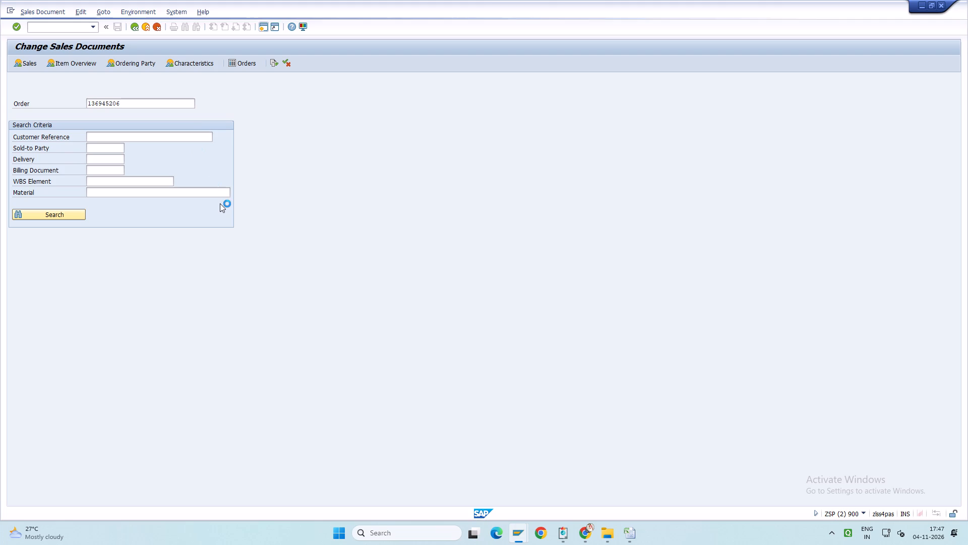
{"action": "key", "text": "Page_Down"}
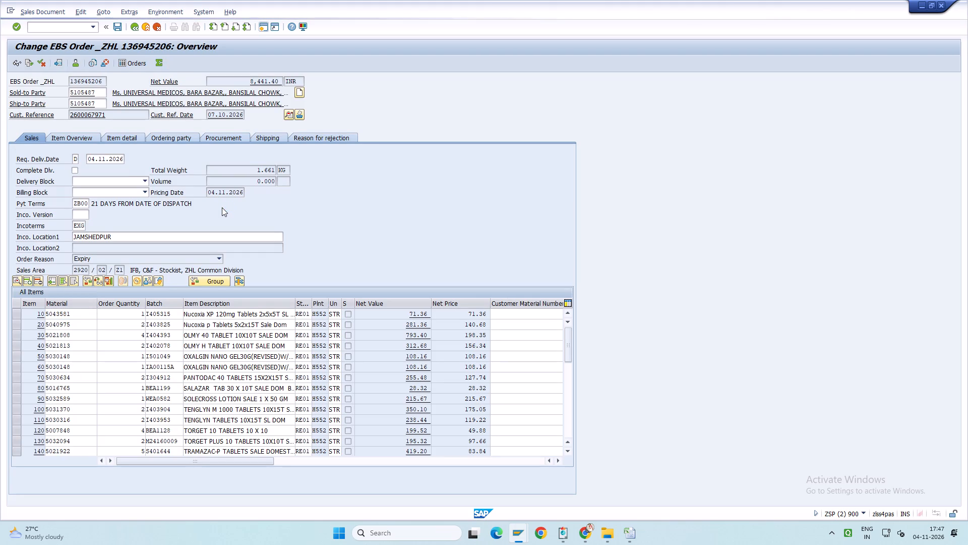
{"action": "key", "text": "Page_Down"}
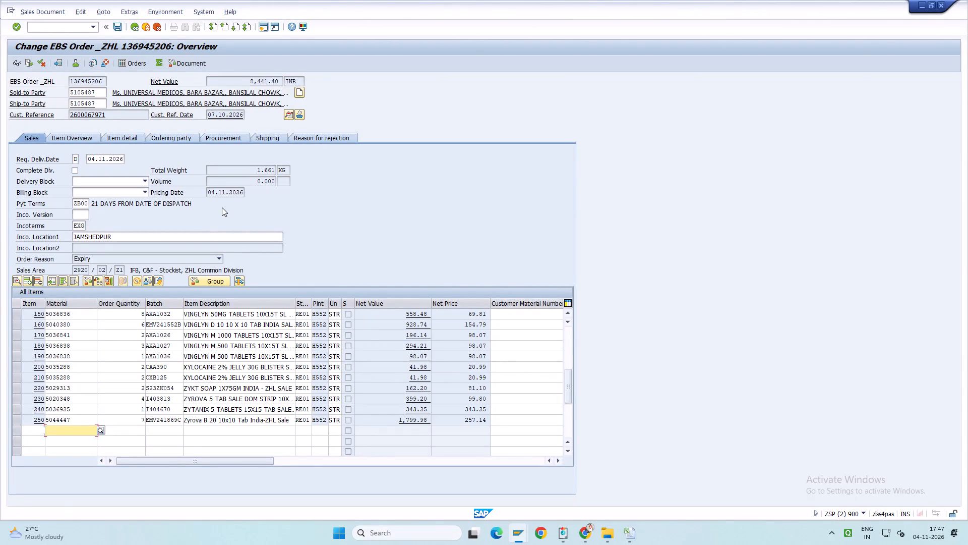
{"action": "key", "text": "alt+Tab"}
{"action": "key", "text": "alt+Tab"}
{"action": "key", "text": "alt+Tab"}
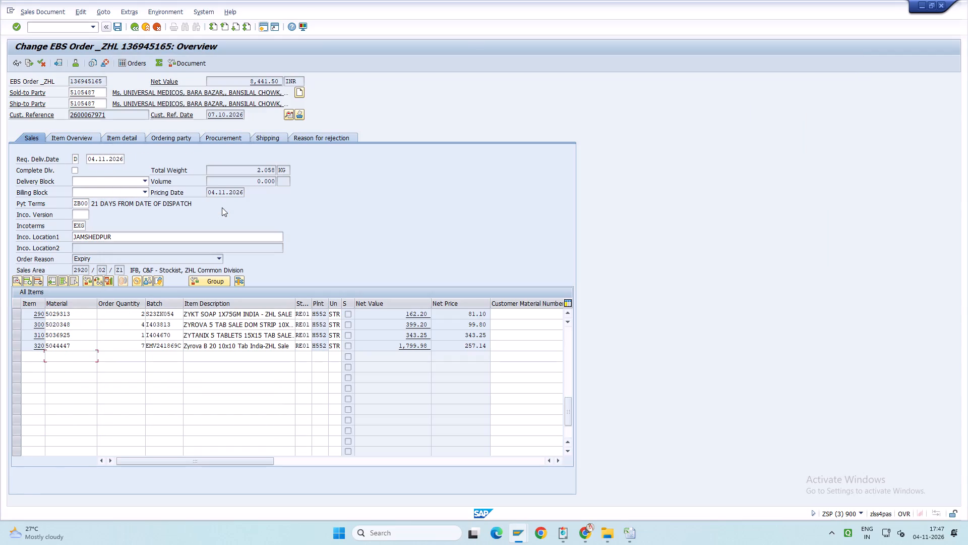
{"action": "key", "text": "Page_Up"}
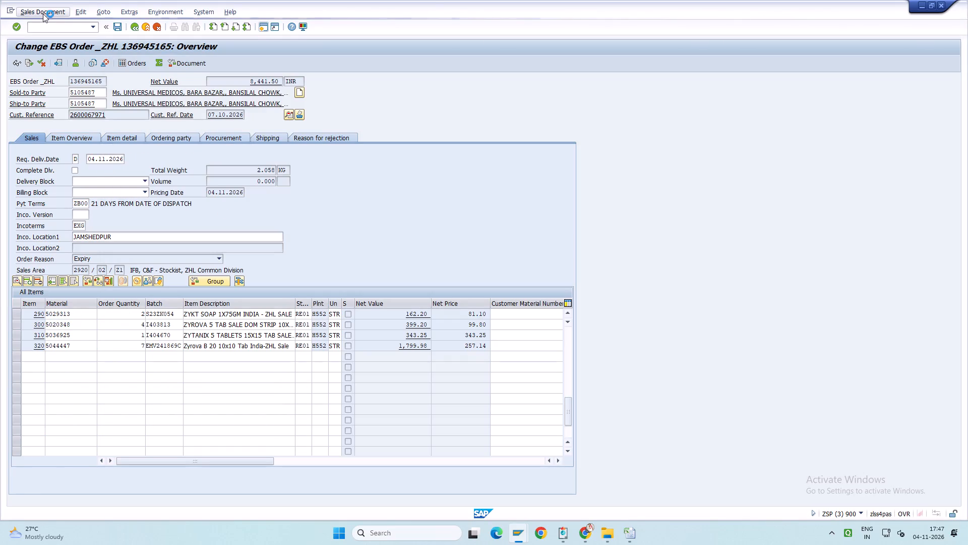
{"action": "left_click", "coordinate": [43, 14]}
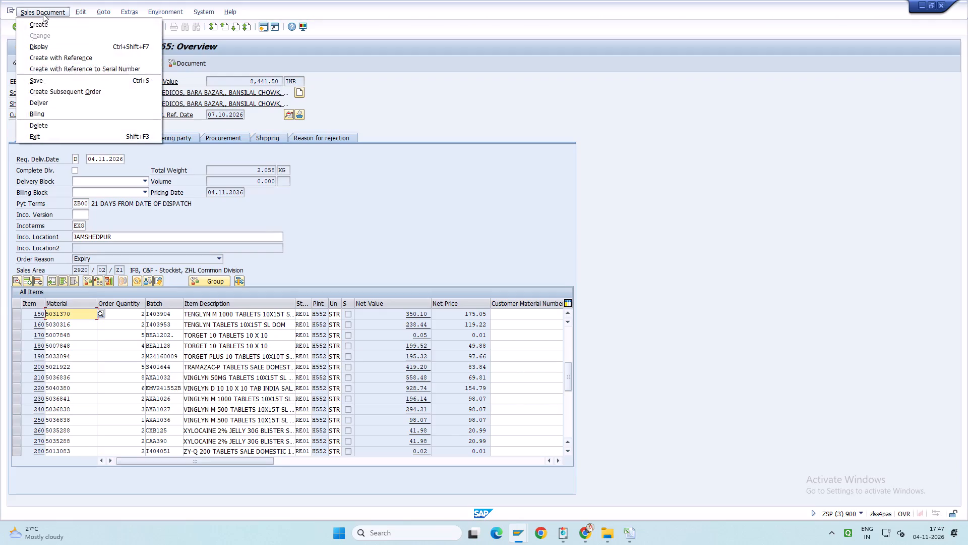
{"action": "left_click", "coordinate": [74, 124]}
{"action": "left_click", "coordinate": [141, 187]}
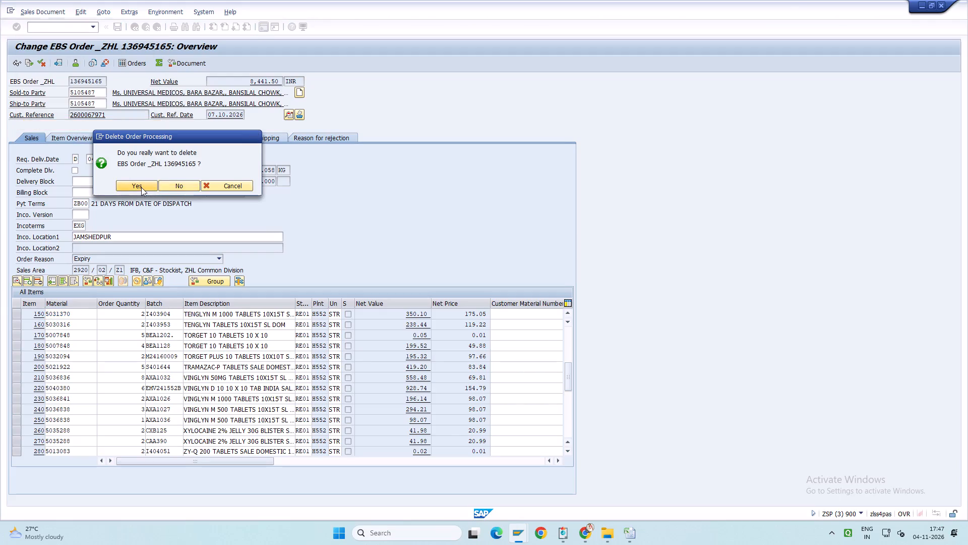
{"action": "key", "text": "alt+Tab"}
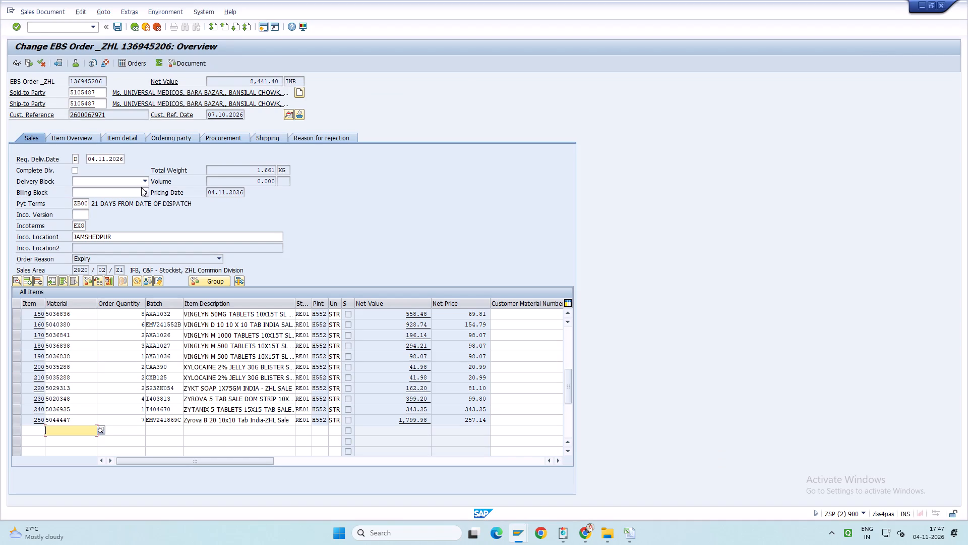
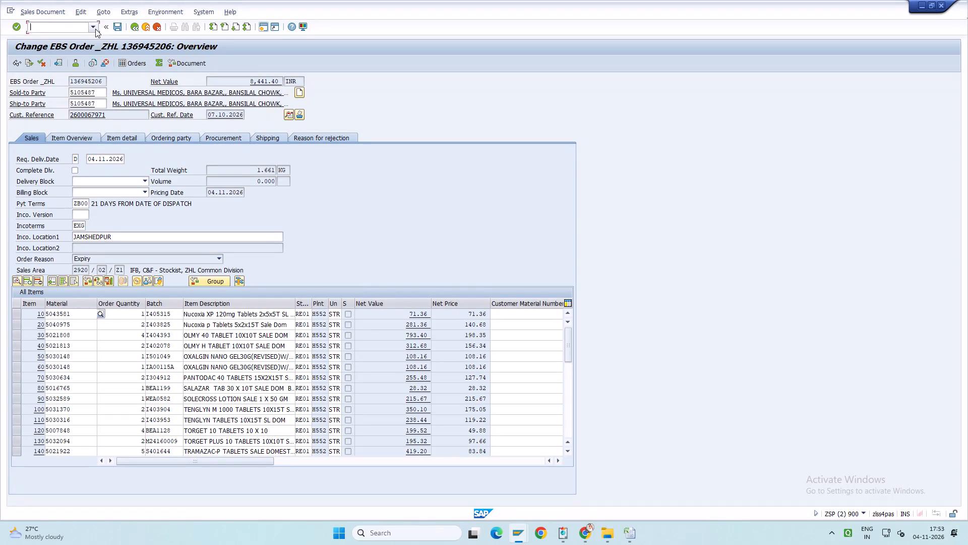
{"action": "left_click", "coordinate": [93, 42]}
{"action": "key", "text": "Return"}
{"action": "key", "text": "Return"}
{"action": "key", "text": "space"}
{"action": "key", "text": "Down"}
{"action": "key", "text": "Return"}
{"action": "key", "text": "Tab"}
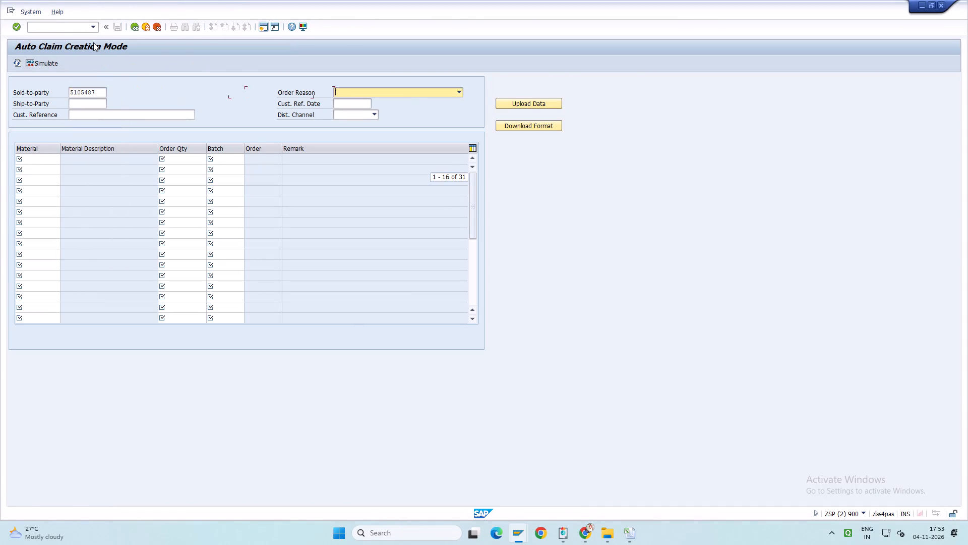
{"action": "type", "text": "Z03"}
{"action": "key", "text": "Tab"}
{"action": "key", "text": "space"}
{"action": "key", "text": "Down"}
{"action": "key", "text": "Return"}
{"action": "key", "text": "Tab"}
{"action": "key", "text": "space"}
{"action": "key", "text": "Down"}
{"action": "key", "text": "Return"}
{"action": "key", "text": "Tab"}
{"action": "key", "text": "space"}
{"action": "key", "text": "Down"}
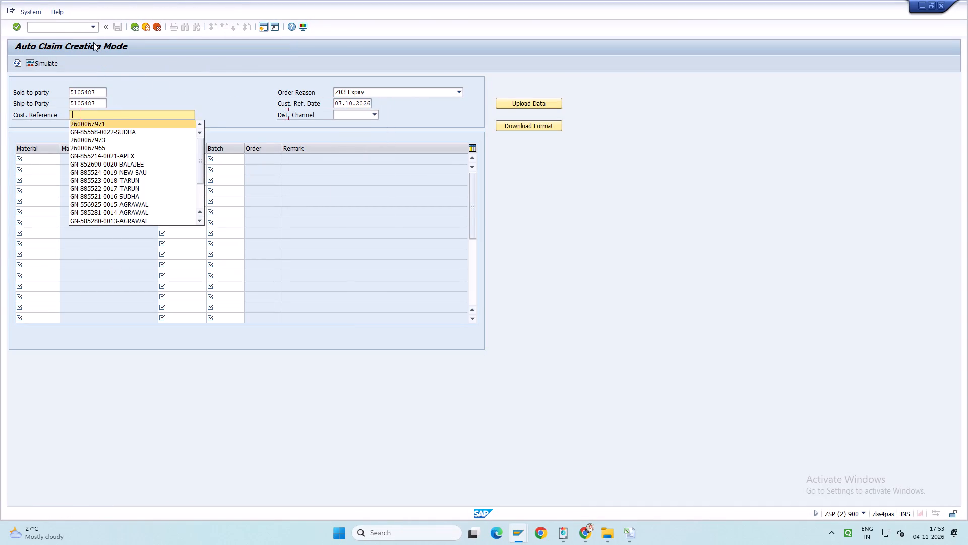
{"action": "key", "text": "Return"}
{"action": "key", "text": "Tab"}
{"action": "type", "text": "02"}
{"action": "key", "text": "Return"}
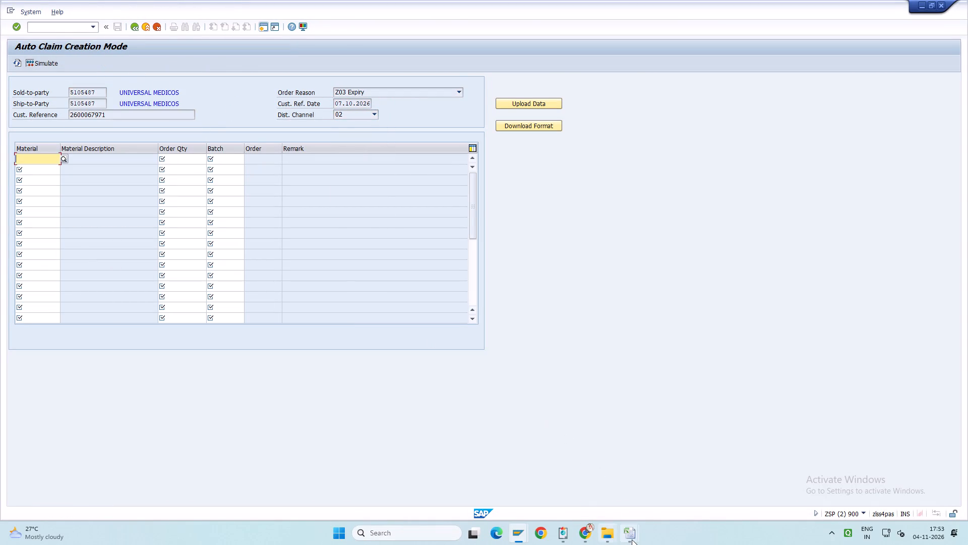
Copy the Torget Plus 10 row with batch M24160007 (material 5032094, quantity 16) from the Universal Medicos workbook into the claim's first line.
{"action": "left_click", "coordinate": [632, 539]}
{"action": "left_click", "coordinate": [663, 482]}
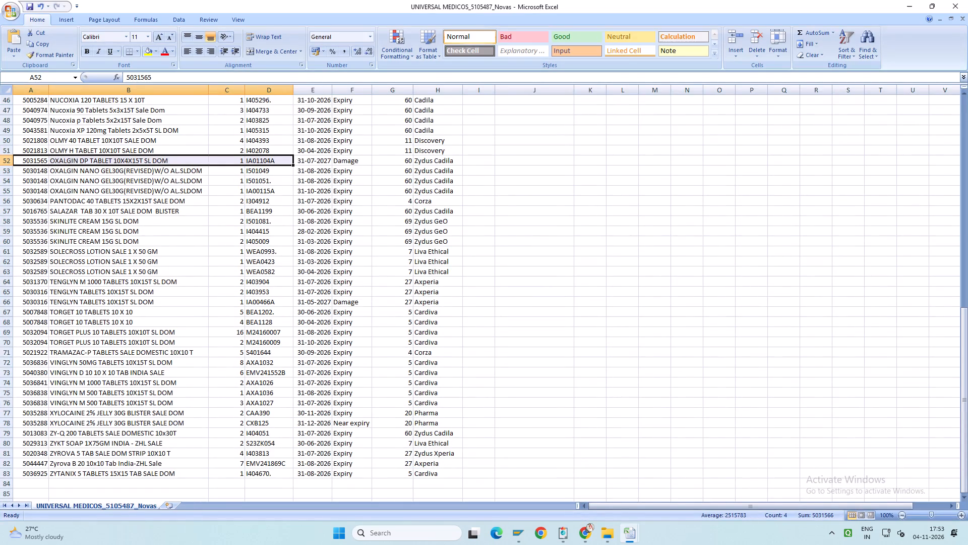
{"action": "left_click_drag", "start_coordinate": [37, 332], "coordinate": [268, 331]}
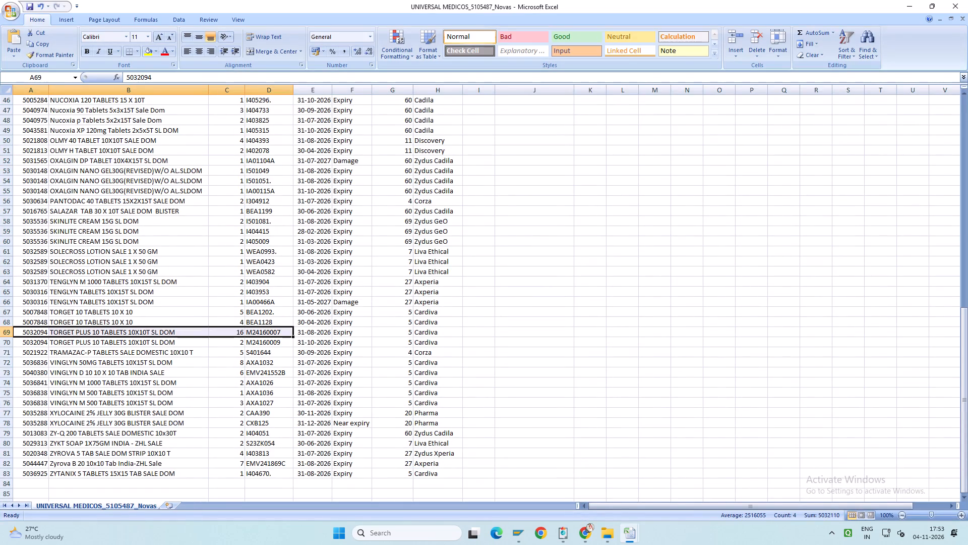
{"action": "key", "text": "ctrl+c"}
{"action": "key", "text": "alt+Tab"}
{"action": "key", "text": "alt+Tab"}
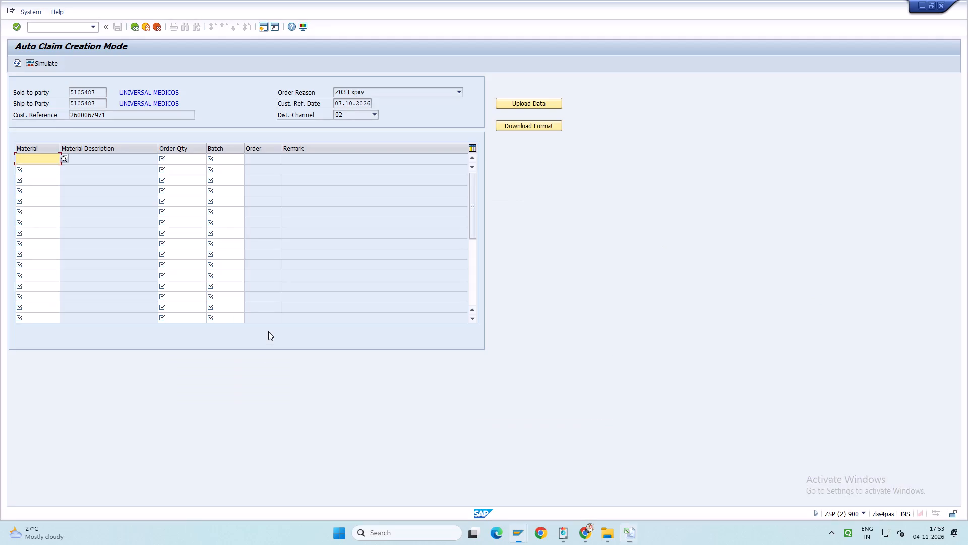
{"action": "key", "text": "ctrl+v"}
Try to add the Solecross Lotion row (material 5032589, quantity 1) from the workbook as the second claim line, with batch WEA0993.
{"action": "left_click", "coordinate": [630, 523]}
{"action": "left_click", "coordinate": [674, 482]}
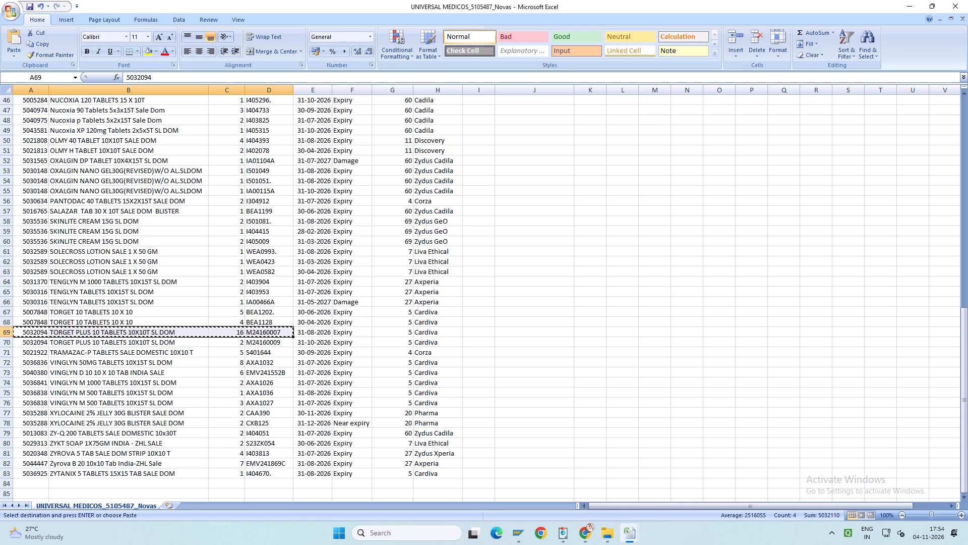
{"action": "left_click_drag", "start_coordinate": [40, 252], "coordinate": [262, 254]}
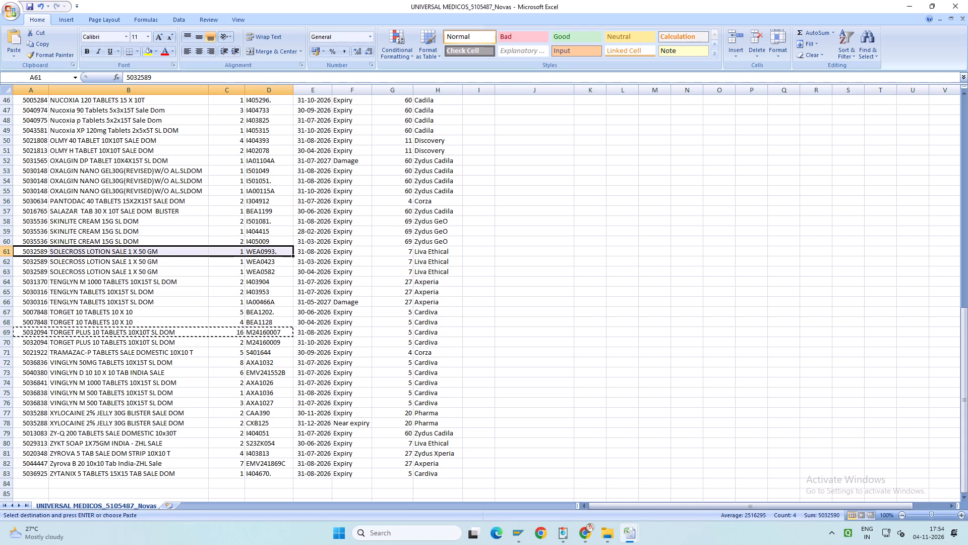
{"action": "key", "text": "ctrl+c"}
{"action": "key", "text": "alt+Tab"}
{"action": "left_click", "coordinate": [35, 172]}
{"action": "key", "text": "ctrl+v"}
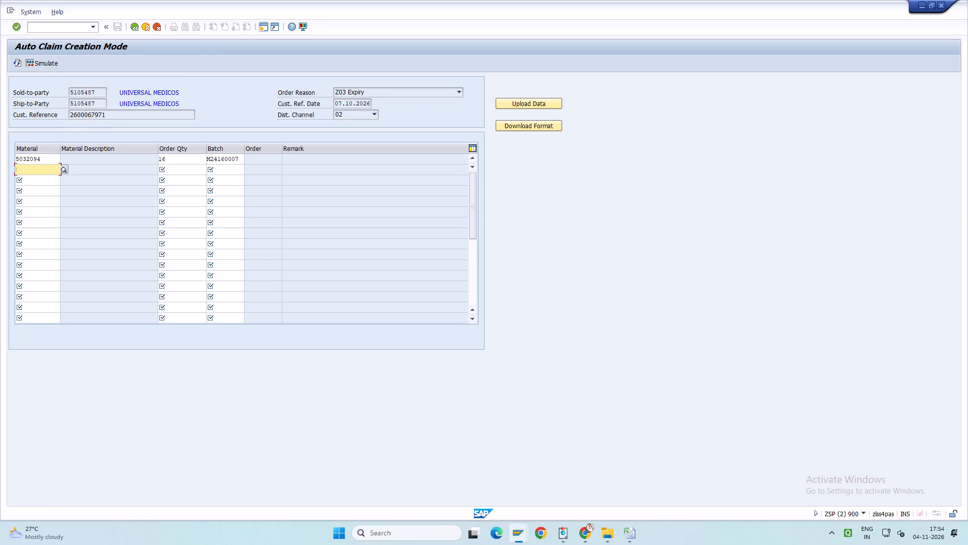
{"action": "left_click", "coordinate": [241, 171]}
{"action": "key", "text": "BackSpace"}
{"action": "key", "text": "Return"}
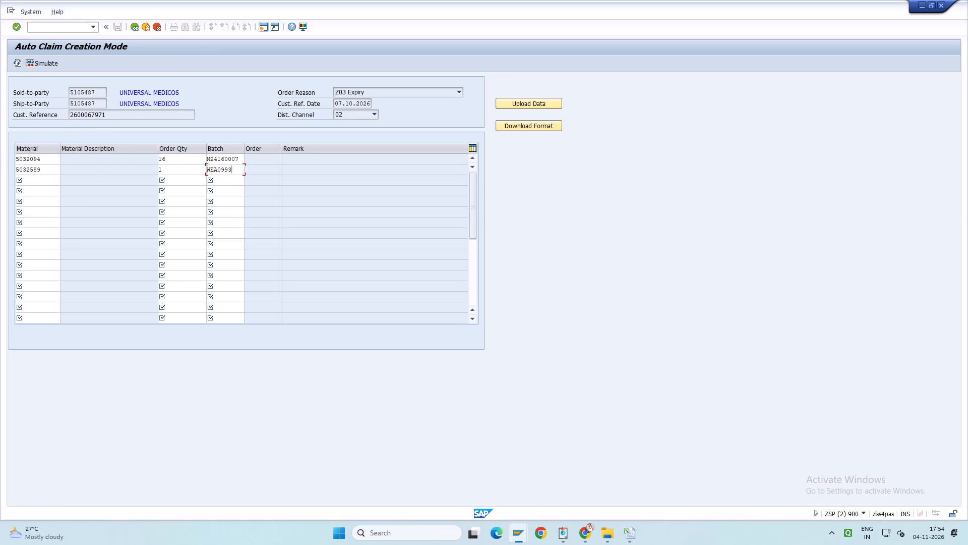
Simulate the claim, saving the download file to the Desktop, and generate the claim order.
{"action": "left_click", "coordinate": [47, 66]}
{"action": "left_click", "coordinate": [425, 229]}
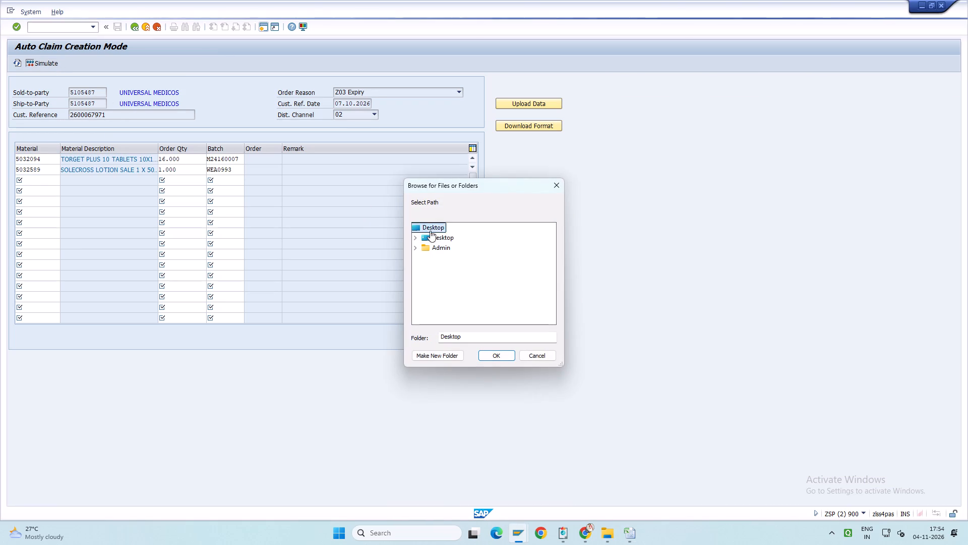
{"action": "left_click", "coordinate": [496, 355]}
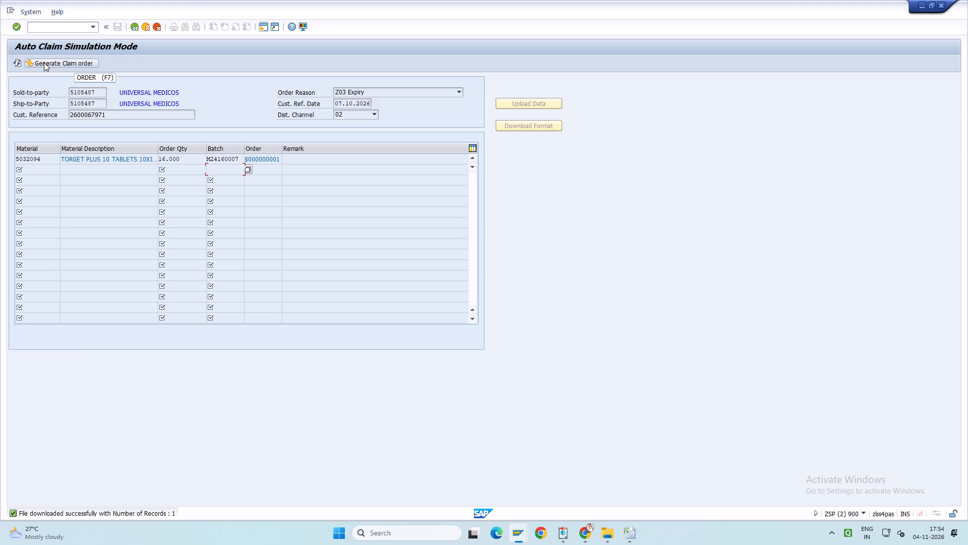
{"action": "left_click", "coordinate": [44, 63]}
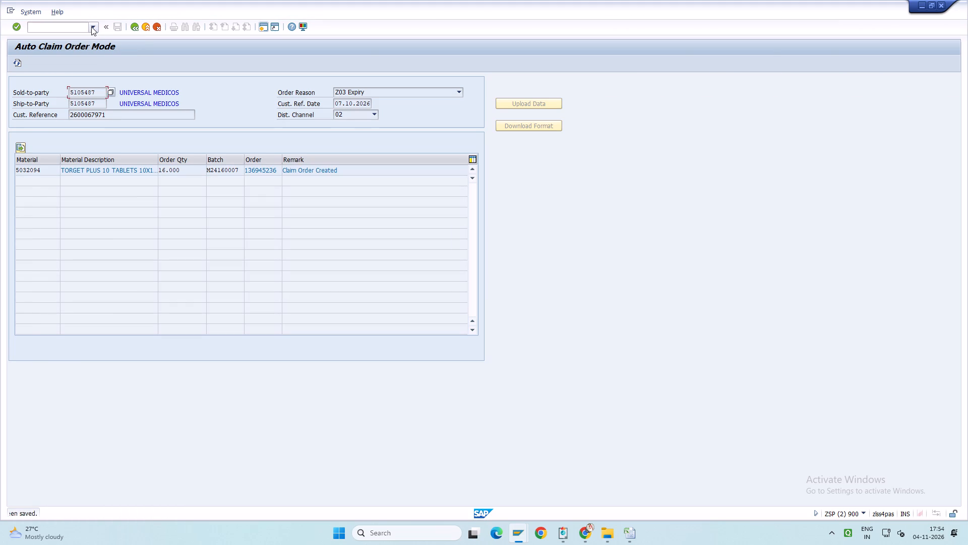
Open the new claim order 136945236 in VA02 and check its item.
{"action": "left_click", "coordinate": [91, 27]}
{"action": "left_click", "coordinate": [87, 44]}
{"action": "key", "text": "Return"}
{"action": "key", "text": "Return"}
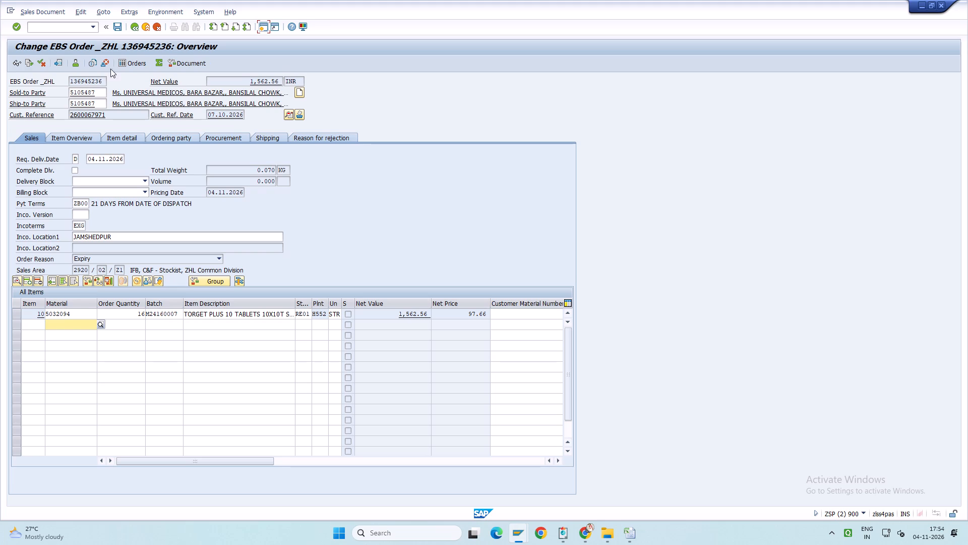
{"action": "left_click", "coordinate": [91, 27]}
{"action": "left_click", "coordinate": [93, 39]}
{"action": "left_click", "coordinate": [93, 31]}
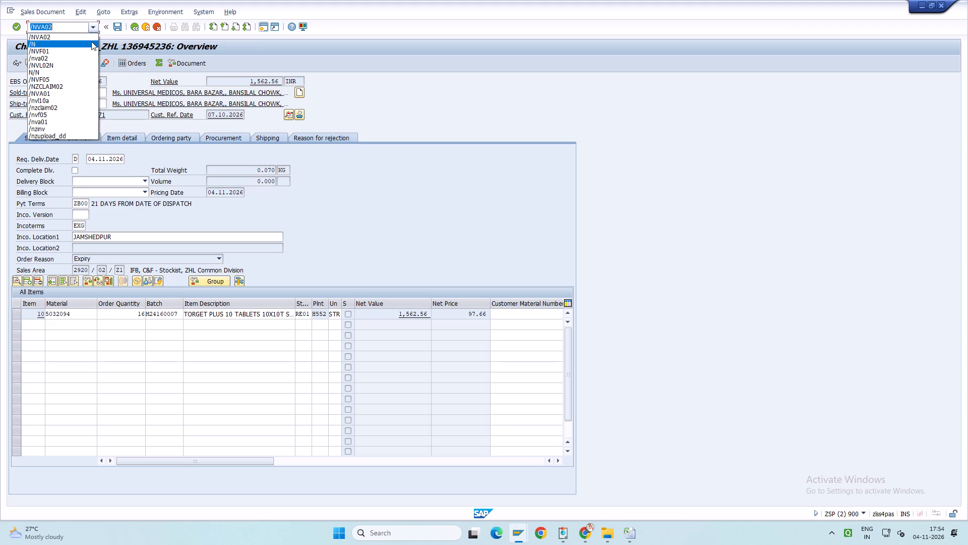
{"action": "left_click", "coordinate": [91, 45]}
{"action": "key", "text": "Return"}
{"action": "key", "text": "Return"}
{"action": "key", "text": "space"}
{"action": "key", "text": "Down"}
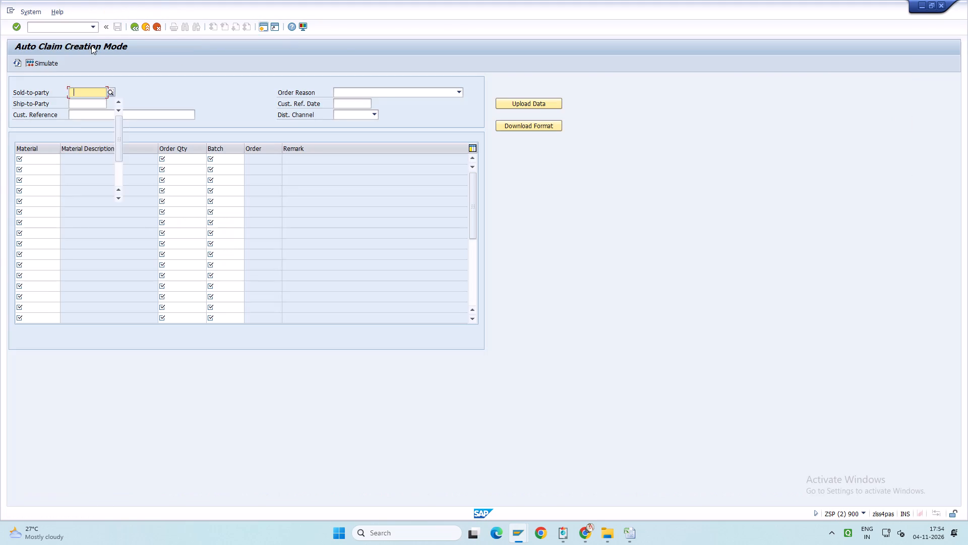
{"action": "key", "text": "Return"}
{"action": "key", "text": "Tab"}
{"action": "type", "text": "Z03"}
{"action": "key", "text": "Tab"}
{"action": "key", "text": "space"}
{"action": "key", "text": "Down"}
{"action": "key", "text": "Return"}
{"action": "key", "text": "Tab"}
{"action": "key", "text": "space"}
{"action": "key", "text": "Down"}
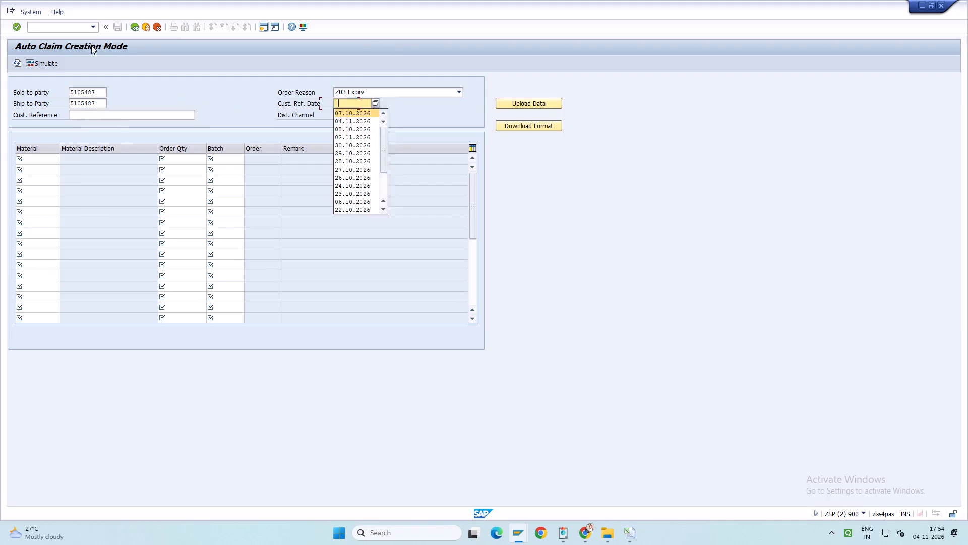
{"action": "key", "text": "Return"}
{"action": "key", "text": "Tab"}
{"action": "key", "text": "space"}
{"action": "key", "text": "Down"}
{"action": "key", "text": "Return"}
{"action": "key", "text": "Tab"}
{"action": "type", "text": "02"}
{"action": "key", "text": "Return"}
Copy the workbook's Solecross Lotion row (material 5032589, quantity 1) into the claim and correct its batch to WEA0993.
{"action": "key", "text": "alt+Tab"}
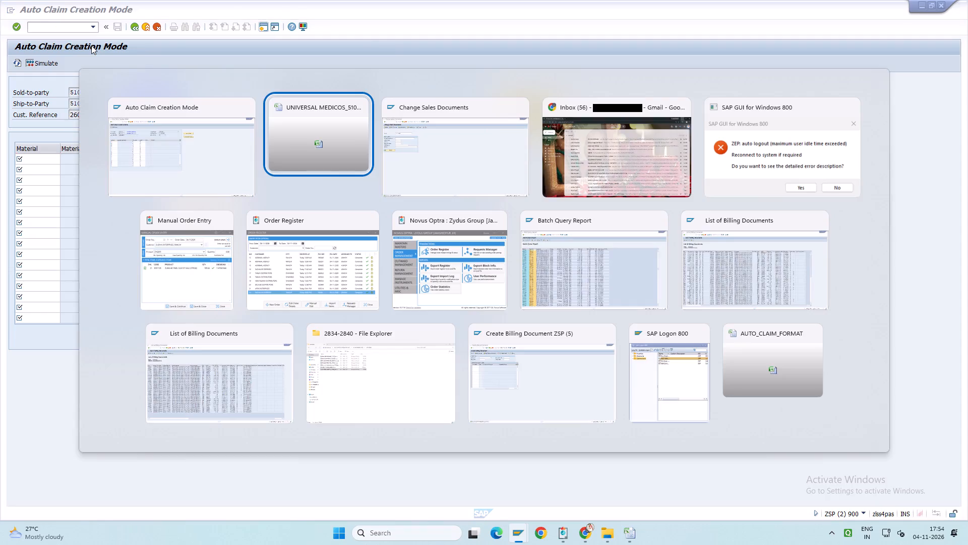
{"action": "key", "text": "ctrl+c"}
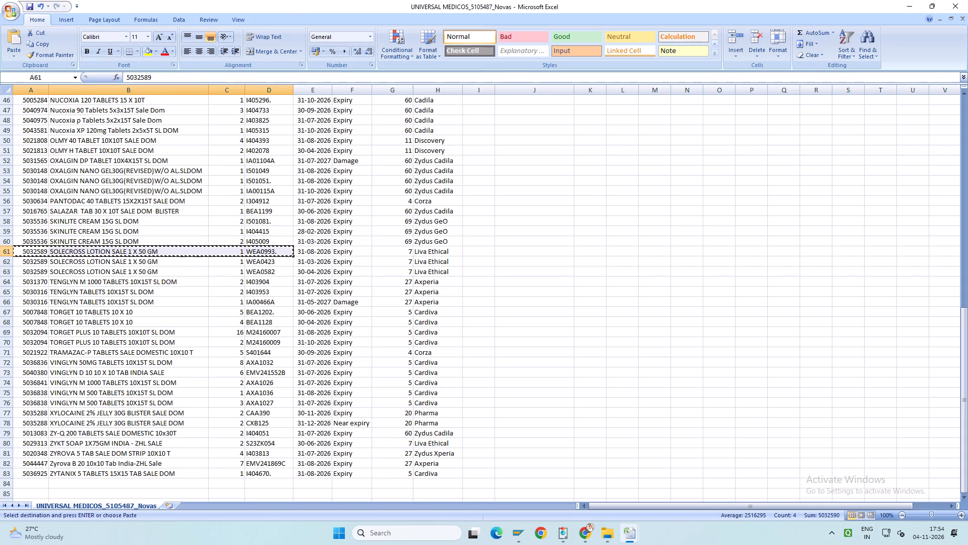
{"action": "key", "text": "alt+Tab"}
{"action": "key", "text": "ctrl+v"}
{"action": "key", "text": "Return"}
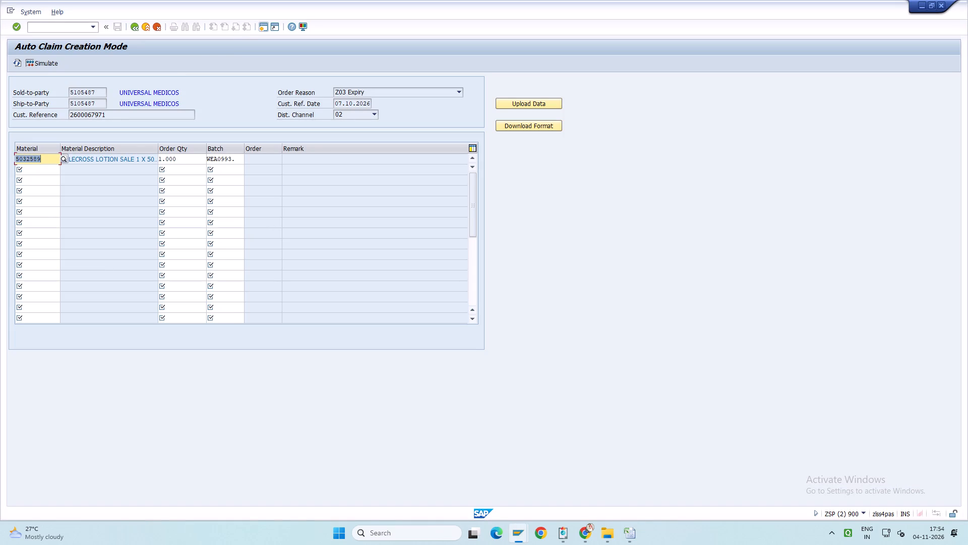
{"action": "left_click", "coordinate": [239, 157]}
{"action": "key", "text": "BackSpace"}
{"action": "key", "text": "Return"}
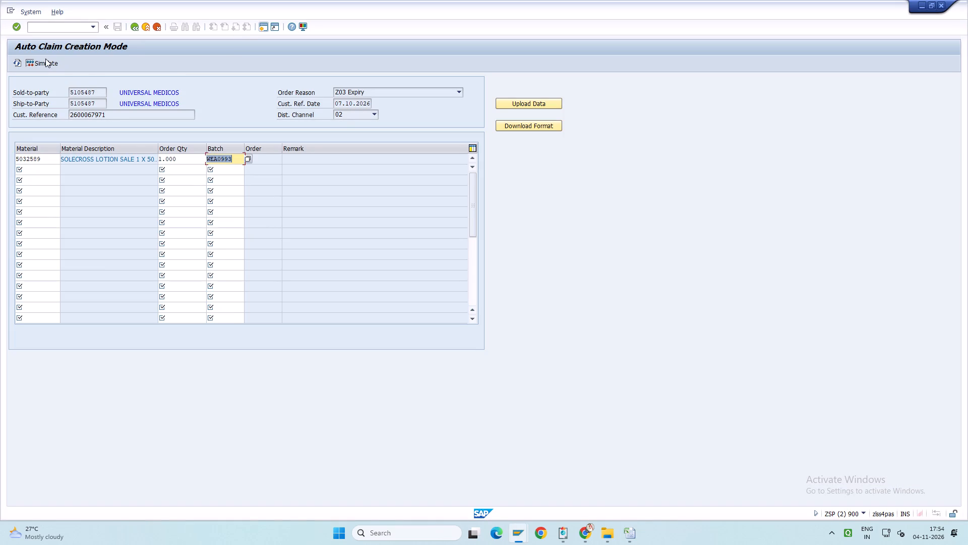
Simulate the Solecross Lotion claim and generate its claim order.
{"action": "left_click", "coordinate": [45, 59]}
{"action": "left_click", "coordinate": [49, 63]}
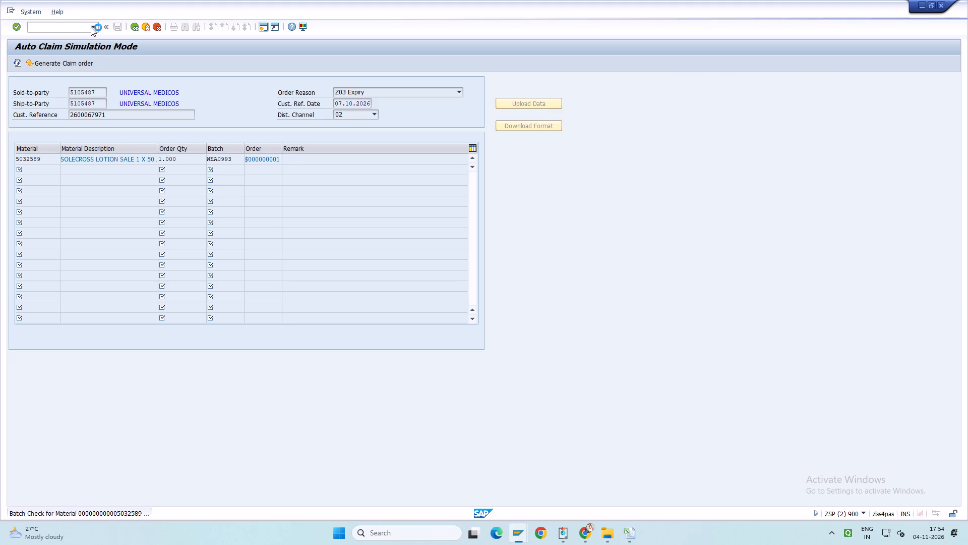
{"action": "left_click", "coordinate": [91, 27]}
{"action": "left_click", "coordinate": [92, 40]}
{"action": "left_click", "coordinate": [92, 25]}
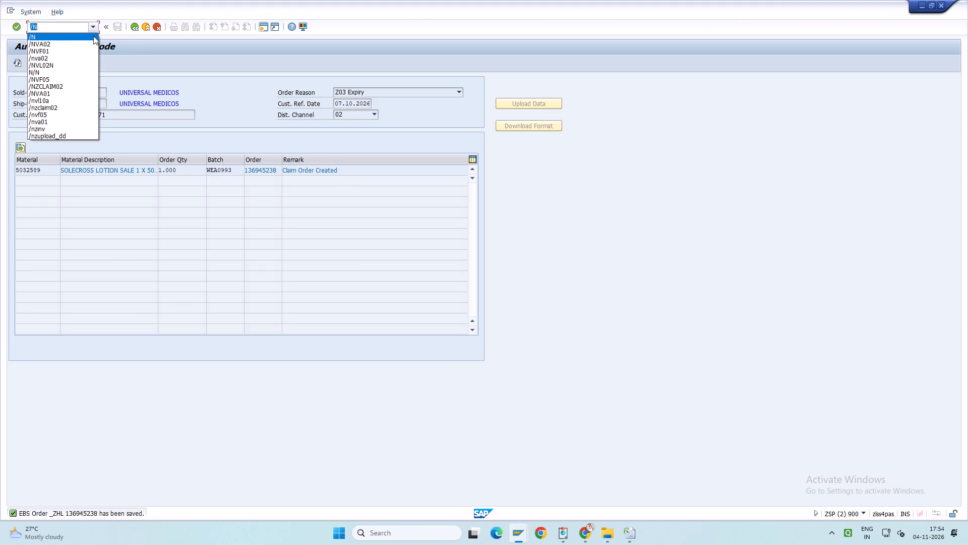
{"action": "left_click", "coordinate": [94, 41]}
{"action": "key", "text": "Return"}
{"action": "key", "text": "Return"}
{"action": "key", "text": "Return"}
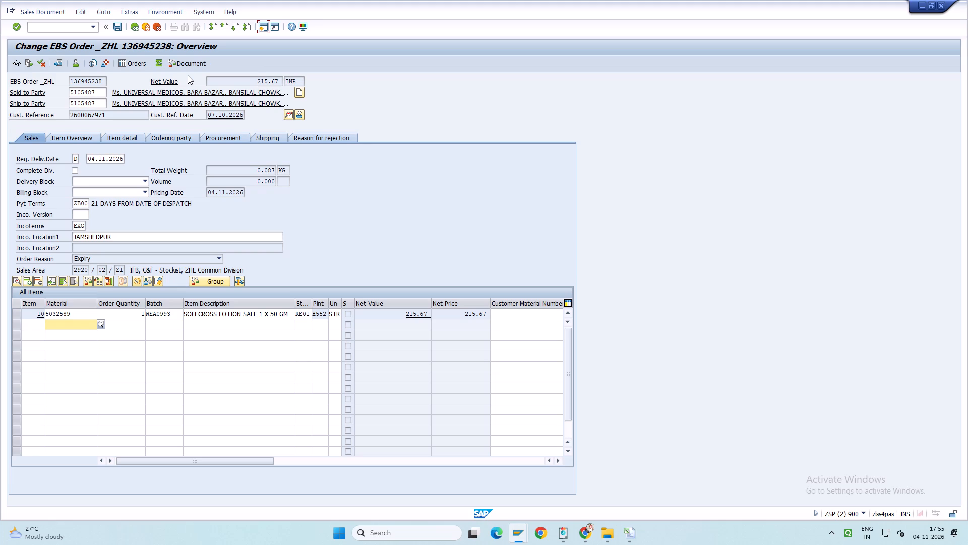
{"action": "left_click", "coordinate": [115, 102]}
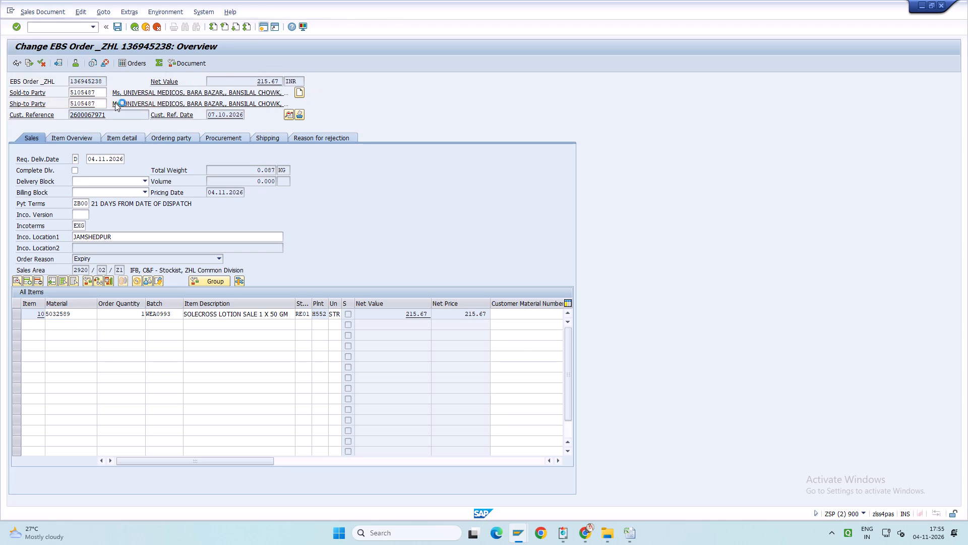
{"action": "left_click", "coordinate": [196, 63]}
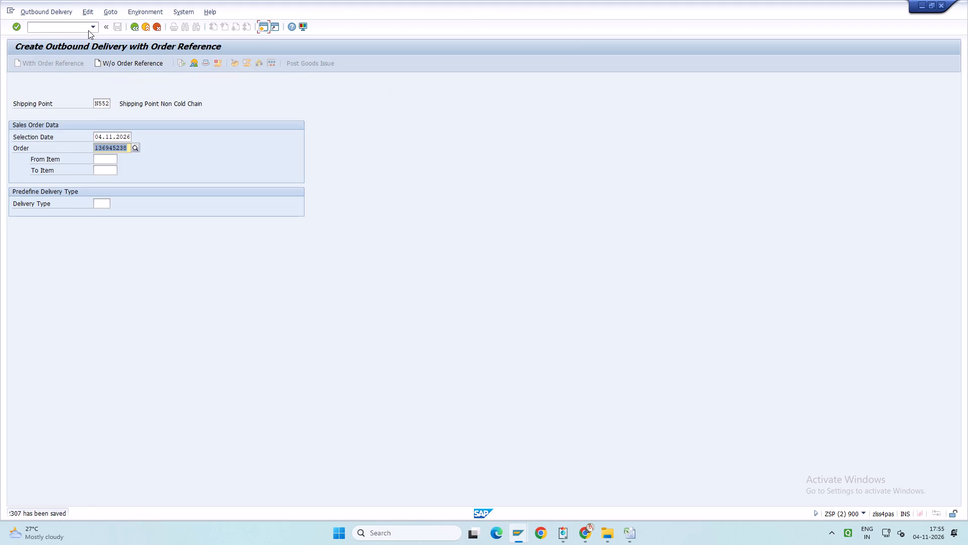
Create and save the billing document for delivery 55432307 in VF01.
{"action": "left_click", "coordinate": [94, 29]}
{"action": "left_click", "coordinate": [93, 49]}
{"action": "key", "text": "Return"}
{"action": "key", "text": "Return"}
{"action": "key", "text": "Return"}
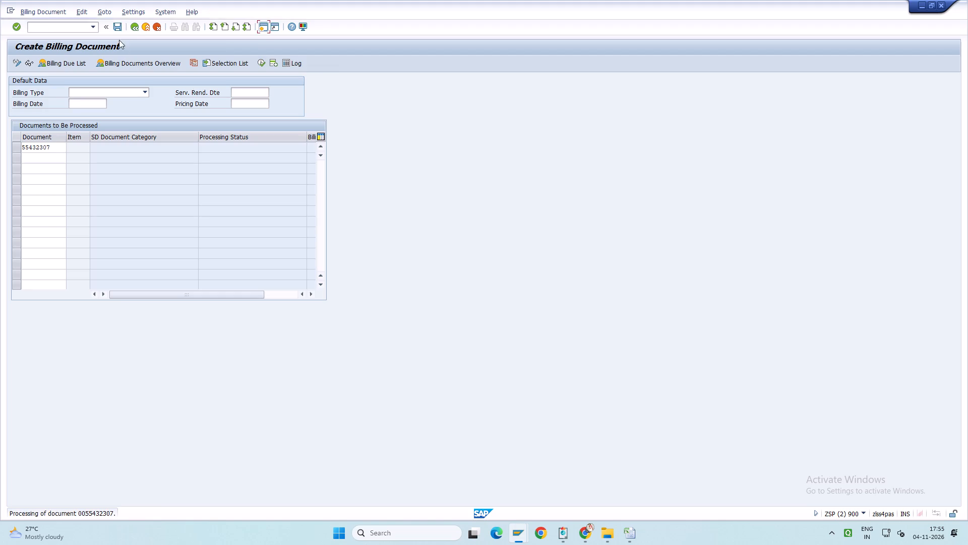
{"action": "left_click", "coordinate": [116, 27]}
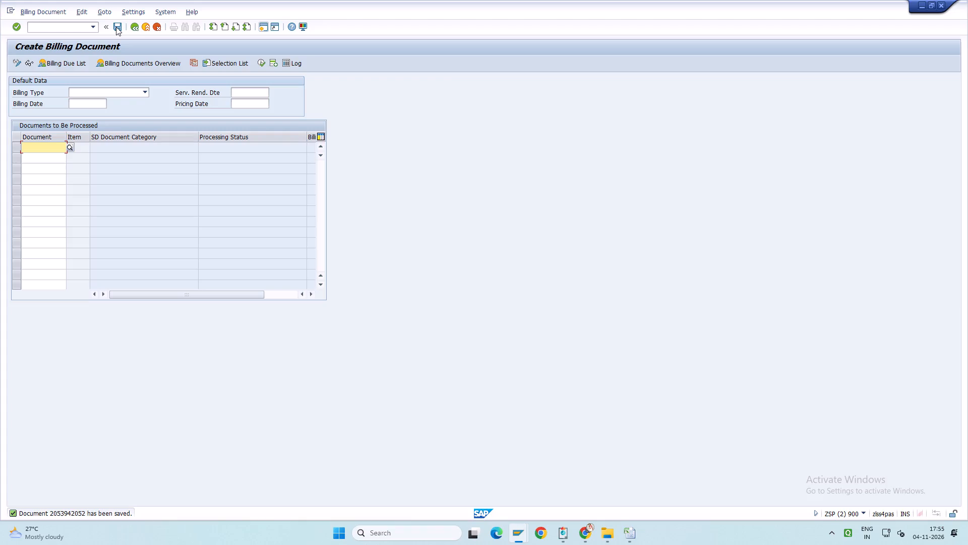
{"action": "key", "text": "alt+Tab"}
{"action": "key", "text": "alt+Tab"}
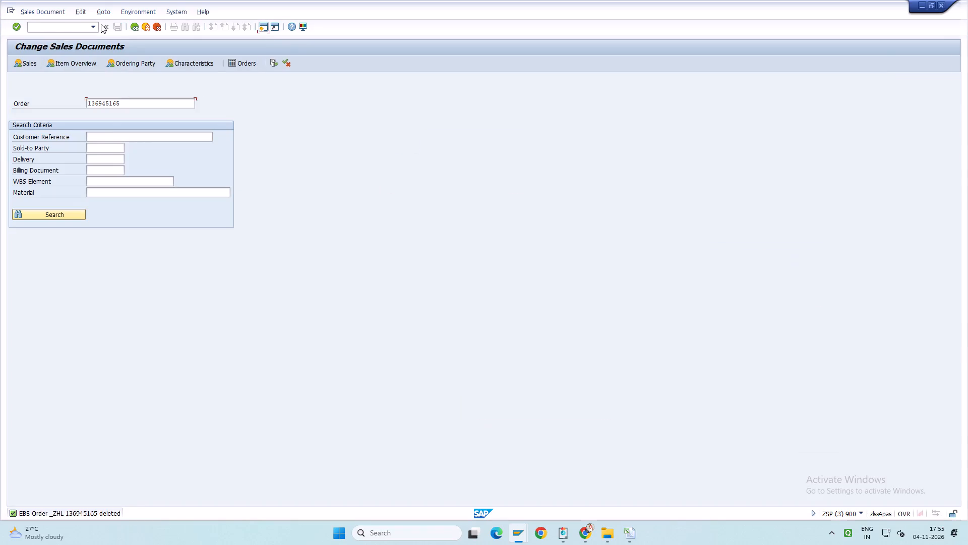
{"action": "left_click", "coordinate": [91, 25]}
{"action": "left_click", "coordinate": [92, 40]}
{"action": "key", "text": "Return"}
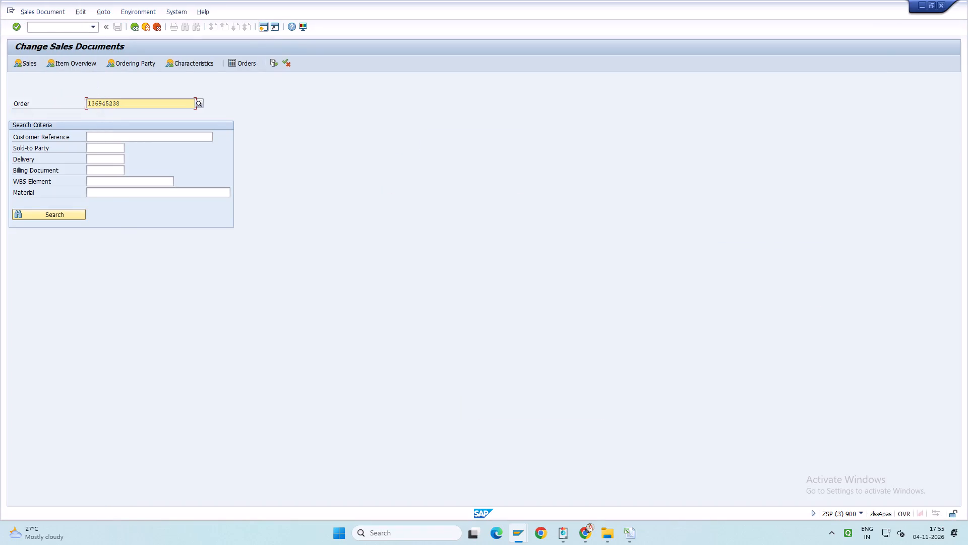
{"action": "left_click", "coordinate": [124, 105]}
{"action": "key", "text": "BackSpace"}
{"action": "key", "text": "6"}
{"action": "key", "text": "Return"}
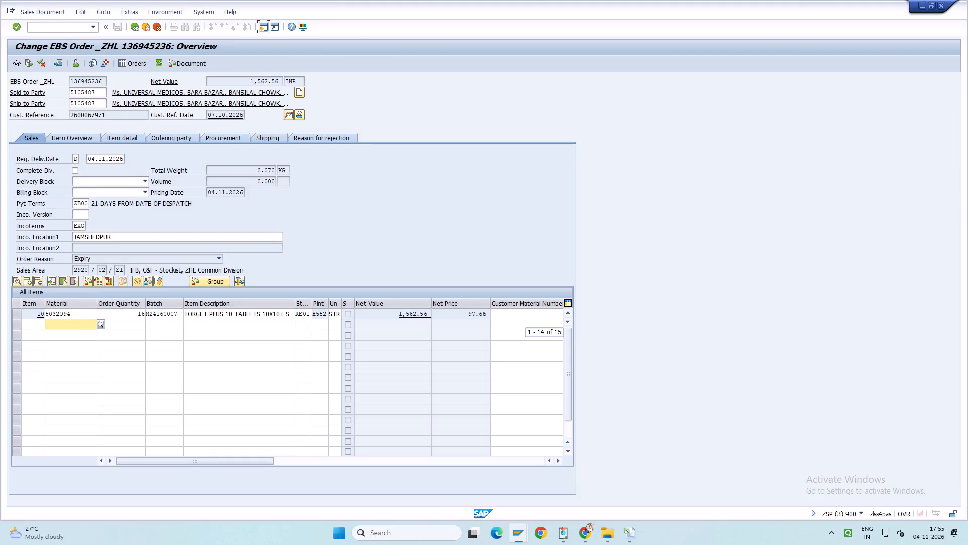
{"action": "left_click", "coordinate": [110, 103]}
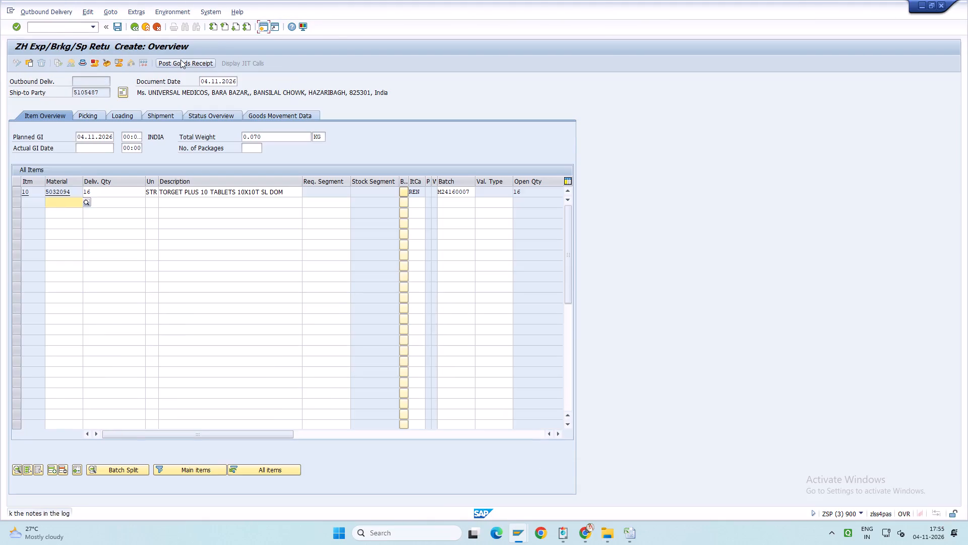
{"action": "left_click", "coordinate": [180, 60]}
{"action": "key", "text": "alt+Tab"}
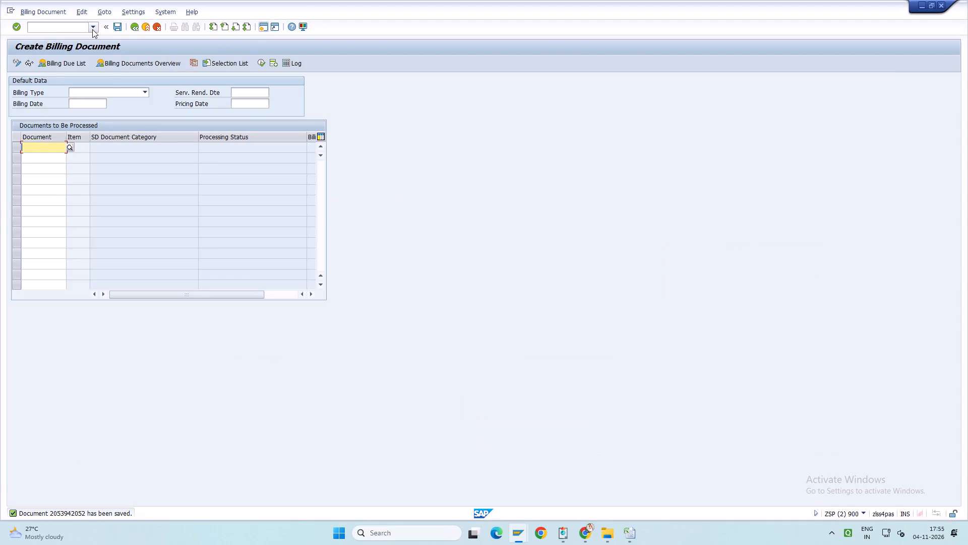
{"action": "left_click", "coordinate": [92, 29]}
{"action": "left_click", "coordinate": [92, 43]}
{"action": "key", "text": "Return"}
{"action": "key", "text": "Return"}
{"action": "key", "text": "Return"}
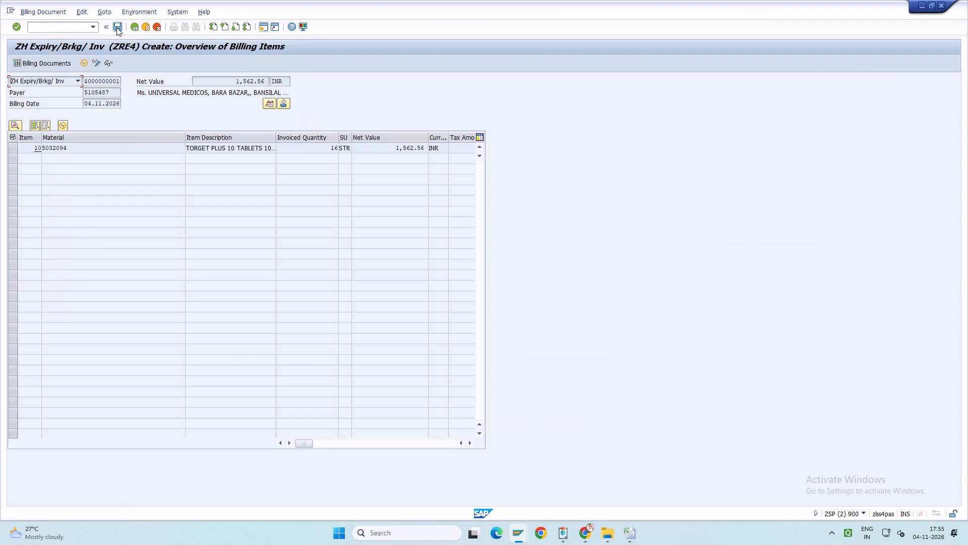
{"action": "left_click", "coordinate": [116, 27]}
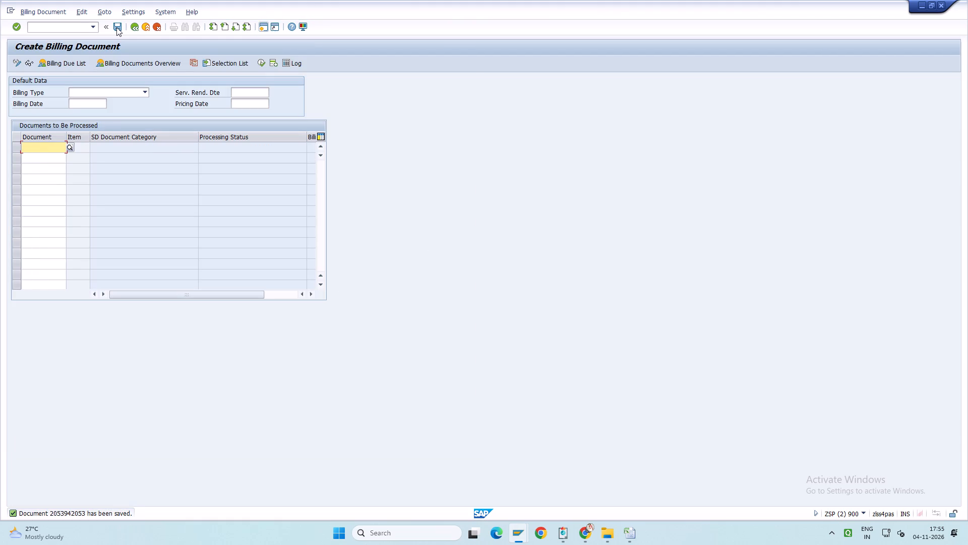
{"action": "key", "text": "alt+Tab"}
{"action": "left_click", "coordinate": [97, 27]}
{"action": "left_click", "coordinate": [94, 43]}
{"action": "key", "text": "Return"}
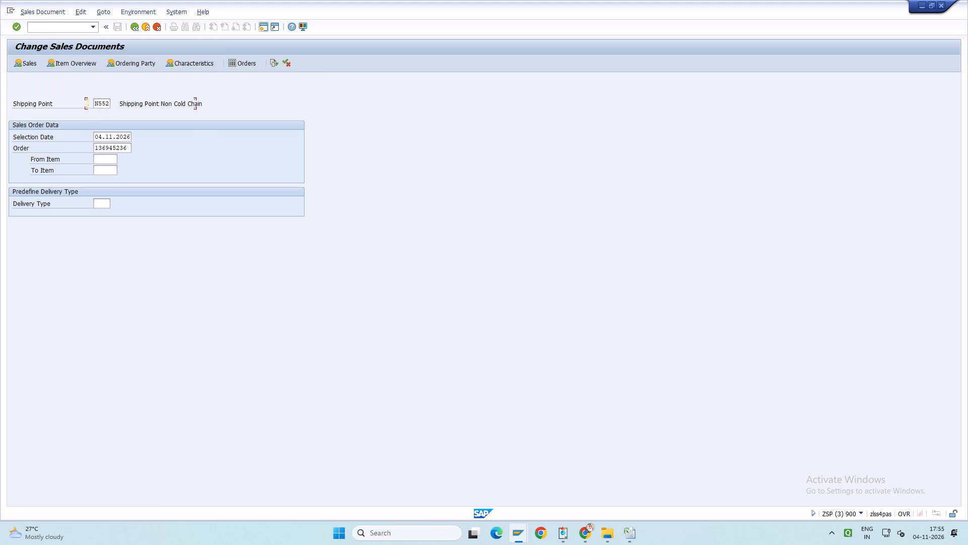
{"action": "left_click", "coordinate": [132, 104]}
{"action": "key", "text": "BackSpace"}
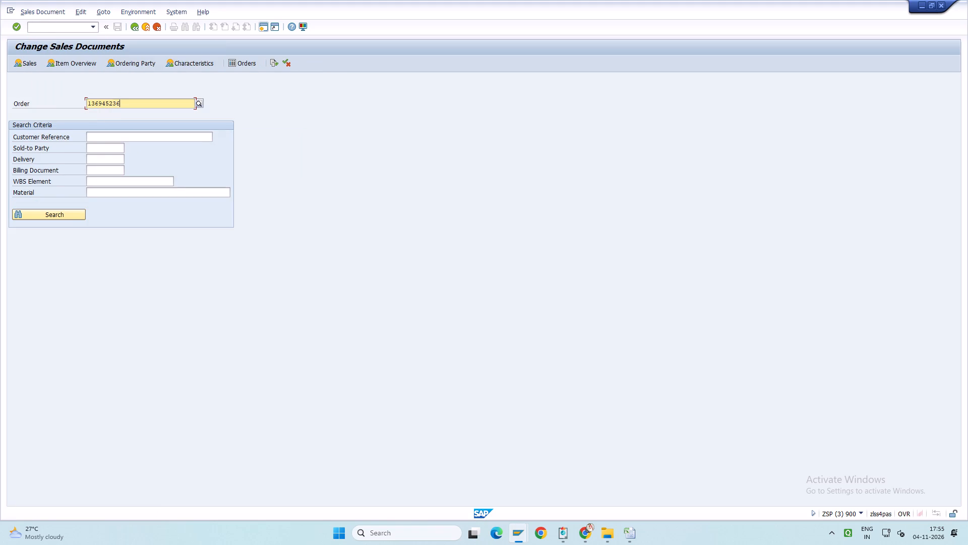
{"action": "key", "text": "BackSpace"}
{"action": "type", "text": "06"}
{"action": "key", "text": "Return"}
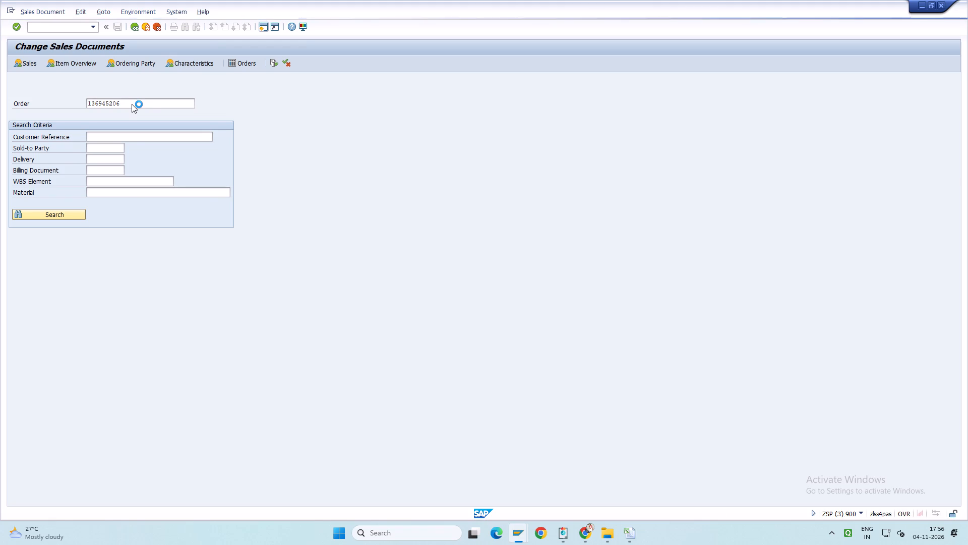
{"action": "key", "text": "Page_Down"}
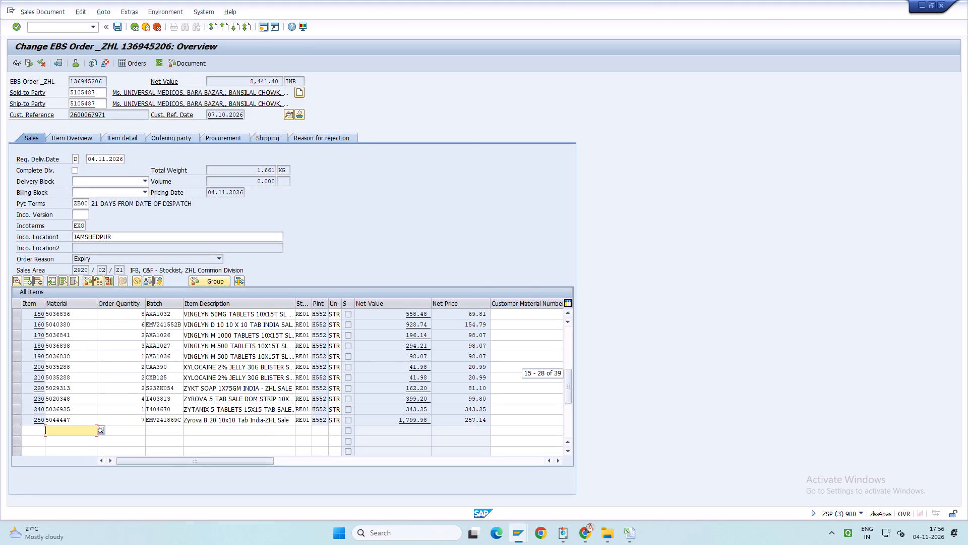
{"action": "left_click", "coordinate": [120, 104]}
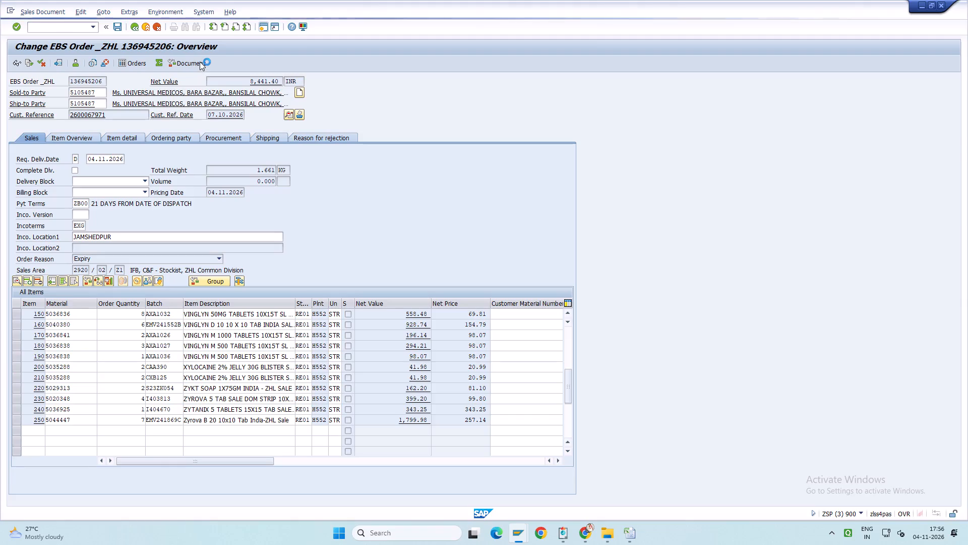
{"action": "left_click", "coordinate": [200, 62]}
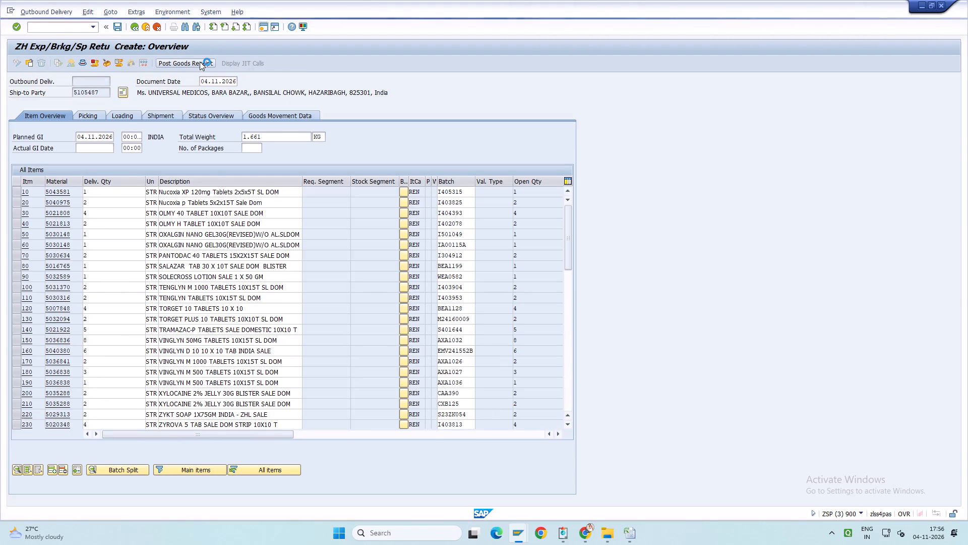
Switch to the billing session and create and save the billing document for delivery 55432310 in VF01.
{"action": "key", "text": "alt+Tab"}
{"action": "left_click", "coordinate": [93, 29]}
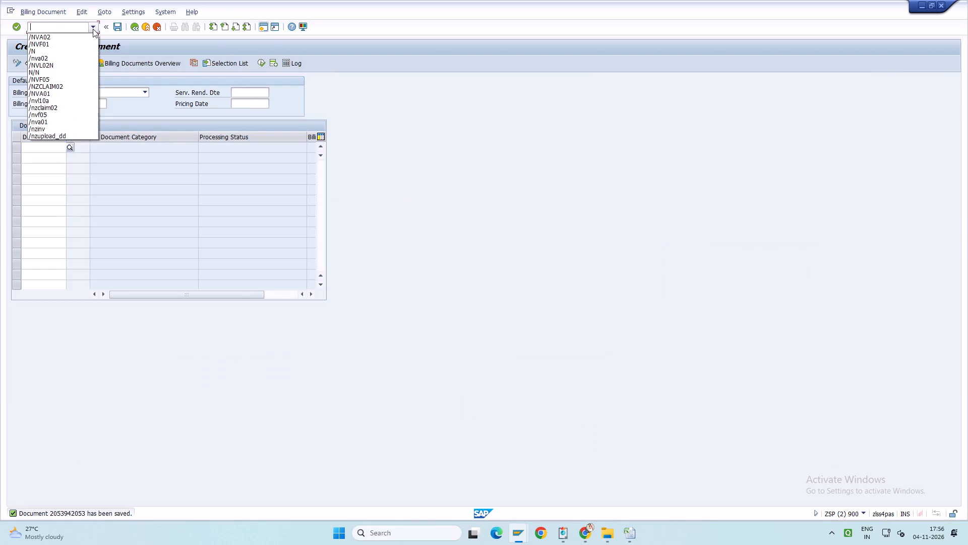
{"action": "left_click", "coordinate": [93, 38]}
{"action": "left_click", "coordinate": [93, 29]}
{"action": "left_click", "coordinate": [93, 41]}
{"action": "key", "text": "Return"}
{"action": "key", "text": "Return"}
{"action": "key", "text": "Return"}
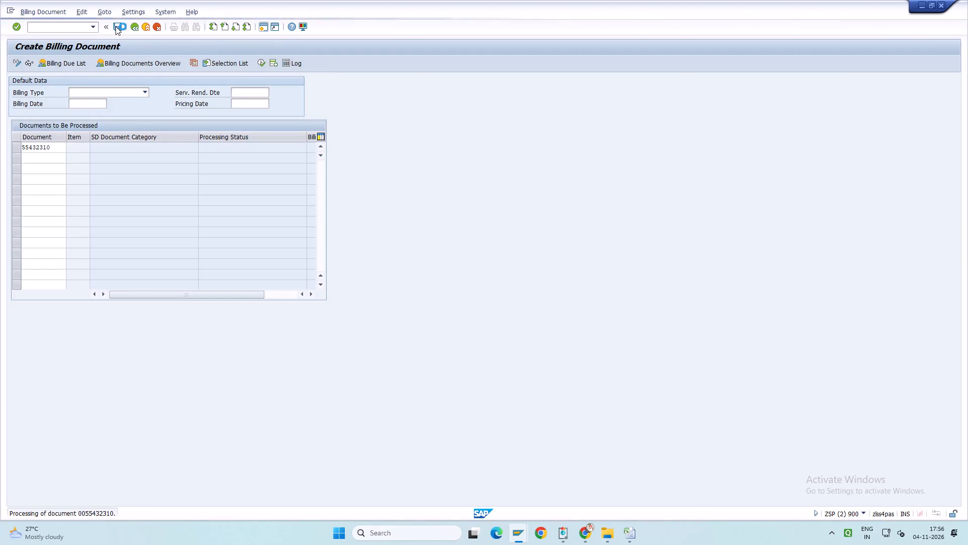
{"action": "left_click", "coordinate": [115, 26]}
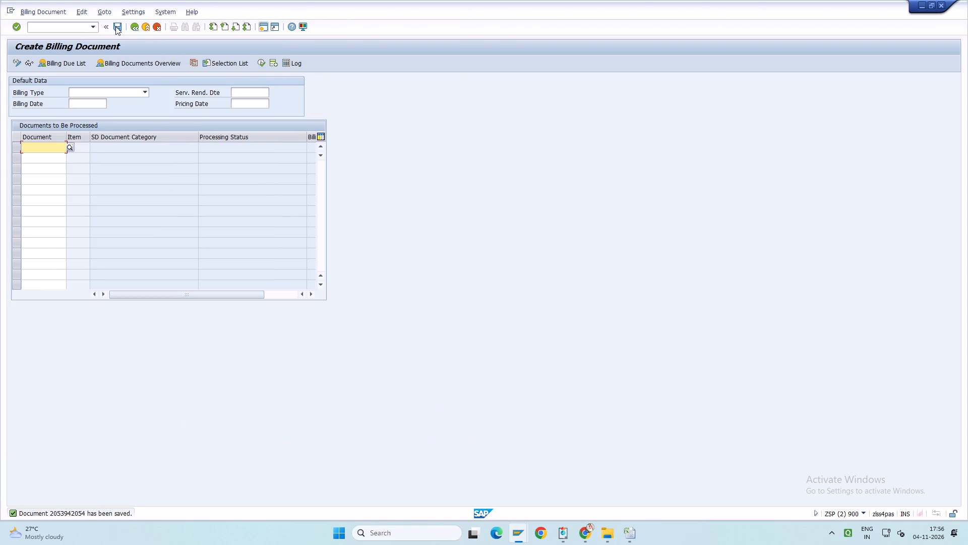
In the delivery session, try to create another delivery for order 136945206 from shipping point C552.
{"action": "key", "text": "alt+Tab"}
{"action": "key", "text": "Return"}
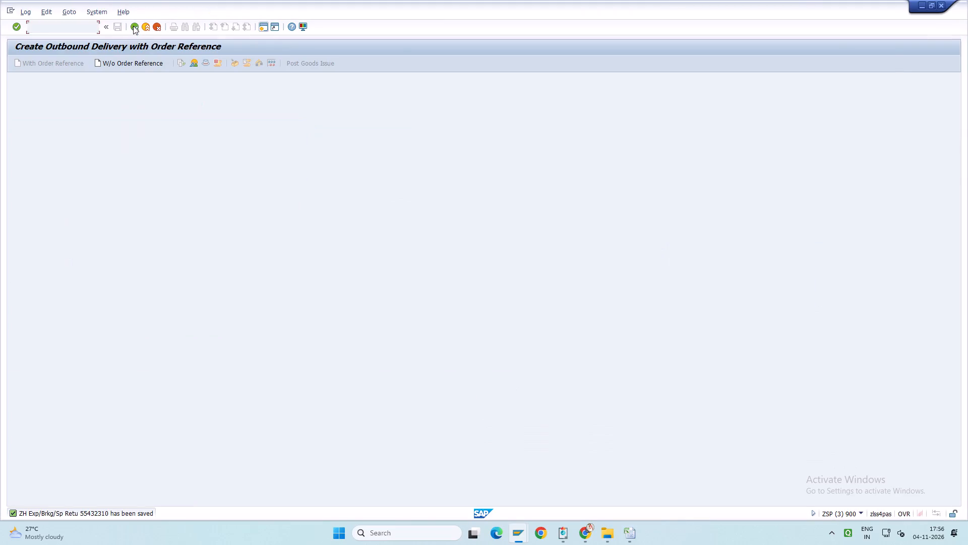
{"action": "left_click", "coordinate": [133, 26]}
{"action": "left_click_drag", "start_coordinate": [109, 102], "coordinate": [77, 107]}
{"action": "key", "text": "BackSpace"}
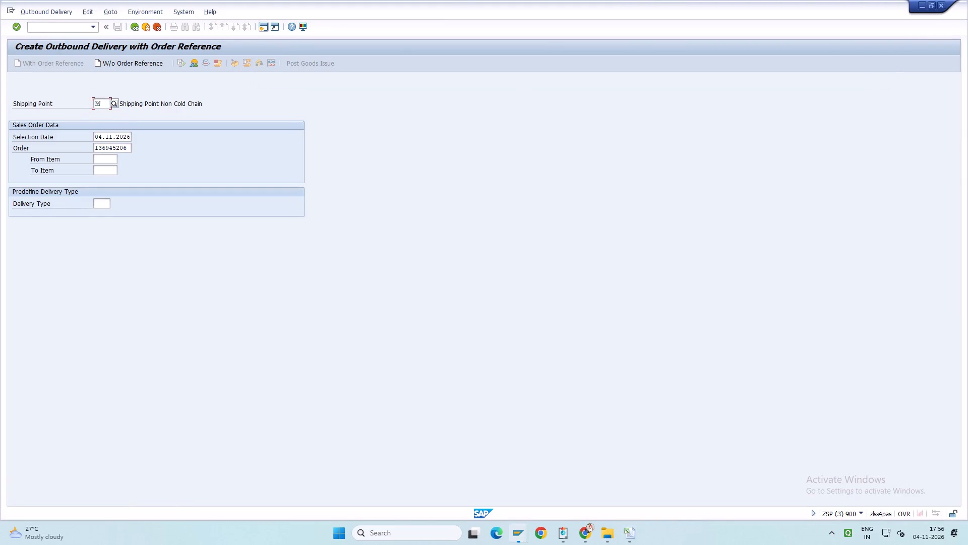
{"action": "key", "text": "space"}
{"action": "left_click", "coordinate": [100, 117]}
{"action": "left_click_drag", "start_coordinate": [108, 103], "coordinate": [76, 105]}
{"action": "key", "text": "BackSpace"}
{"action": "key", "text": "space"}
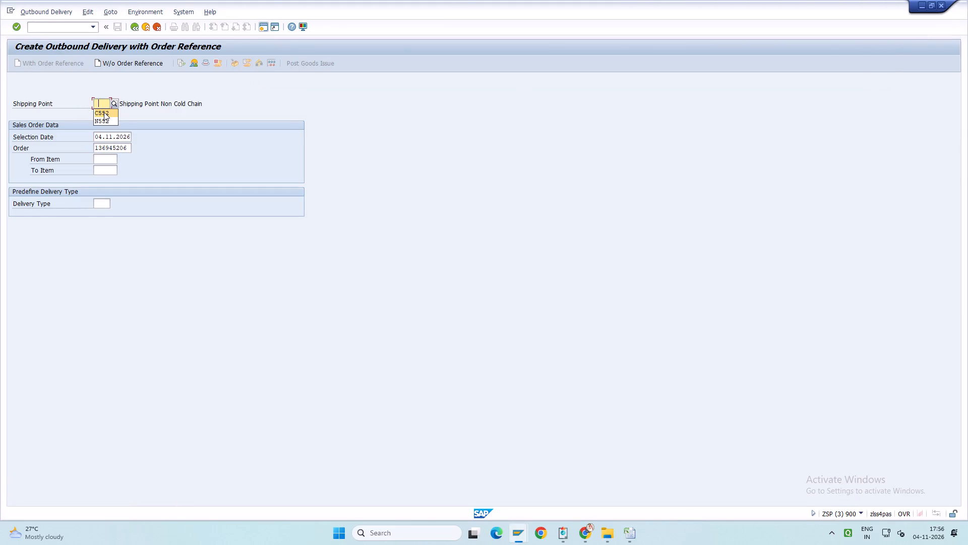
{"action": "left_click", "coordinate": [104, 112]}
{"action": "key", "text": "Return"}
{"action": "left_click", "coordinate": [93, 28]}
{"action": "left_click", "coordinate": [92, 42]}
{"action": "key", "text": "Return"}
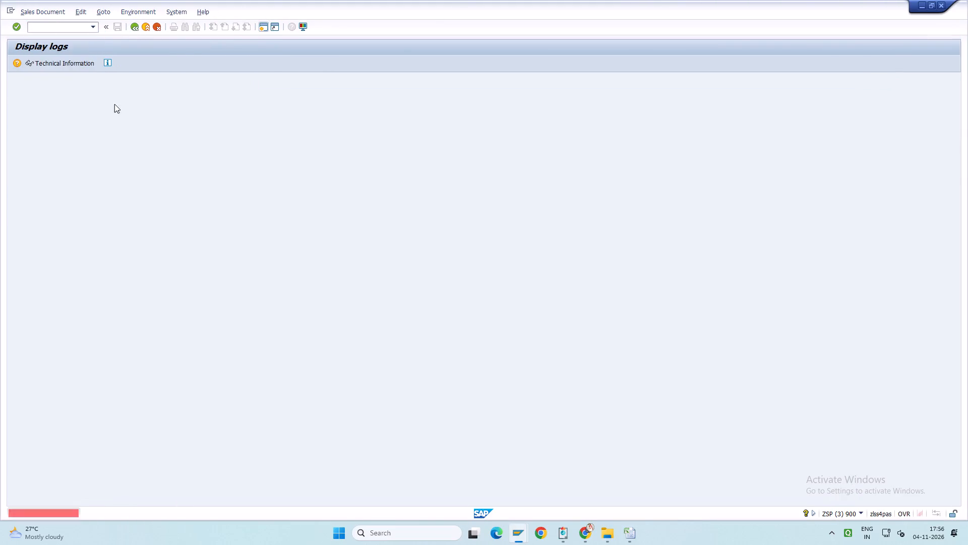
{"action": "left_click", "coordinate": [134, 101]}
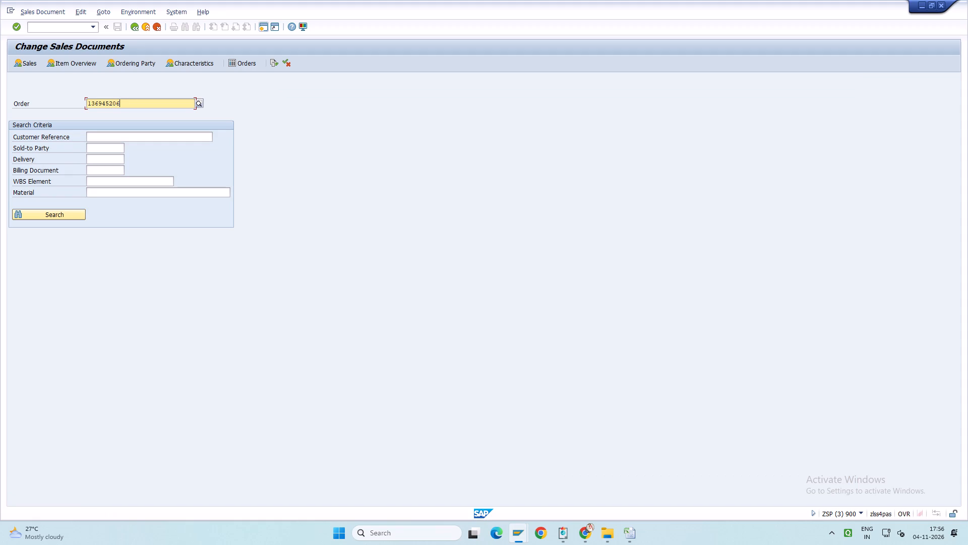
{"action": "key", "text": "BackSpace"}
{"action": "key", "text": "BackSpace"}
{"action": "key", "text": "BackSpace"}
{"action": "type", "text": "189"}
{"action": "key", "text": "Return"}
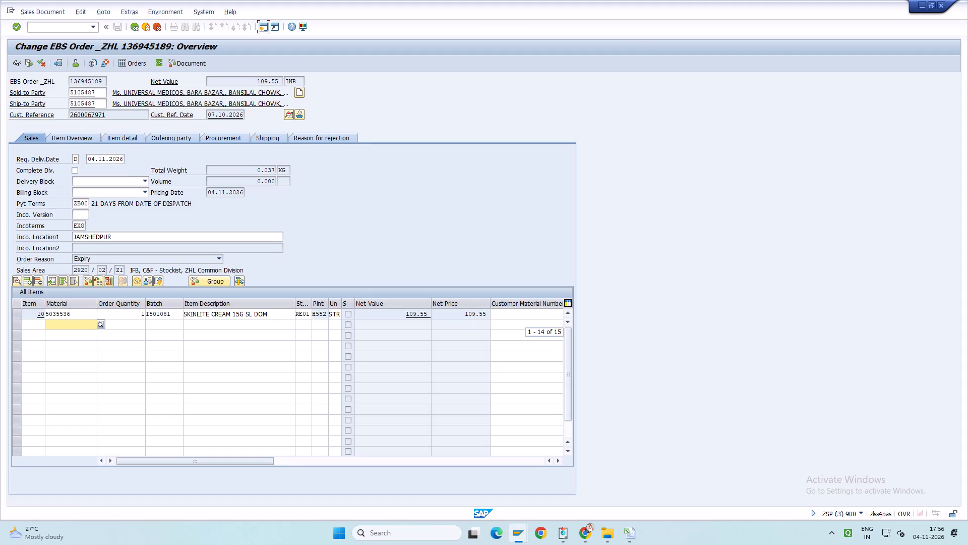
{"action": "left_click", "coordinate": [129, 101]}
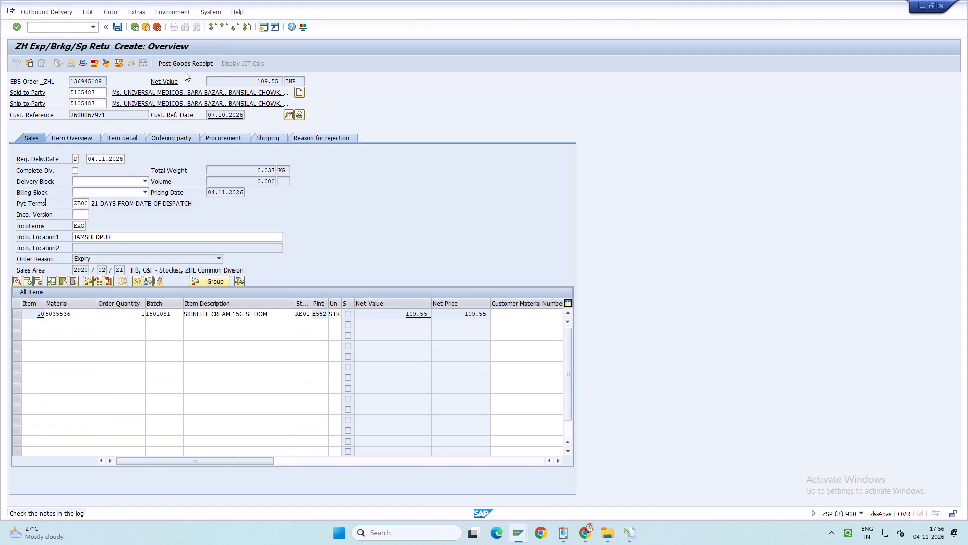
{"action": "left_click", "coordinate": [194, 63]}
Switch to the billing session and create and save the billing document for delivery 55432312 in VF01.
{"action": "key", "text": "alt+Tab"}
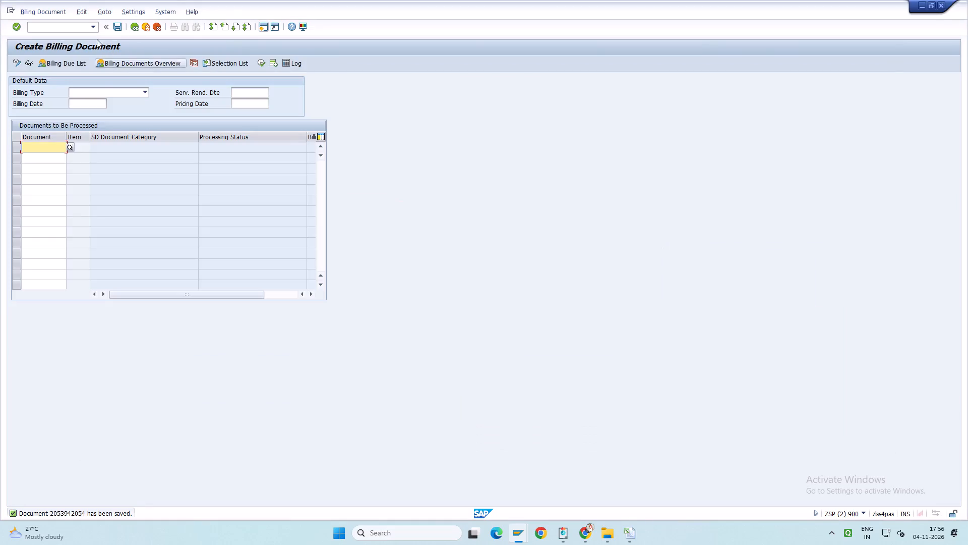
{"action": "left_click", "coordinate": [90, 29]}
{"action": "left_click", "coordinate": [91, 42]}
{"action": "key", "text": "Return"}
{"action": "key", "text": "Return"}
{"action": "key", "text": "Return"}
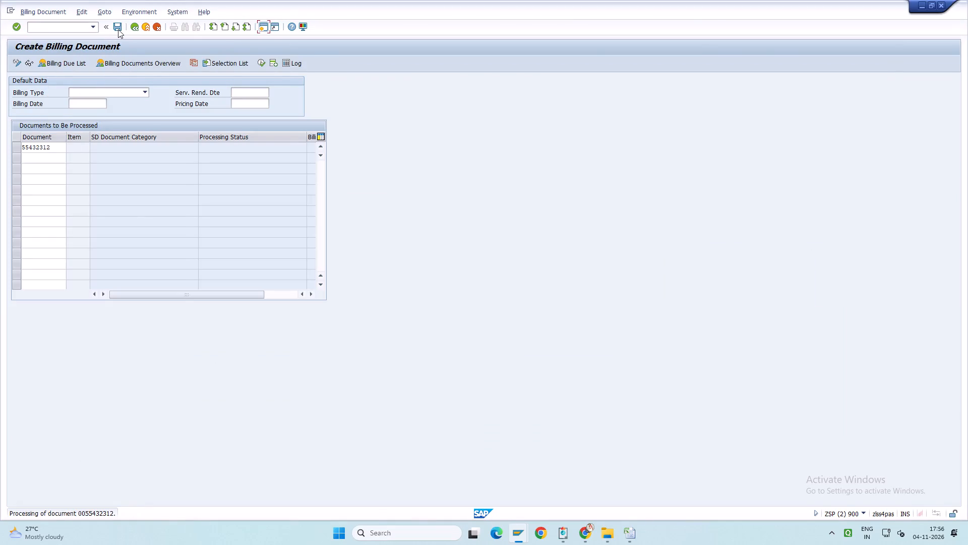
{"action": "left_click", "coordinate": [118, 29]}
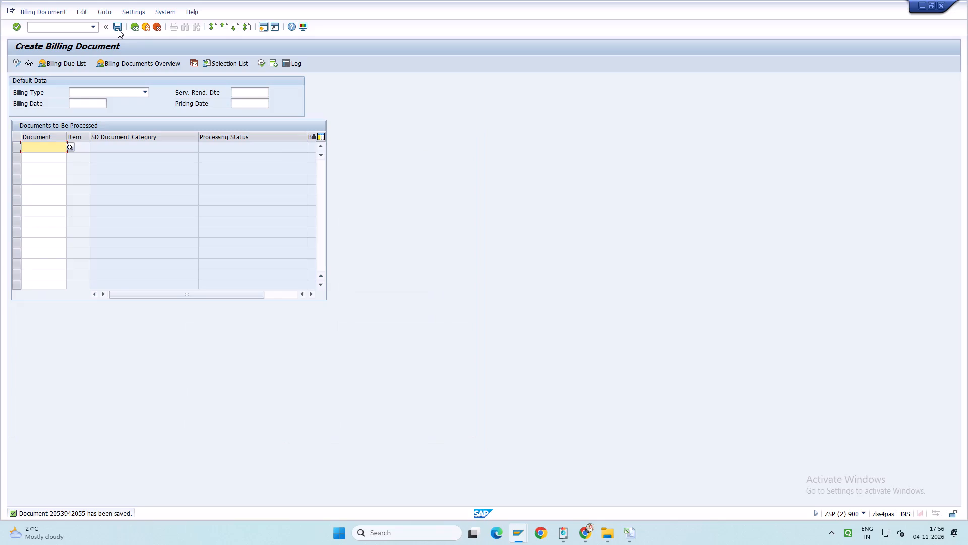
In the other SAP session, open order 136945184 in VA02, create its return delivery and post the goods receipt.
{"action": "key", "text": "alt+Tab"}
{"action": "key", "text": "Return"}
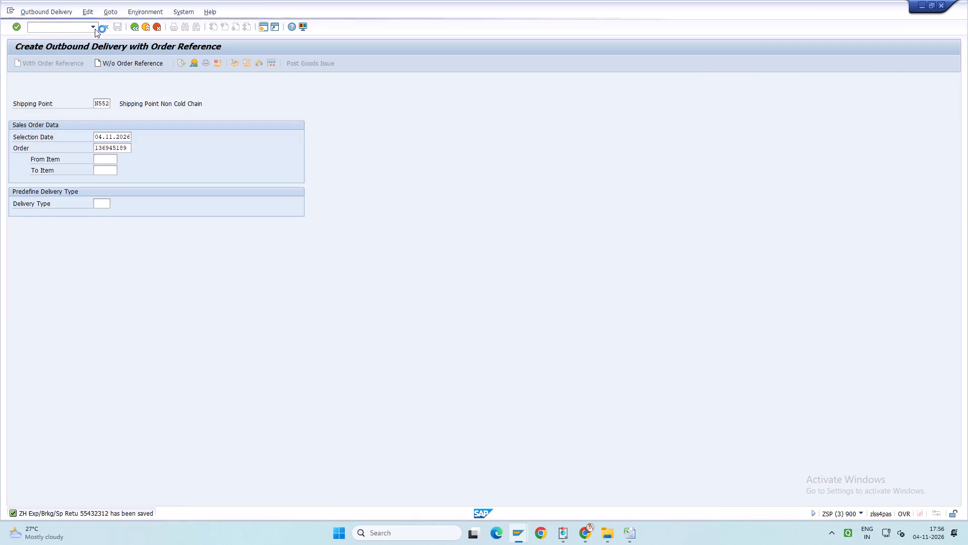
{"action": "left_click", "coordinate": [95, 29]}
{"action": "left_click", "coordinate": [91, 42]}
{"action": "key", "text": "Return"}
{"action": "left_click", "coordinate": [124, 104]}
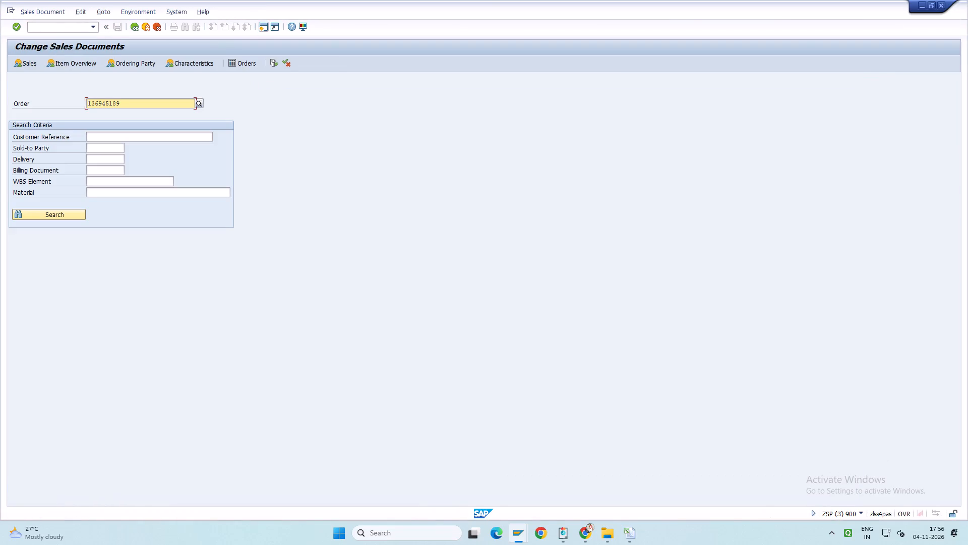
{"action": "key", "text": "BackSpace"}
{"action": "key", "text": "4"}
{"action": "key", "text": "Return"}
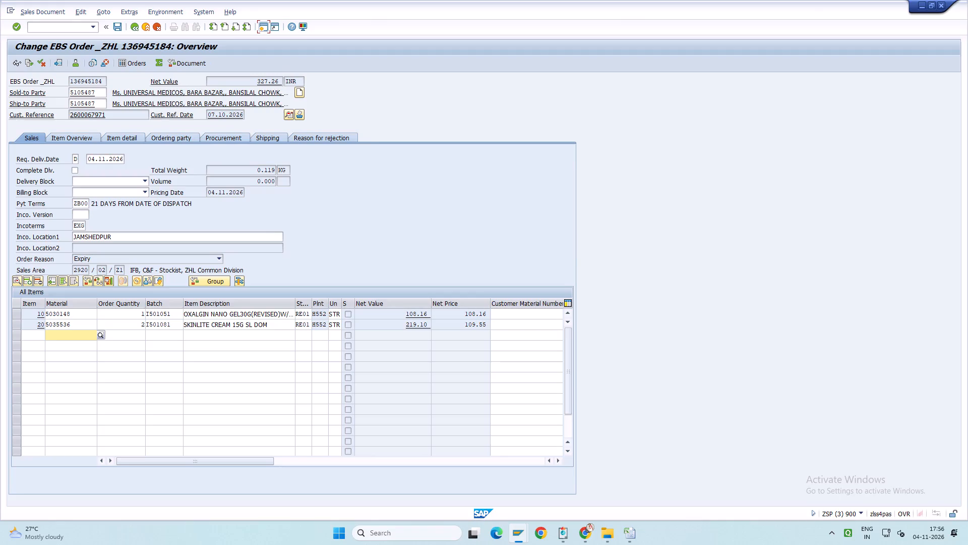
{"action": "left_click", "coordinate": [115, 104]}
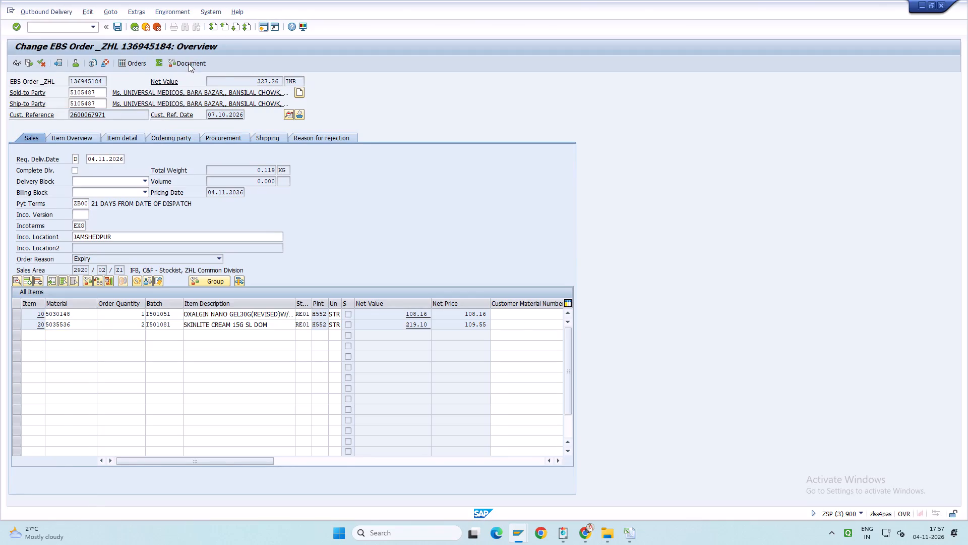
{"action": "left_click", "coordinate": [189, 64]}
{"action": "key", "text": "alt+Tab"}
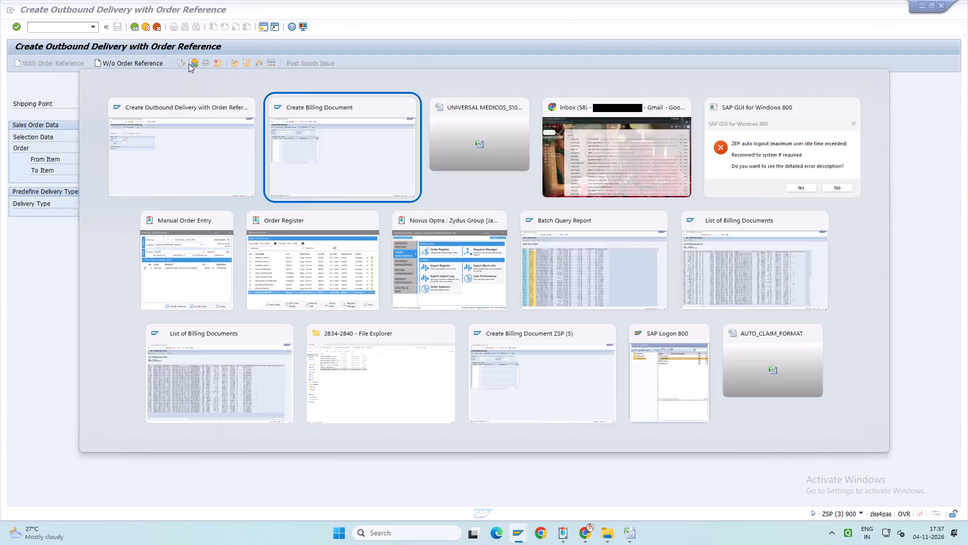
{"action": "left_click", "coordinate": [92, 28]}
{"action": "left_click", "coordinate": [91, 40]}
{"action": "key", "text": "Return"}
{"action": "key", "text": "Return"}
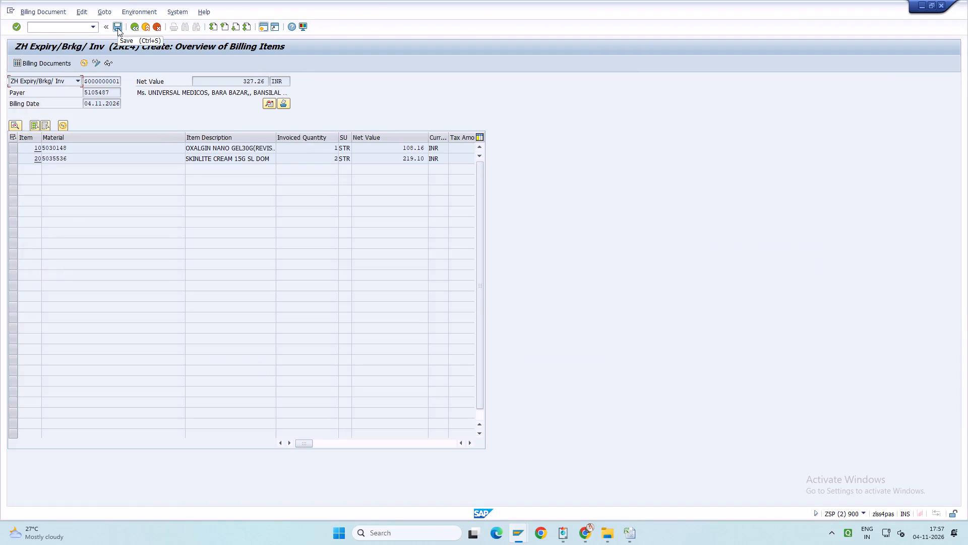
{"action": "left_click", "coordinate": [117, 28]}
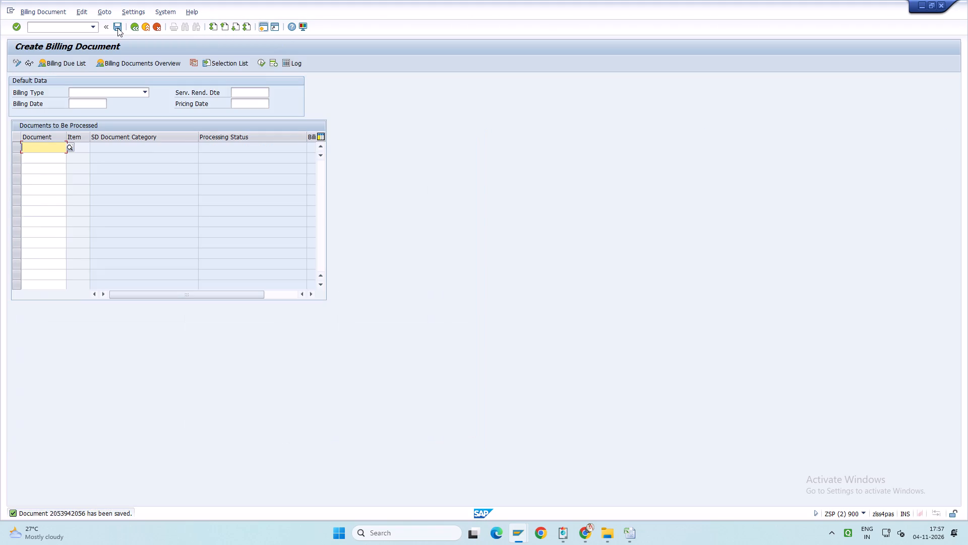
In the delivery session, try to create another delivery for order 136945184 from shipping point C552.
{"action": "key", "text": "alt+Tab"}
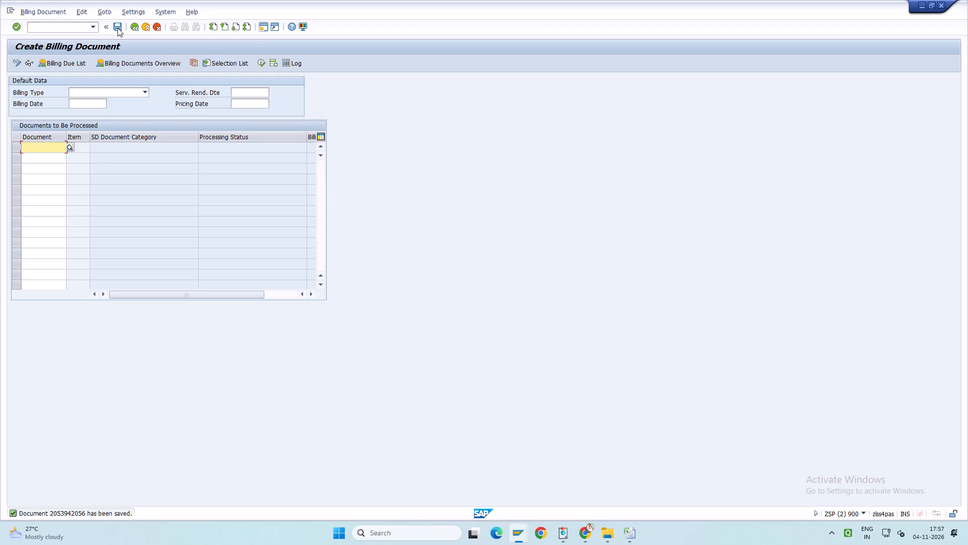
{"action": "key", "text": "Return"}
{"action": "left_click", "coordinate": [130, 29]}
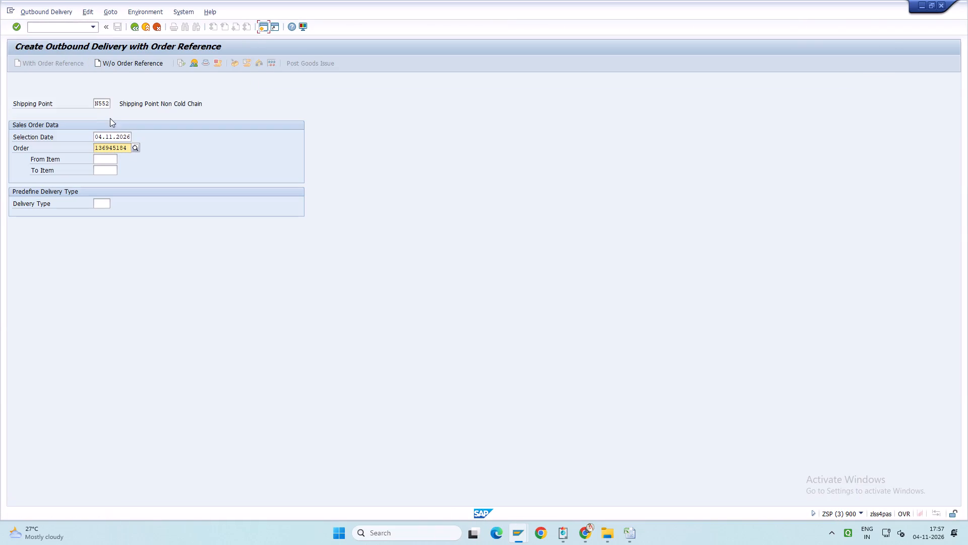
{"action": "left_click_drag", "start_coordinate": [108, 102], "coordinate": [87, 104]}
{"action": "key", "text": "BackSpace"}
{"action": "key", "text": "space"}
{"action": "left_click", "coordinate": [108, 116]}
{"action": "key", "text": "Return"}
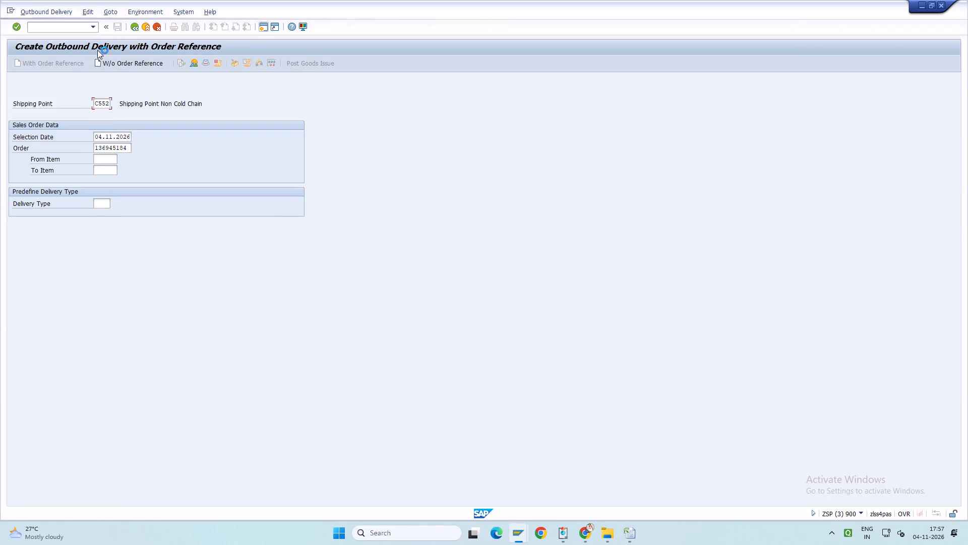
{"action": "left_click", "coordinate": [93, 29]}
{"action": "left_click", "coordinate": [90, 42]}
{"action": "key", "text": "Return"}
{"action": "left_click", "coordinate": [132, 102]}
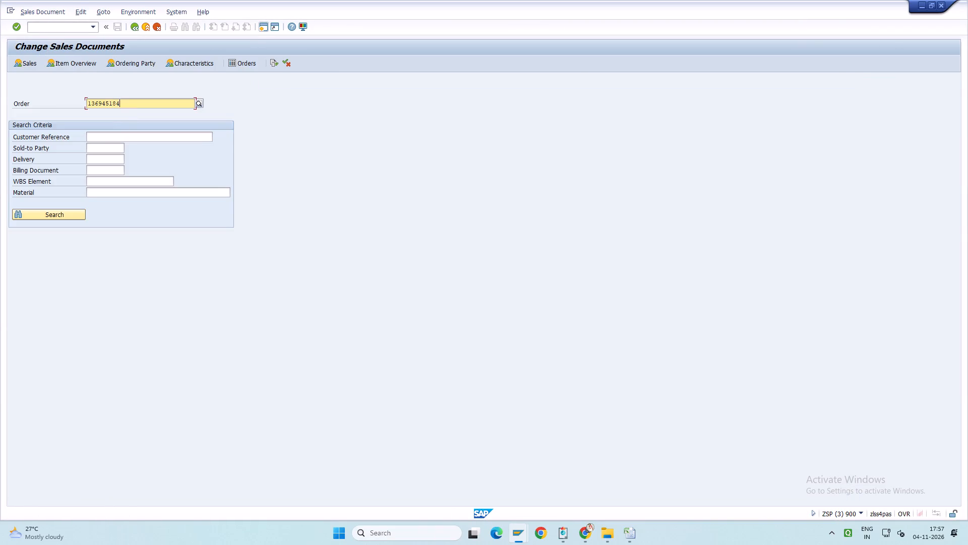
{"action": "key", "text": "BackSpace"}
{"action": "key", "text": "1"}
{"action": "key", "text": "Return"}
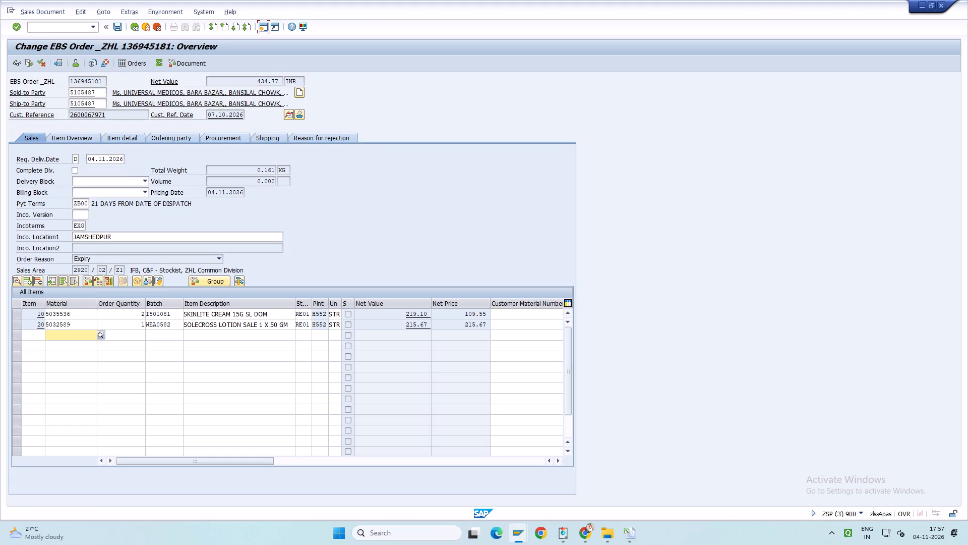
{"action": "left_click", "coordinate": [123, 104]}
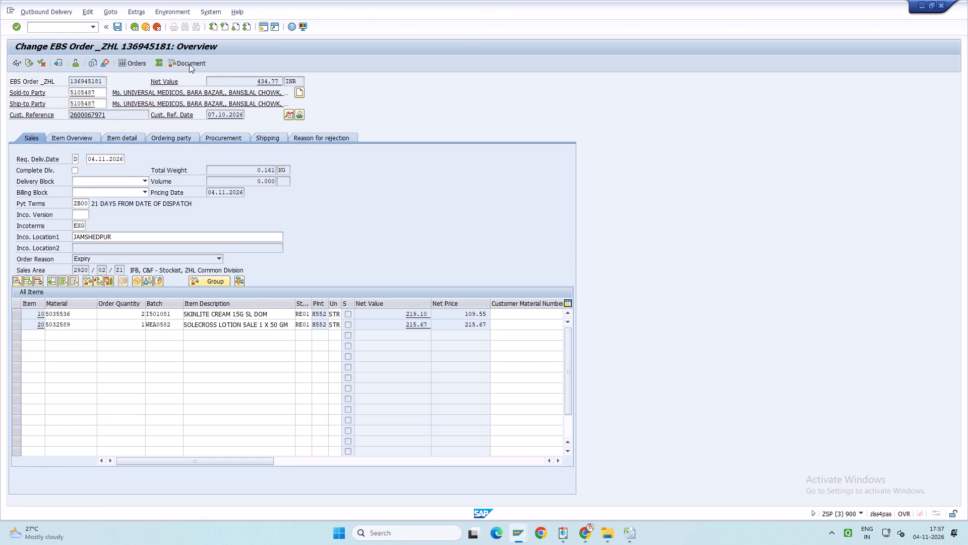
{"action": "left_click", "coordinate": [189, 64]}
Switch to the billing session and create and save the VF01 billing document for the return delivery of order 136945181.
{"action": "key", "text": "alt+Tab"}
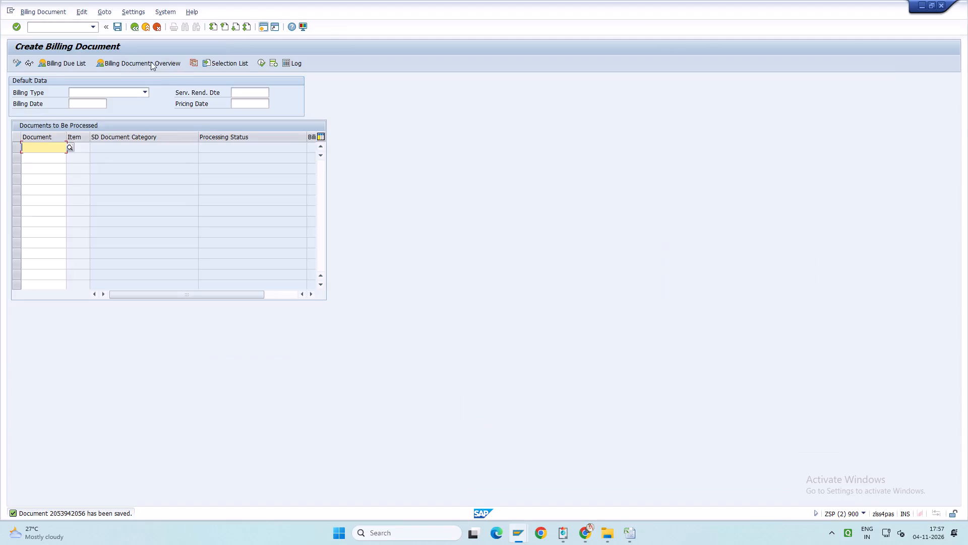
{"action": "left_click", "coordinate": [92, 24]}
{"action": "left_click", "coordinate": [91, 37]}
{"action": "left_click", "coordinate": [91, 30]}
{"action": "left_click", "coordinate": [91, 42]}
{"action": "key", "text": "Return"}
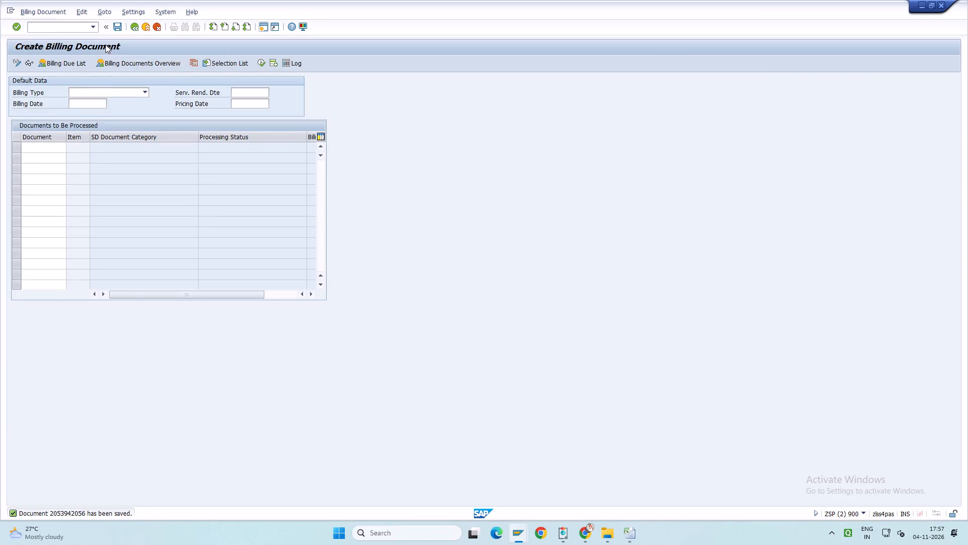
{"action": "key", "text": "Return"}
{"action": "key", "text": "Return"}
{"action": "left_click", "coordinate": [117, 29]}
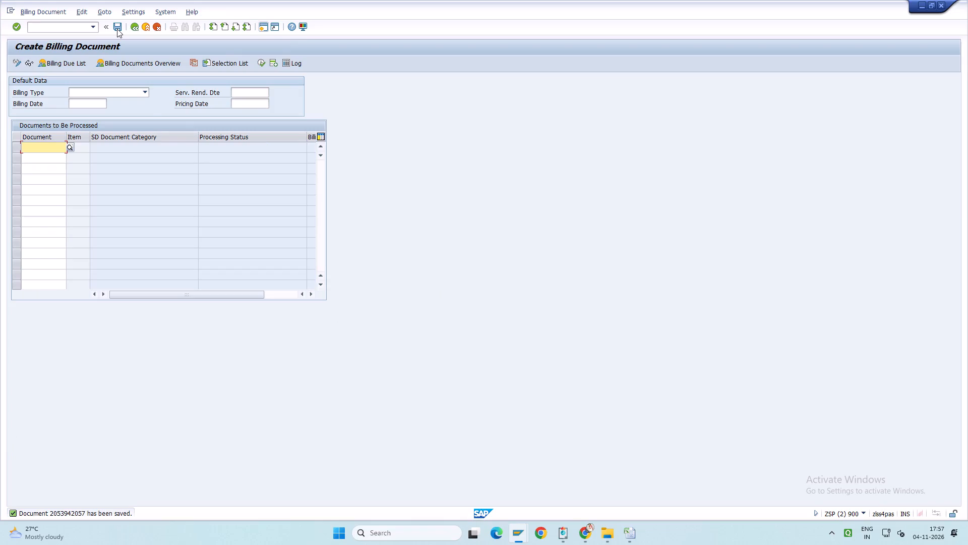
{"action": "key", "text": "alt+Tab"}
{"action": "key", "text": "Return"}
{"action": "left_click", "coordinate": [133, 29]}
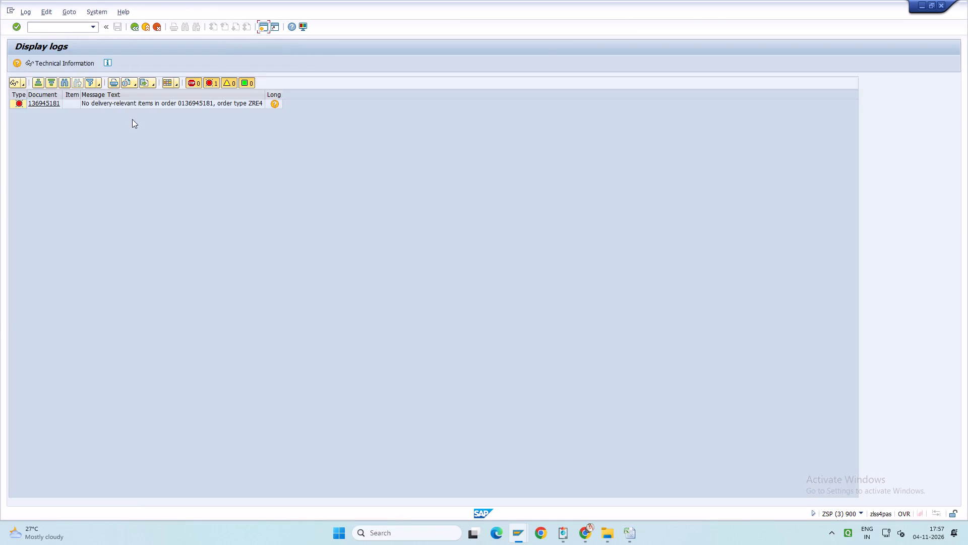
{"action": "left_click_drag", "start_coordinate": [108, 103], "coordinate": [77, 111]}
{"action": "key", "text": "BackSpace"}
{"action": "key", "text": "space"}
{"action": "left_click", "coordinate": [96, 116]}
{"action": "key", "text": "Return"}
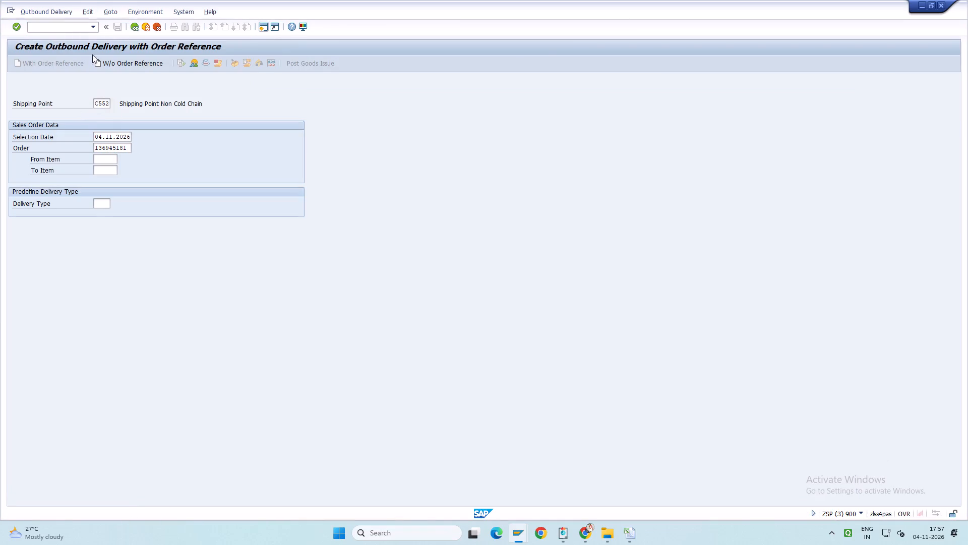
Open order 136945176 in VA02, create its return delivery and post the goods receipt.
{"action": "left_click", "coordinate": [92, 28]}
{"action": "key", "text": "Return"}
{"action": "left_click", "coordinate": [89, 43]}
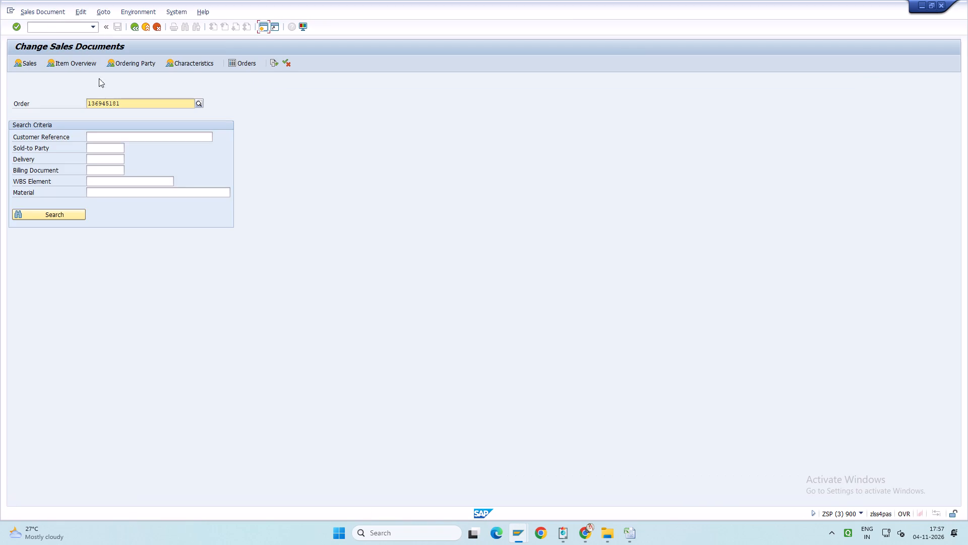
{"action": "left_click", "coordinate": [124, 103]}
{"action": "key", "text": "BackSpace"}
{"action": "key", "text": "BackSpace"}
{"action": "type", "text": "76"}
{"action": "key", "text": "Return"}
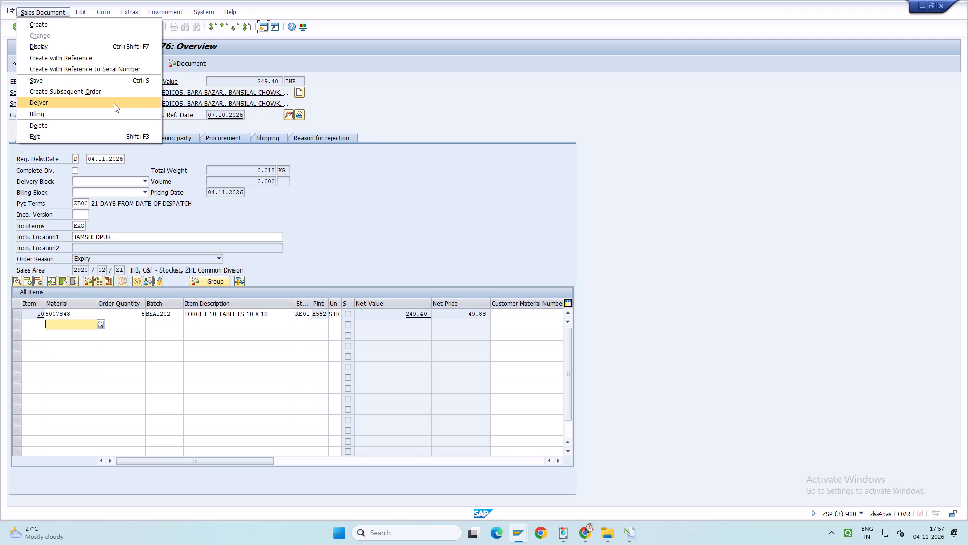
{"action": "left_click", "coordinate": [114, 103]}
{"action": "left_click", "coordinate": [192, 64]}
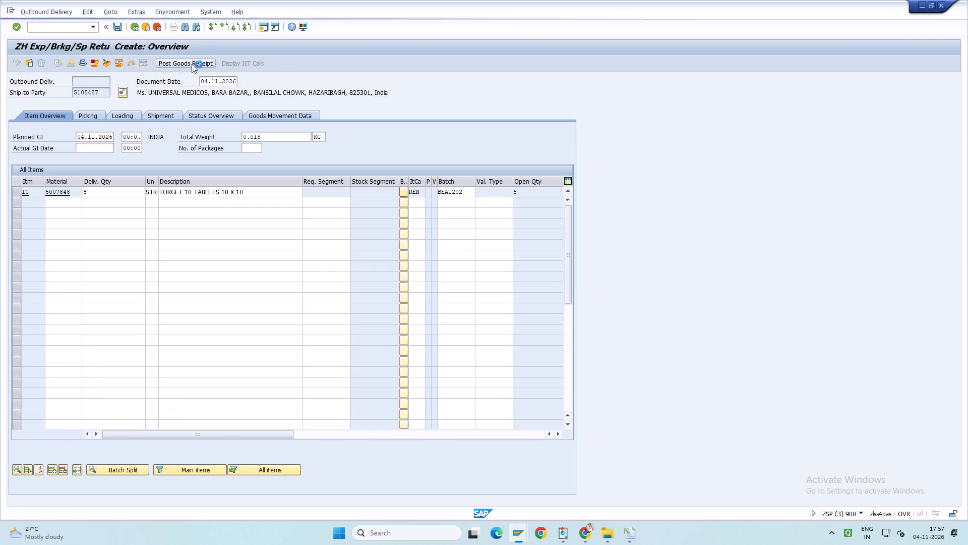
In the billing session, create and save the VF01 billing document for delivery 55432319.
{"action": "key", "text": "alt+Tab"}
{"action": "left_click", "coordinate": [90, 30]}
{"action": "left_click", "coordinate": [90, 41]}
{"action": "key", "text": "Return"}
{"action": "key", "text": "Return"}
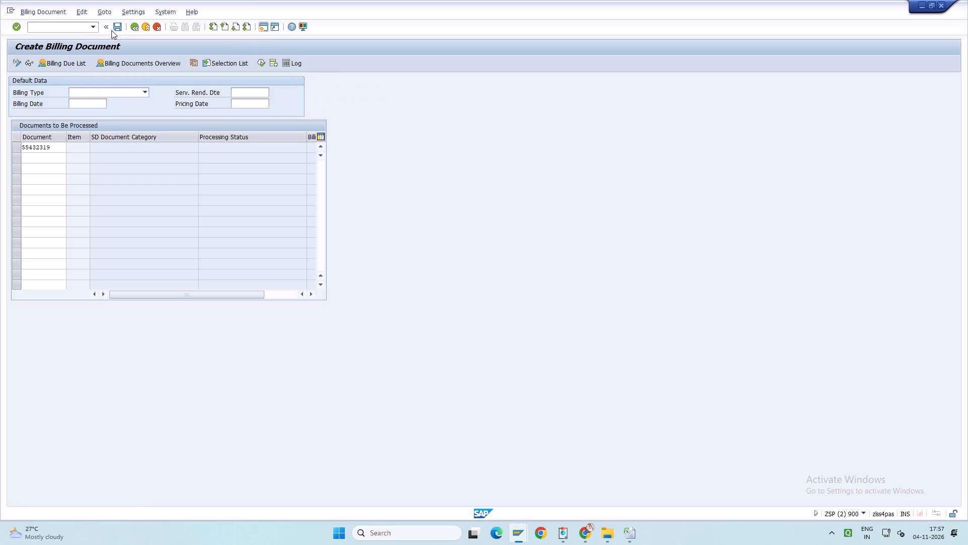
{"action": "left_click", "coordinate": [118, 27]}
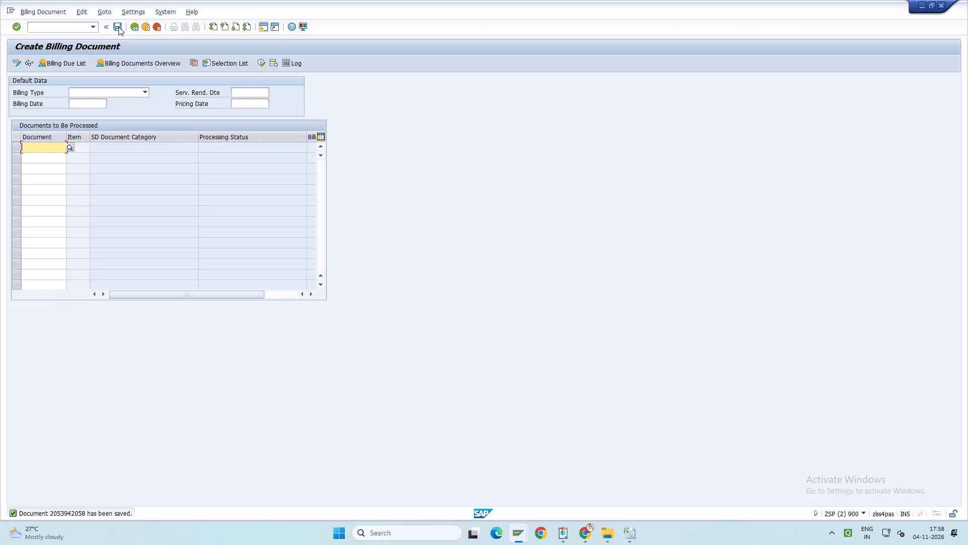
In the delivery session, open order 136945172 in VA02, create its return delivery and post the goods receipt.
{"action": "key", "text": "alt+Tab"}
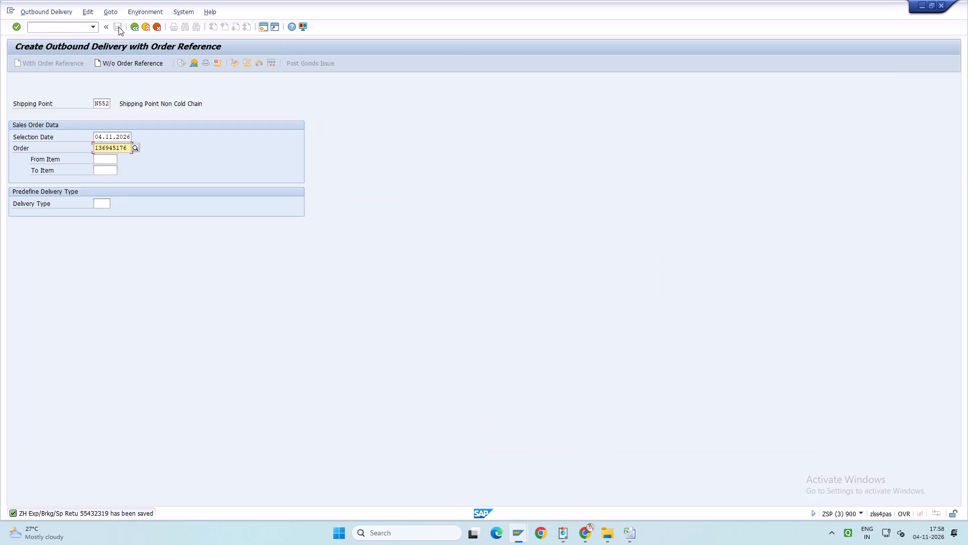
{"action": "left_click", "coordinate": [95, 28]}
{"action": "left_click", "coordinate": [91, 44]}
{"action": "key", "text": "Return"}
{"action": "left_click", "coordinate": [131, 105]}
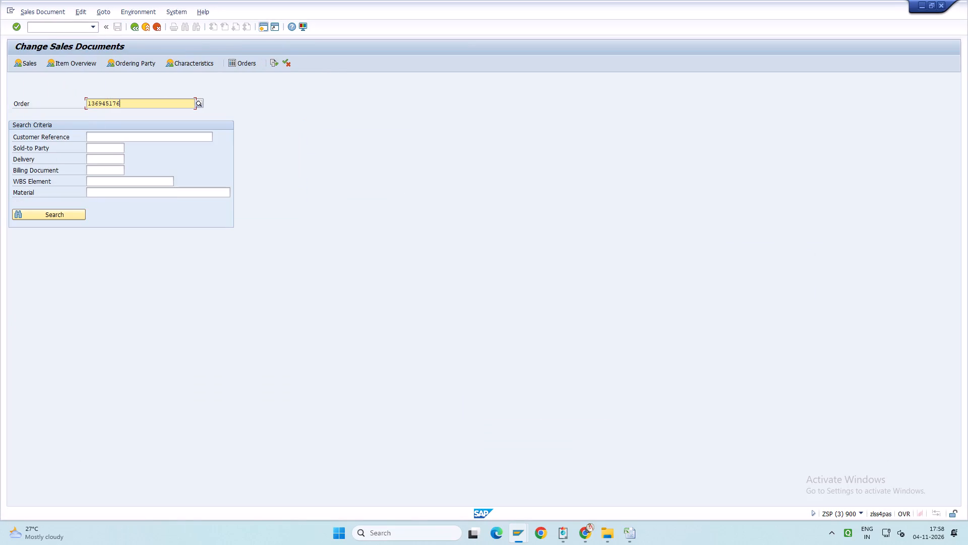
{"action": "key", "text": "BackSpace"}
{"action": "key", "text": "2"}
{"action": "key", "text": "Return"}
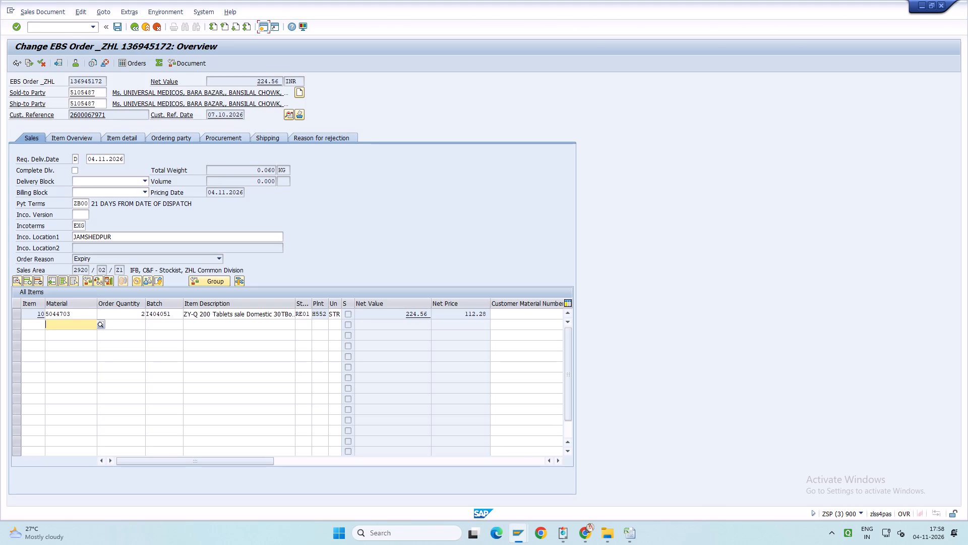
{"action": "left_click", "coordinate": [119, 106]}
{"action": "left_click", "coordinate": [191, 65]}
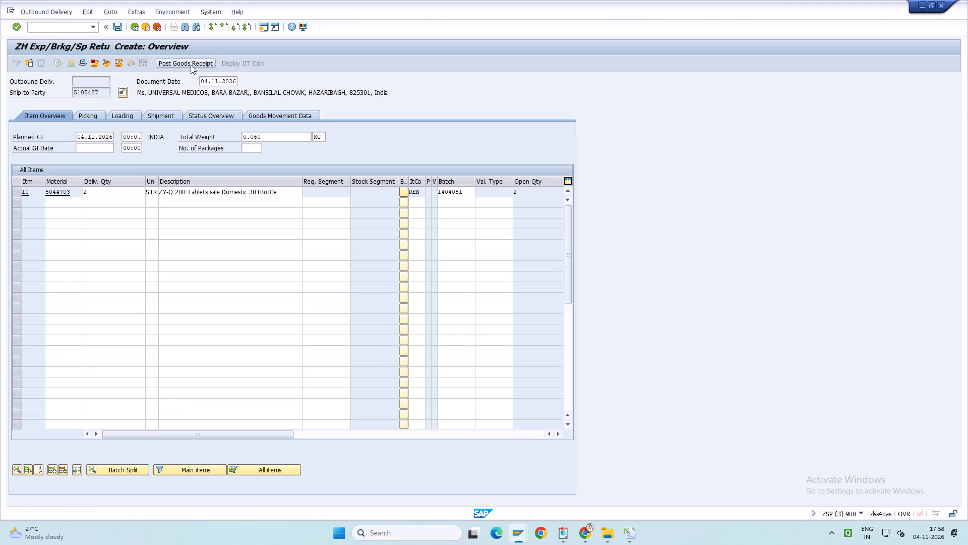
In the billing session, create and save the VF01 billing document for the return delivery of order 136945172.
{"action": "key", "text": "alt+Tab"}
{"action": "left_click", "coordinate": [90, 29]}
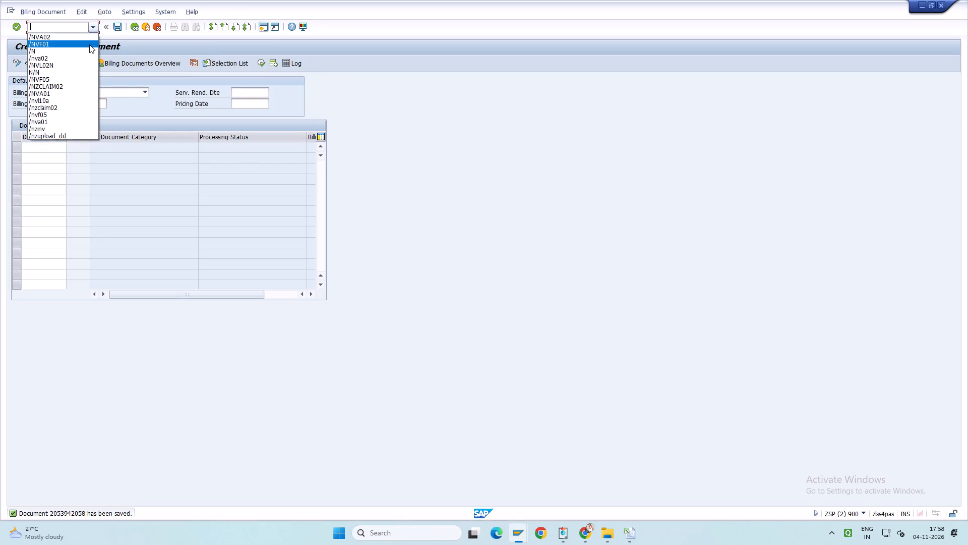
{"action": "left_click", "coordinate": [89, 44]}
{"action": "key", "text": "Return"}
{"action": "key", "text": "Return"}
{"action": "left_click", "coordinate": [116, 25]}
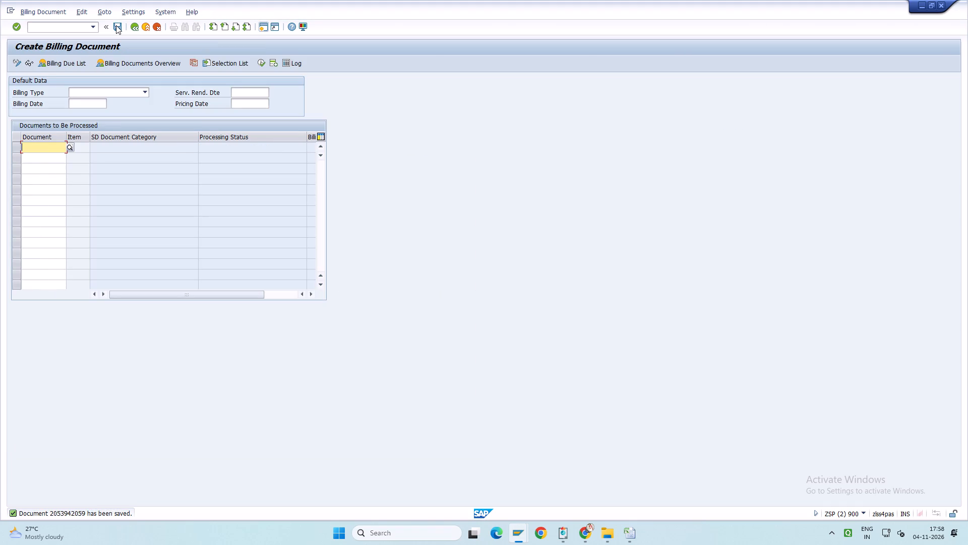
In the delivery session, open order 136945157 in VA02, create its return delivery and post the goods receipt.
{"action": "key", "text": "alt+Tab"}
{"action": "key", "text": "Return"}
{"action": "left_click", "coordinate": [92, 29]}
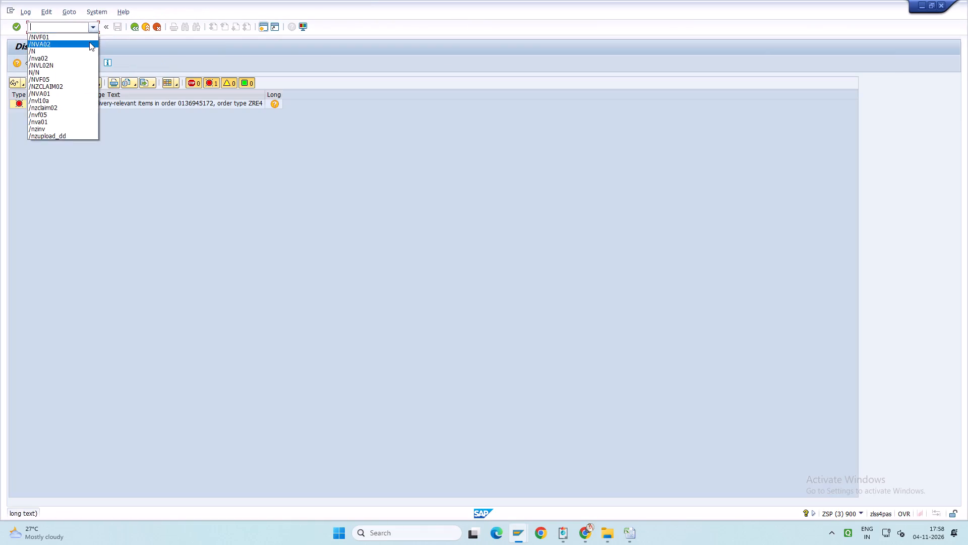
{"action": "left_click", "coordinate": [89, 42]}
{"action": "key", "text": "Return"}
{"action": "left_click", "coordinate": [129, 101]}
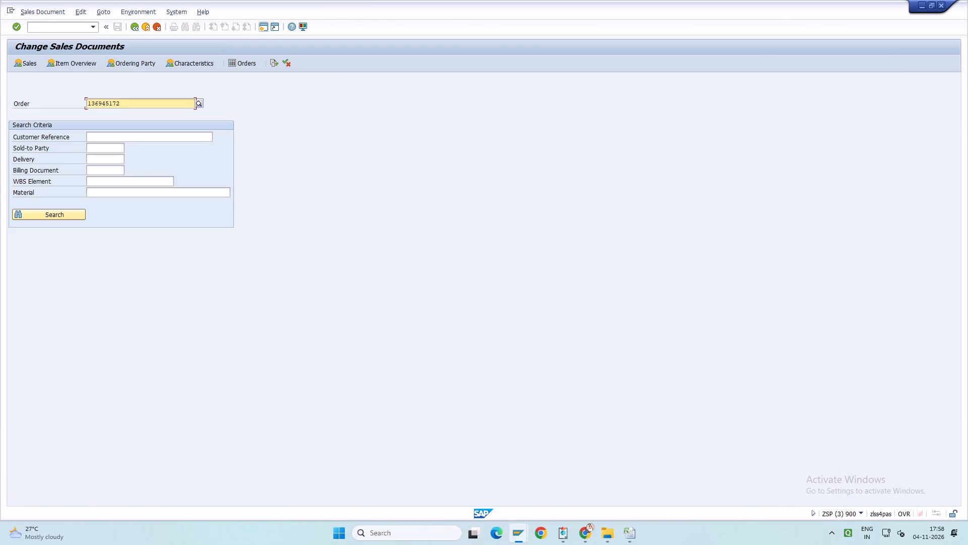
{"action": "key", "text": "BackSpace"}
{"action": "key", "text": "BackSpace"}
{"action": "type", "text": "57"}
{"action": "key", "text": "Return"}
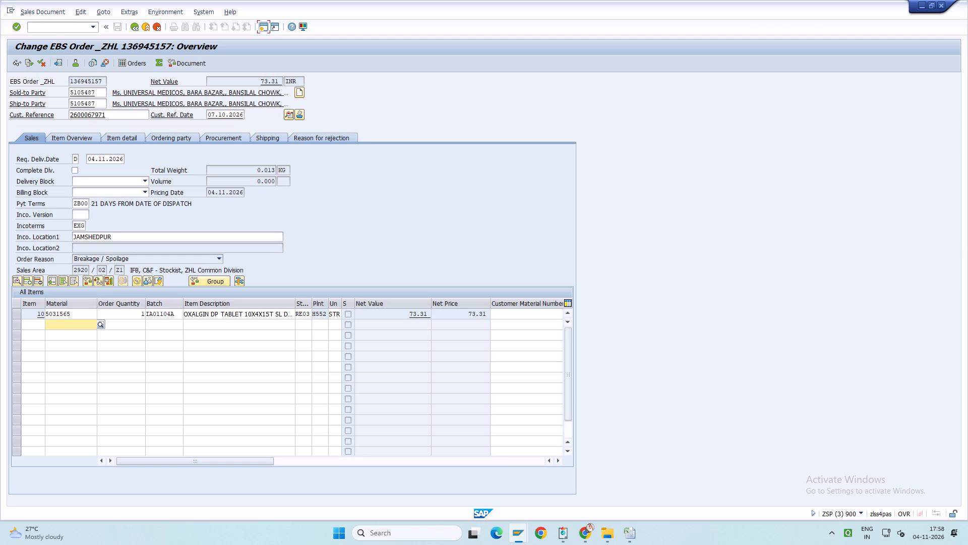
{"action": "left_click", "coordinate": [123, 102]}
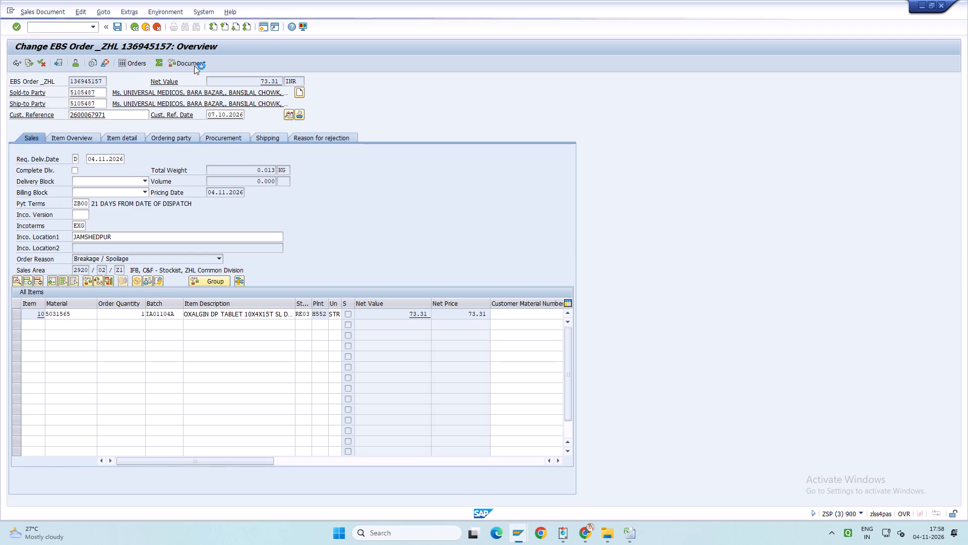
{"action": "left_click", "coordinate": [194, 66]}
In the billing session, create and save the VF01 billing document for delivery 55432322.
{"action": "key", "text": "alt+Tab"}
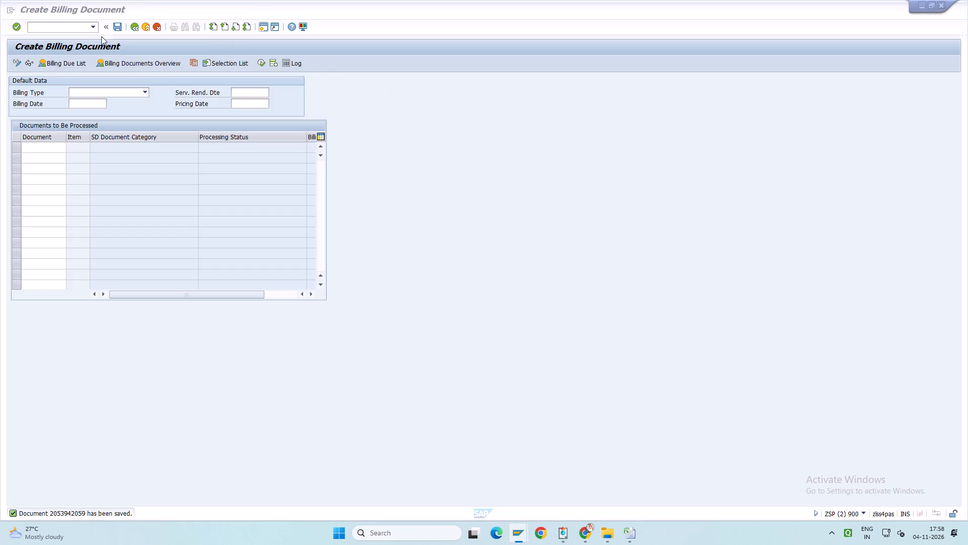
{"action": "left_click", "coordinate": [93, 31]}
{"action": "left_click", "coordinate": [92, 41]}
{"action": "key", "text": "Return"}
{"action": "key", "text": "Return"}
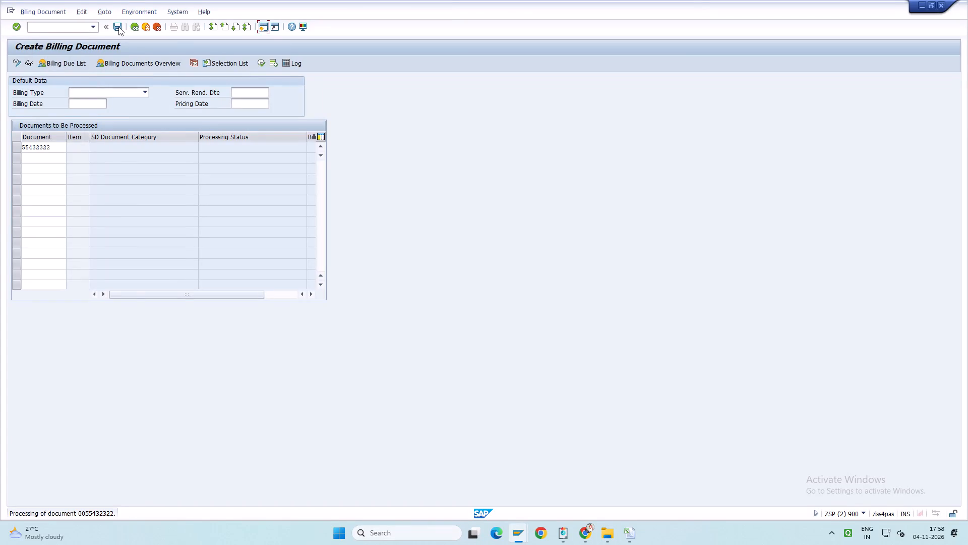
{"action": "left_click", "coordinate": [118, 27]}
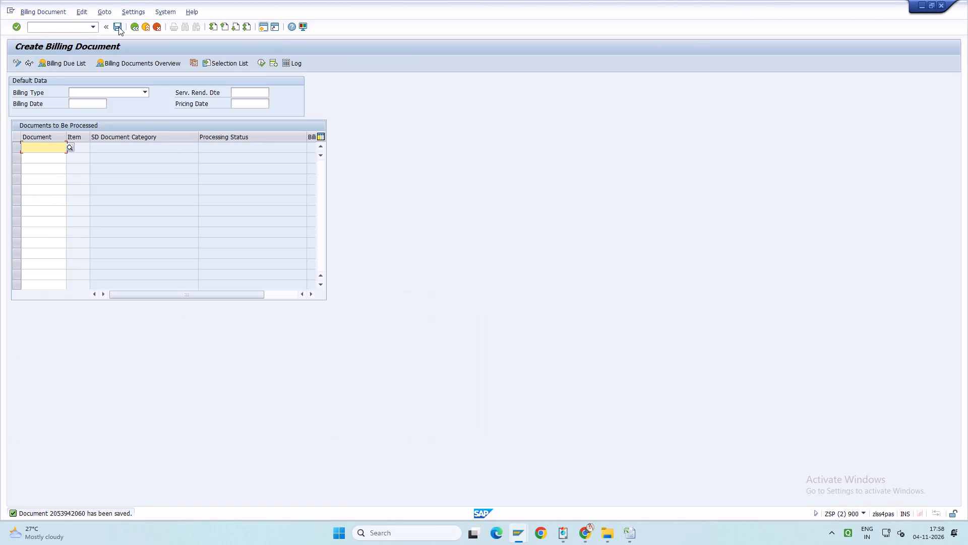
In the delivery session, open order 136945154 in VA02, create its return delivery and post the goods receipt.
{"action": "key", "text": "alt+Tab"}
{"action": "key", "text": "Return"}
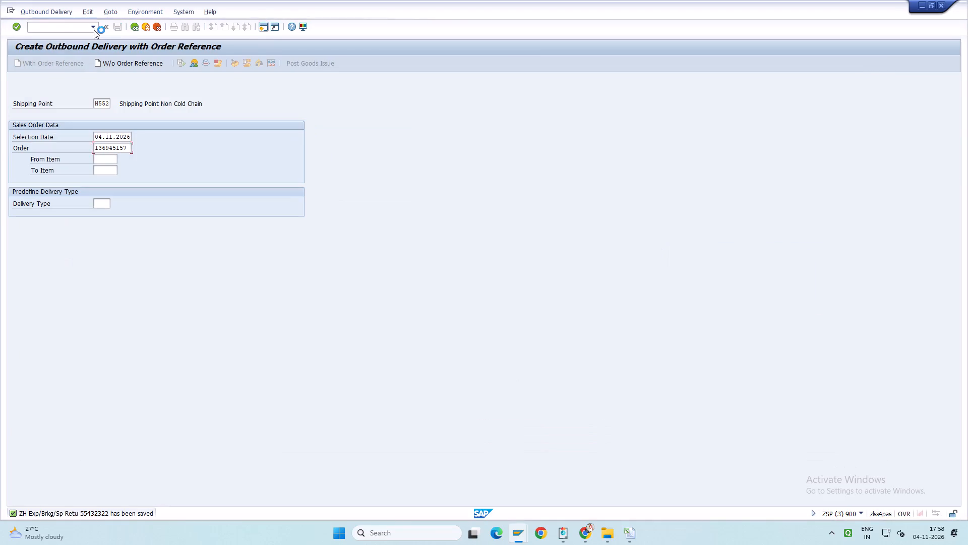
{"action": "left_click", "coordinate": [92, 29]}
{"action": "left_click", "coordinate": [89, 44]}
{"action": "key", "text": "Return"}
{"action": "left_click", "coordinate": [145, 105]}
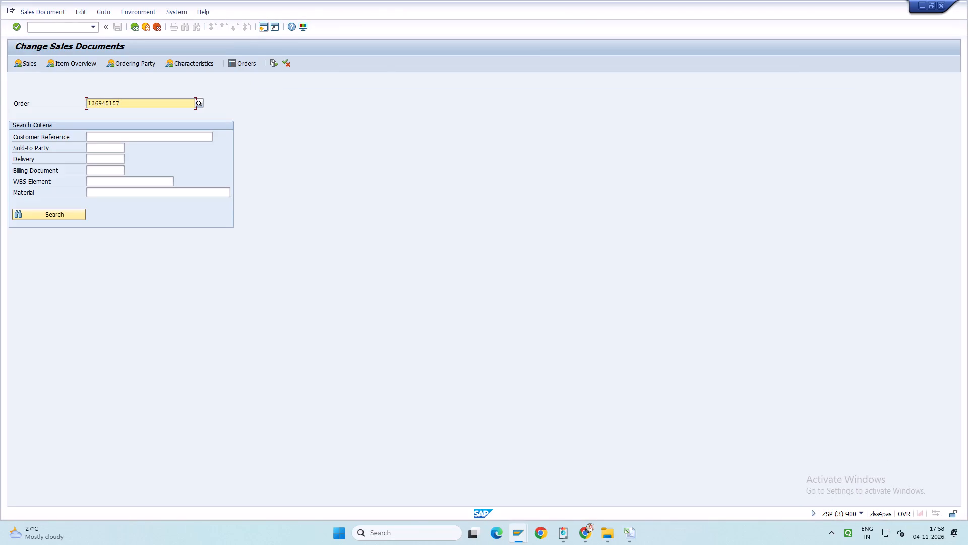
{"action": "key", "text": "BackSpace"}
{"action": "key", "text": "4"}
{"action": "key", "text": "Return"}
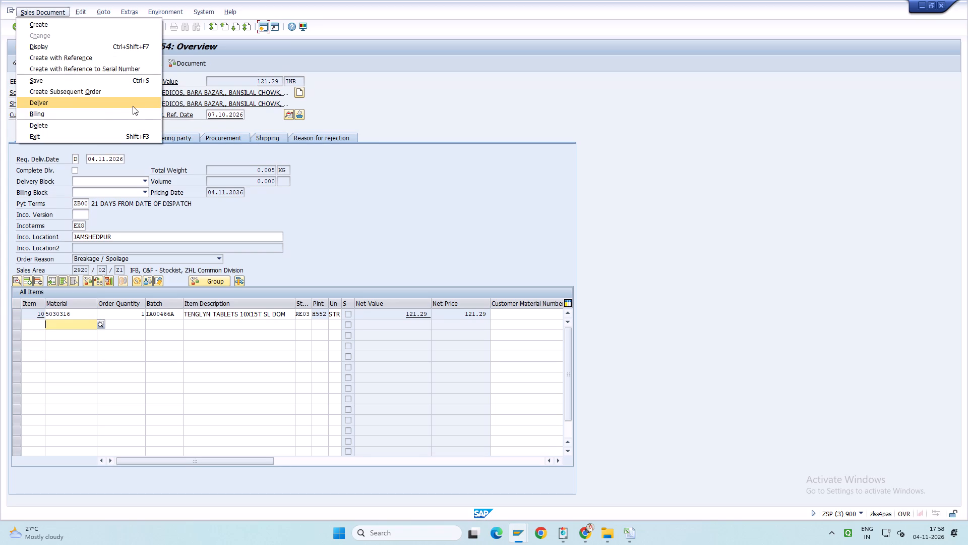
{"action": "left_click", "coordinate": [133, 106]}
{"action": "left_click", "coordinate": [191, 65]}
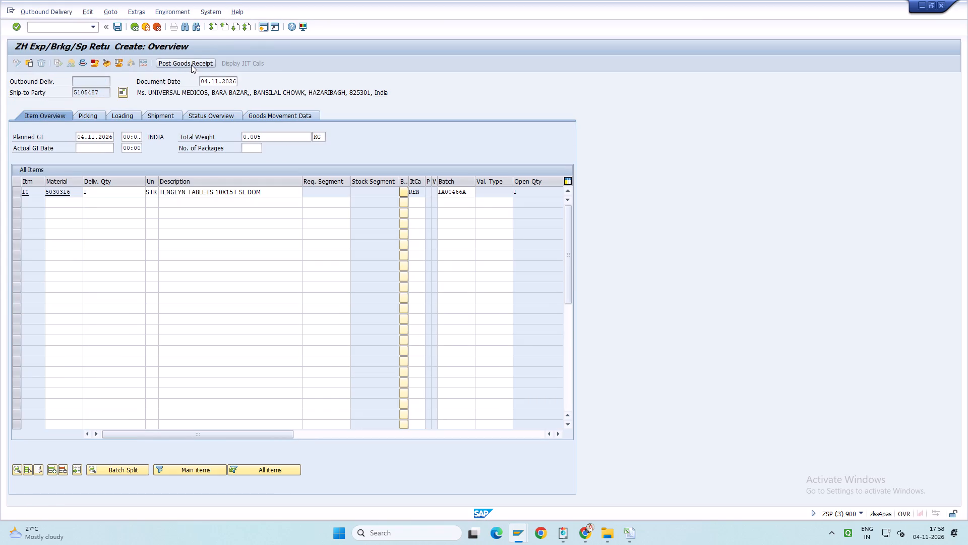
{"action": "key", "text": "alt+Tab"}
{"action": "left_click", "coordinate": [90, 27]}
{"action": "left_click", "coordinate": [93, 46]}
{"action": "key", "text": "Return"}
{"action": "key", "text": "Return"}
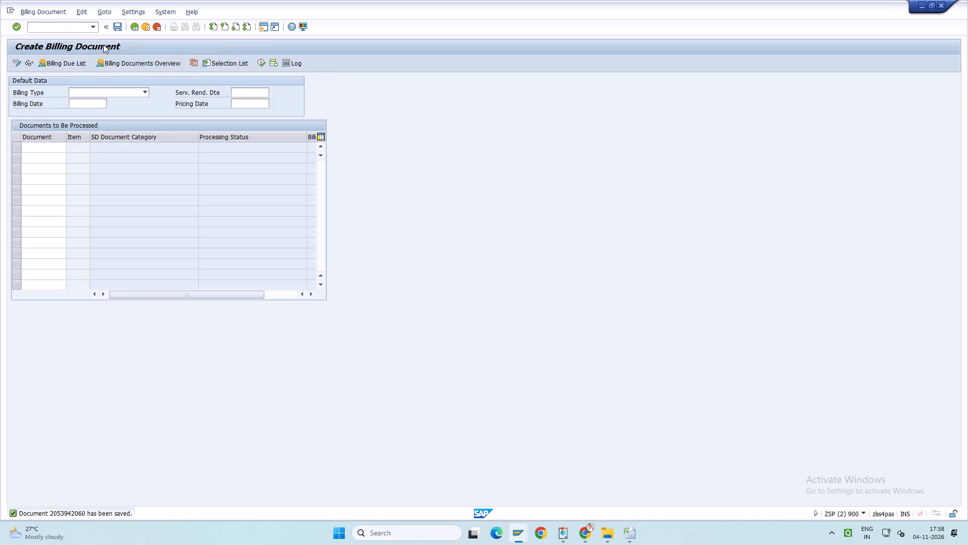
{"action": "key", "text": "Return"}
{"action": "left_click", "coordinate": [115, 27]}
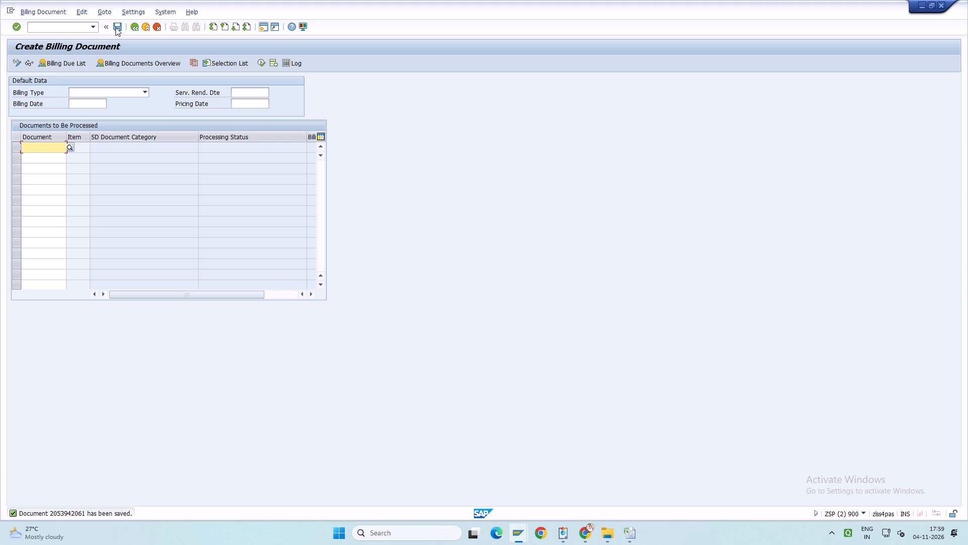
{"action": "left_click", "coordinate": [73, 28]}
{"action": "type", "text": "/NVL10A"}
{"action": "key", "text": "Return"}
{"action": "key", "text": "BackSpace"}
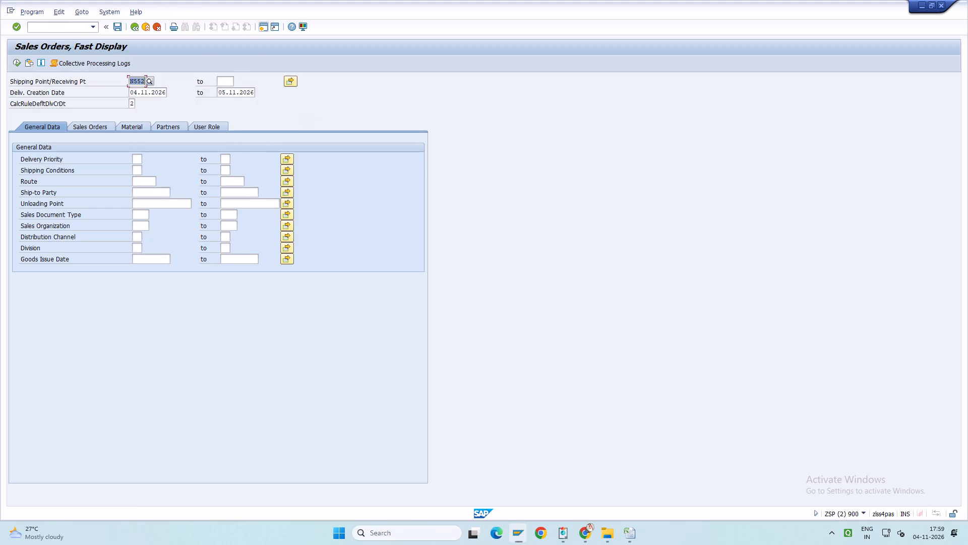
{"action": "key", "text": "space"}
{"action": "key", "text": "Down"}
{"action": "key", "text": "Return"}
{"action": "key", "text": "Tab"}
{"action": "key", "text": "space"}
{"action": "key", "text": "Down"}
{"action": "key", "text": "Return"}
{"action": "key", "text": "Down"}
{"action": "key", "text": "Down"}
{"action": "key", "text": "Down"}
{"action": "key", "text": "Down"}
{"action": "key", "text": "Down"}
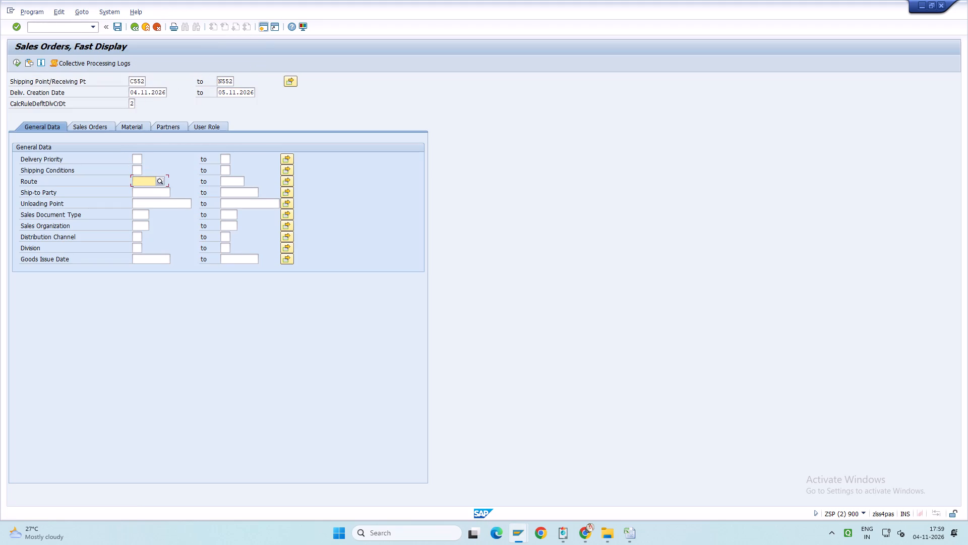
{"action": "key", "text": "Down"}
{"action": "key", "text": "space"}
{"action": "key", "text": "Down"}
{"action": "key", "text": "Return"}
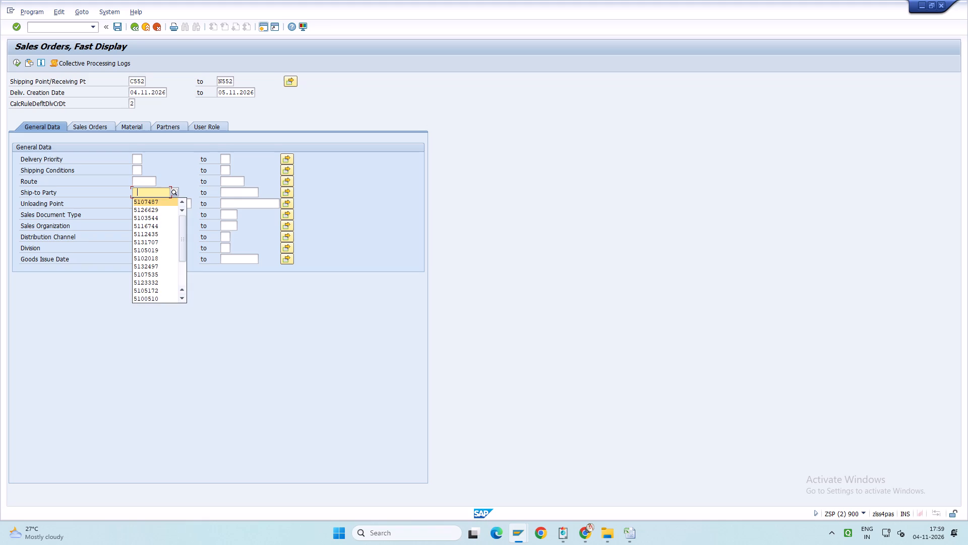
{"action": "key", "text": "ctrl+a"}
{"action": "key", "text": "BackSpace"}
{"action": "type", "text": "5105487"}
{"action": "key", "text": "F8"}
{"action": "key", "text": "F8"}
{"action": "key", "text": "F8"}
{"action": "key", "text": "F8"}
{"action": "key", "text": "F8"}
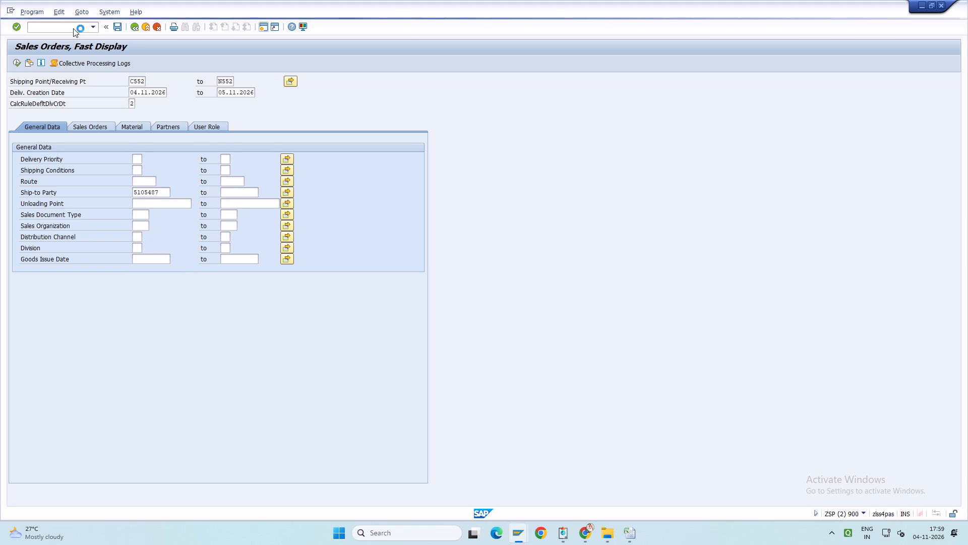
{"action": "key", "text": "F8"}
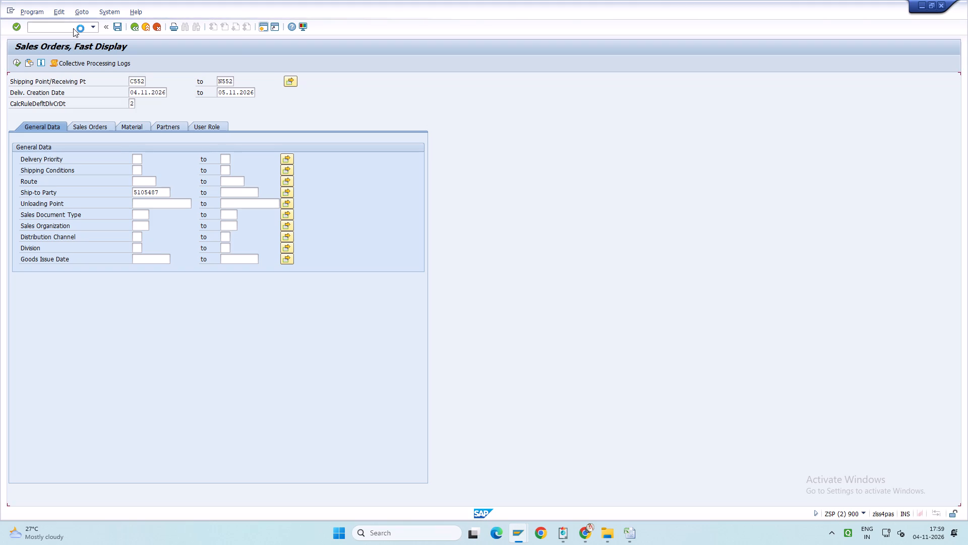
{"action": "left_click", "coordinate": [183, 90]}
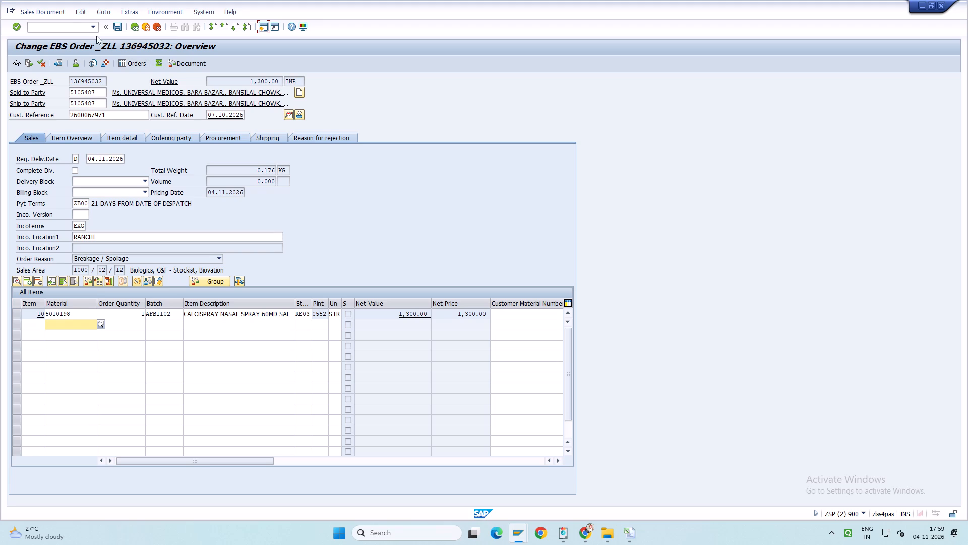
{"action": "left_click", "coordinate": [85, 26]}
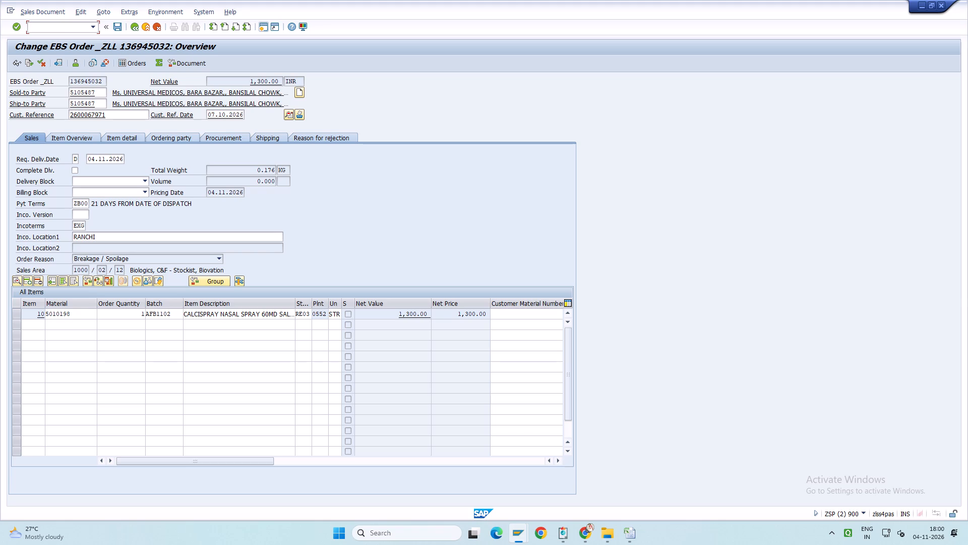
{"action": "left_click", "coordinate": [85, 26]}
{"action": "type", "text": "/N"}
{"action": "key", "text": "Return"}
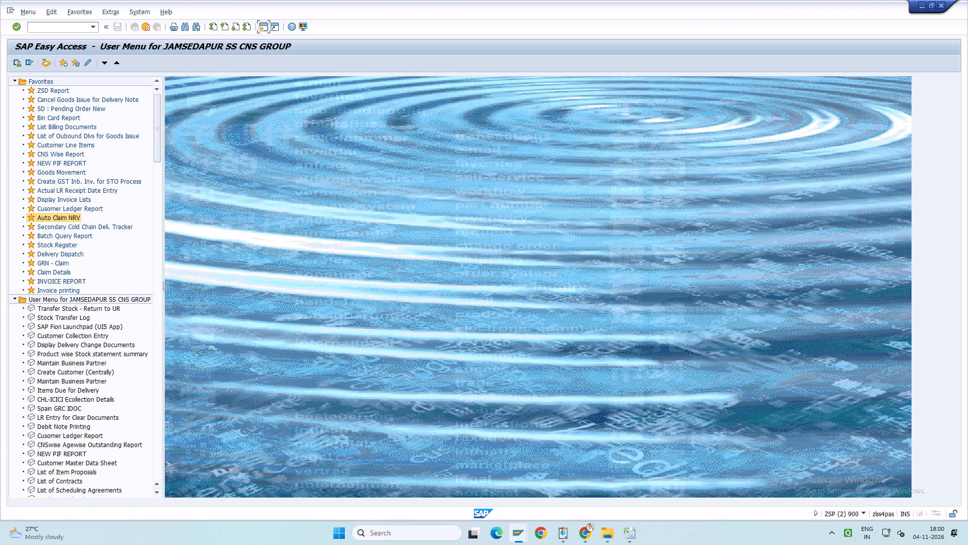